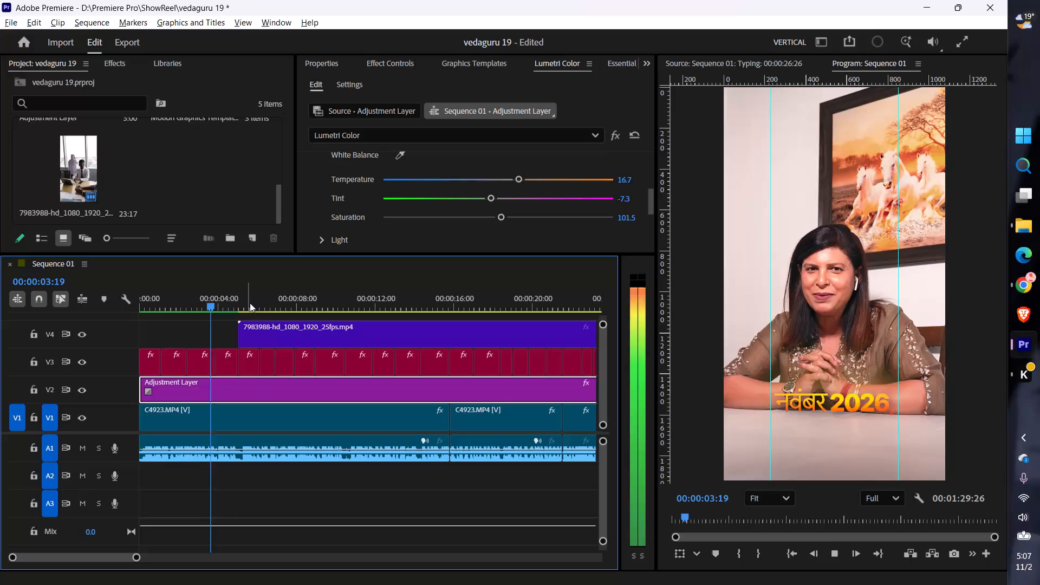
# Play back the sequence around the start of the V4 business clip to judge where the clip should end.
pyautogui.press('space')
pyautogui.press('space')
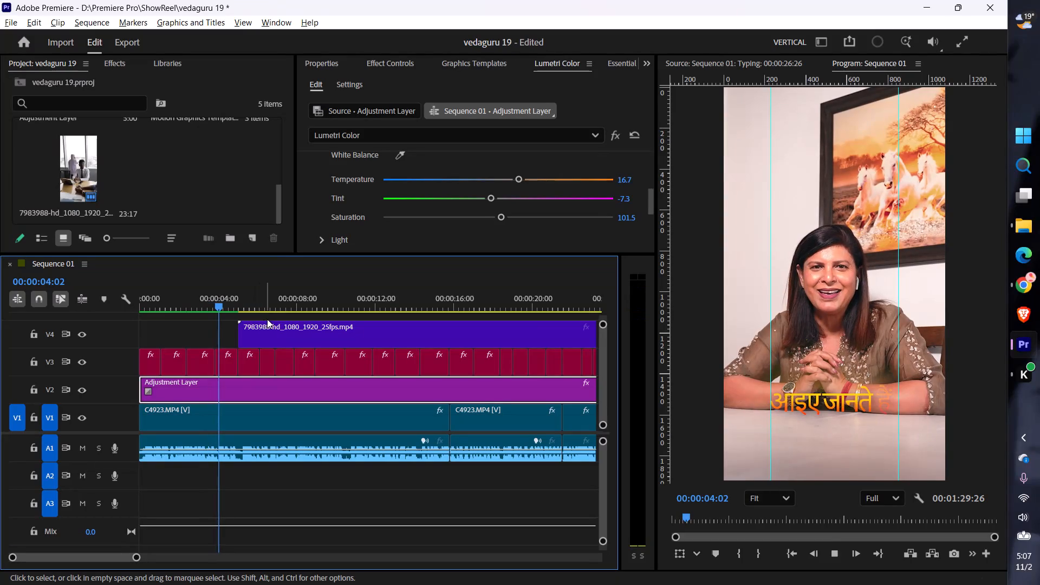
pyautogui.press('space')
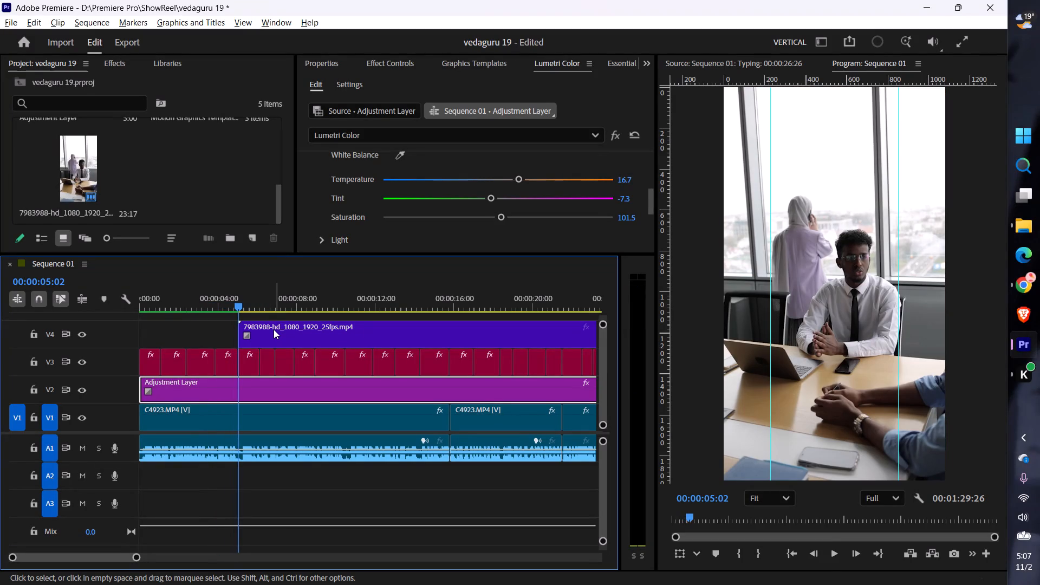
pyautogui.press('space')
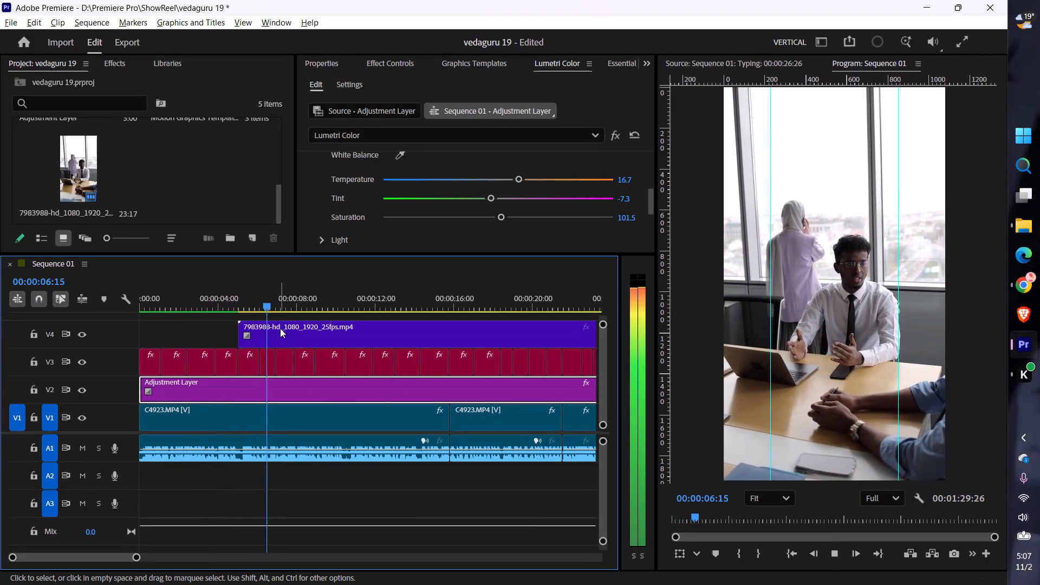
pyautogui.press('space')
pyautogui.click(224, 302)
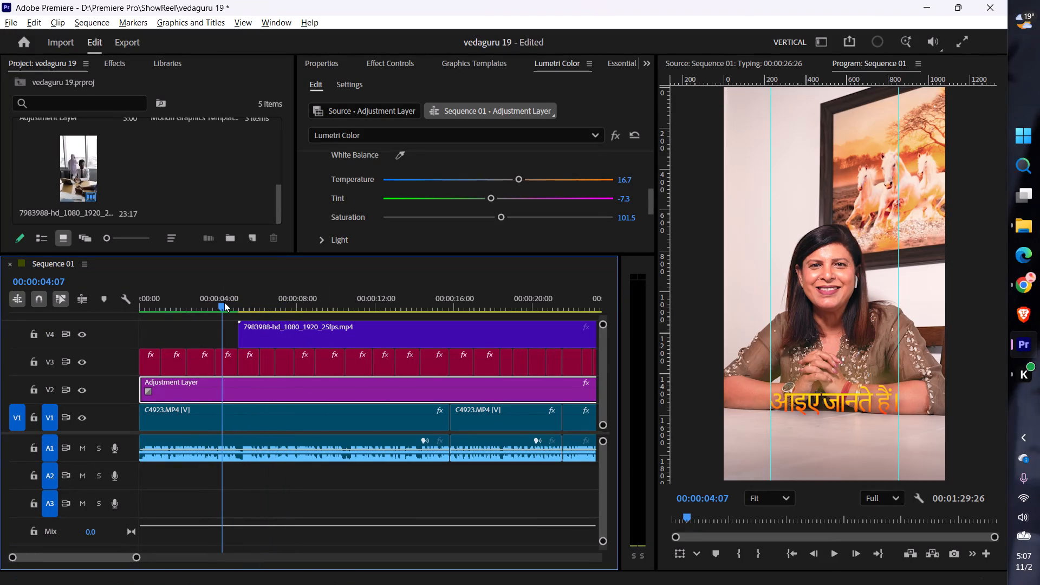
pyautogui.press('space')
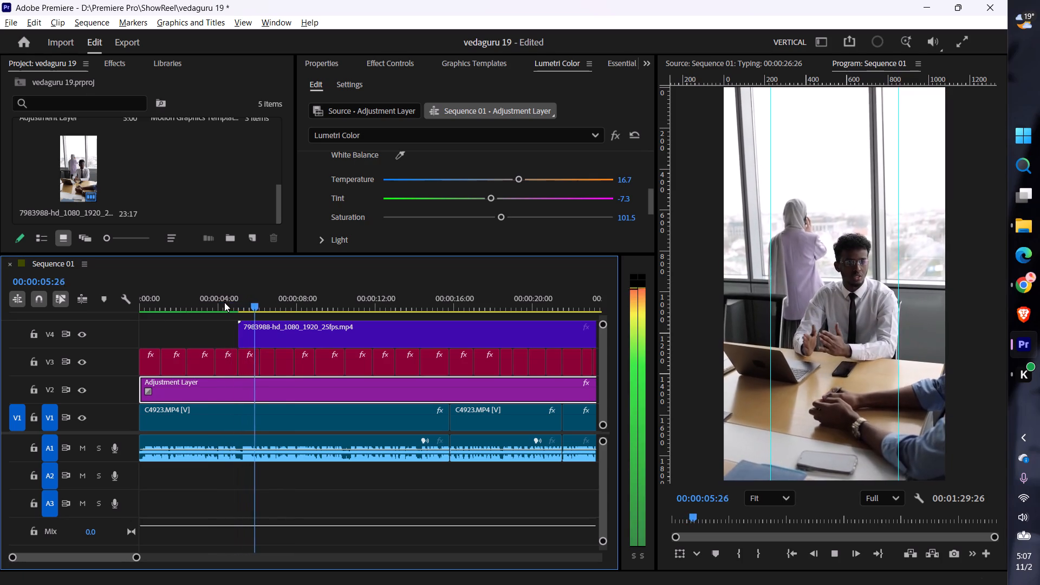
pyautogui.press('space')
# Split the 7983988-hd_1080_1920_25fps.mp4 clip on V4 at 00:00:06:27 and delete the part after the cut.
pyautogui.keyDown('alt'); pyautogui.scroll(7, 283, 350); pyautogui.keyUp('alt')
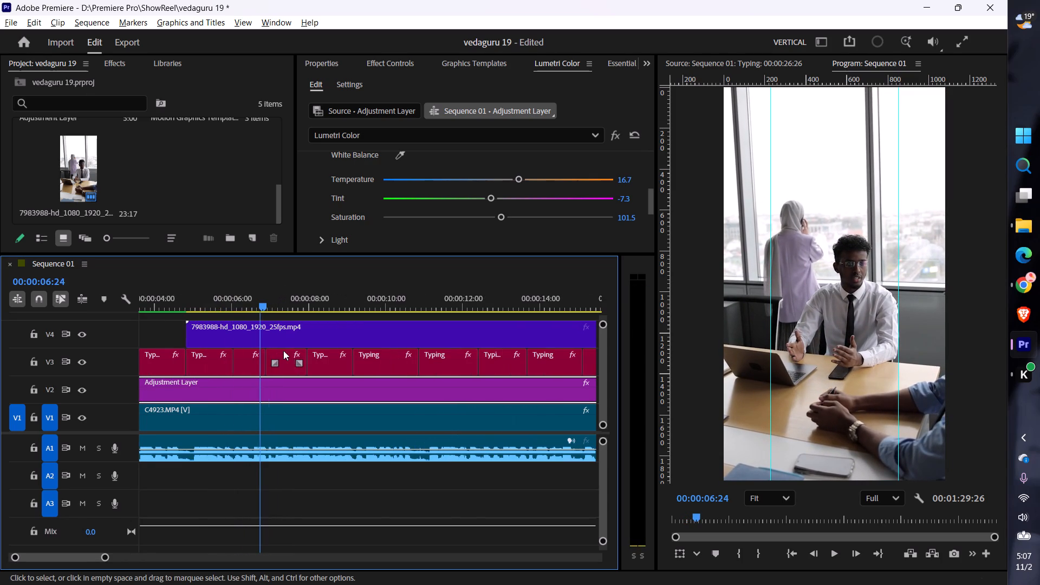
pyautogui.press('space')
pyautogui.press('space')
pyautogui.moveTo(262, 302); pyautogui.dragTo(268, 302)
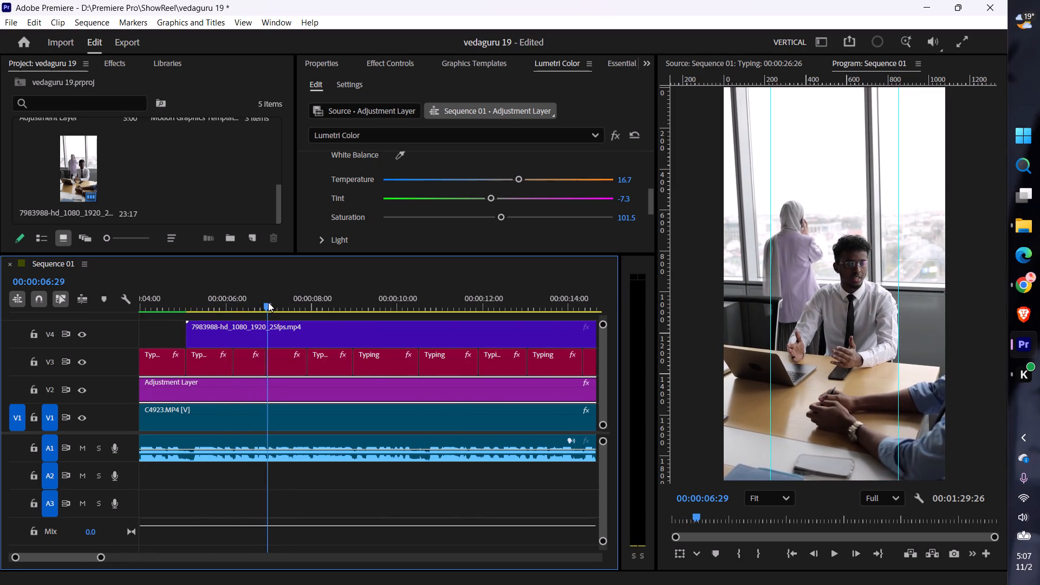
pyautogui.moveTo(268, 302); pyautogui.dragTo(266, 304)
pyautogui.click(289, 338)
pyautogui.hotkey('ctrl', 'k')
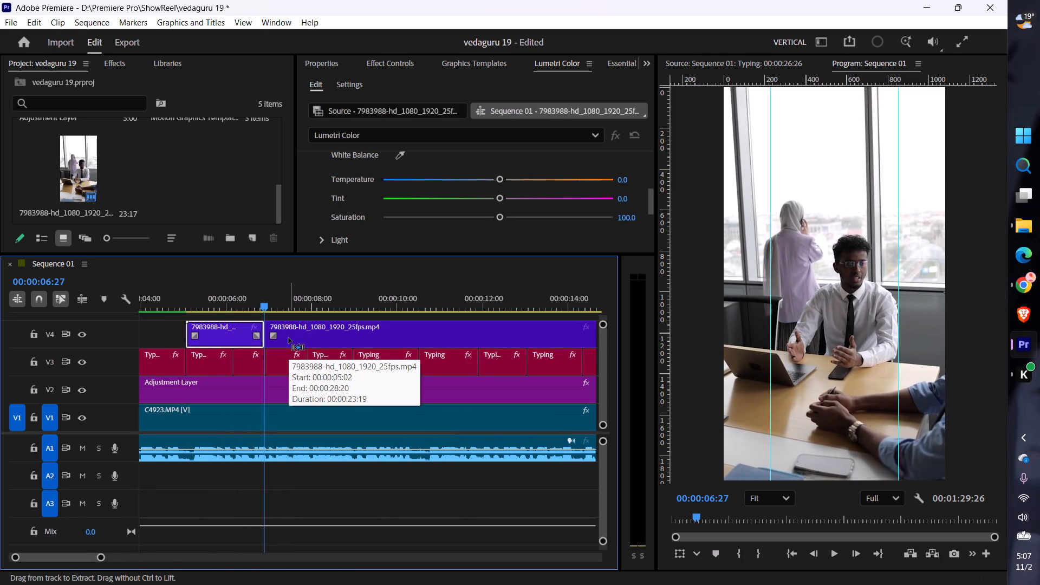
pyautogui.press('Down')
pyautogui.press('Up')
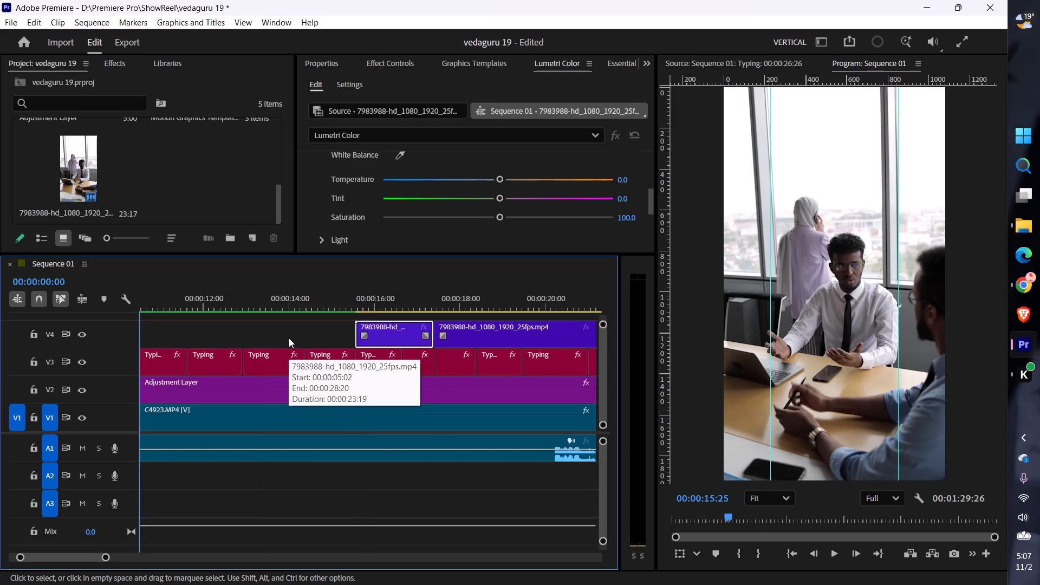
pyautogui.hotkey('ctrl', 'Down')
pyautogui.press('Delete')
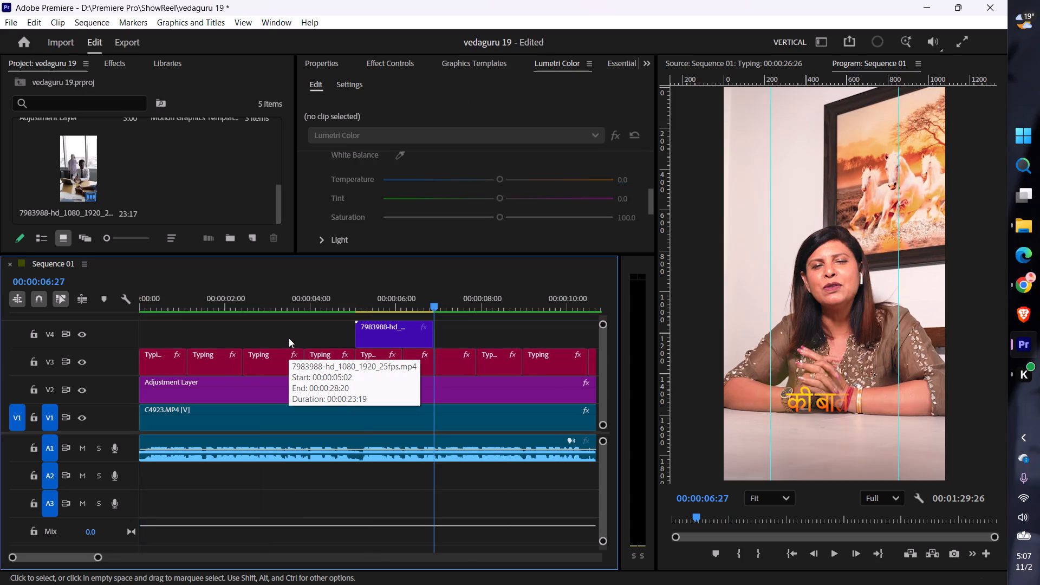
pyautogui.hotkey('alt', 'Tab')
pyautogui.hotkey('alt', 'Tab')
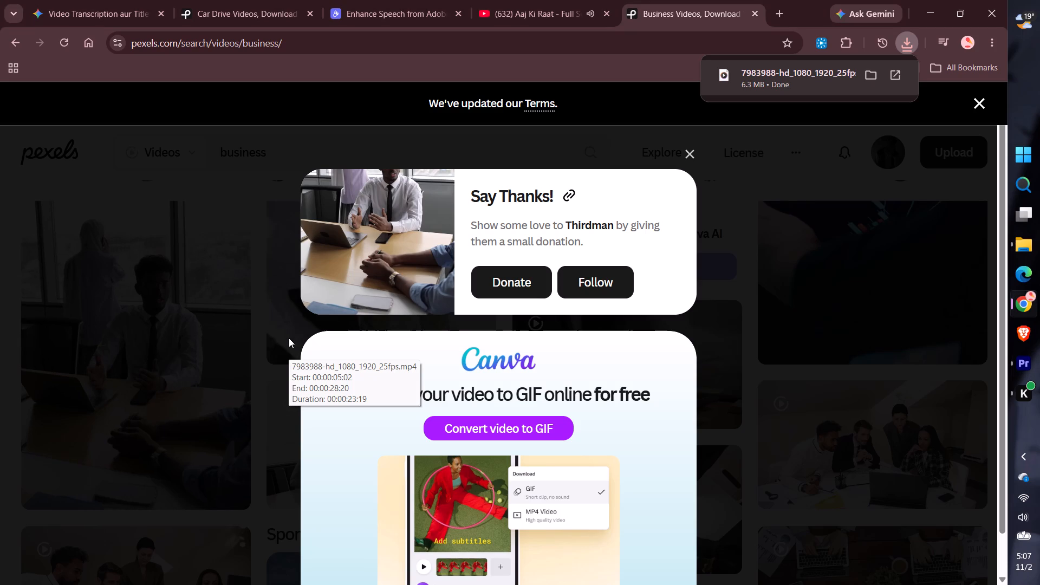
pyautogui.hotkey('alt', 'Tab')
# Play the sequence from 00:00:04:13 to about 00:00:21:10 to review the narration for the next B-roll spot.
pyautogui.click(331, 300)
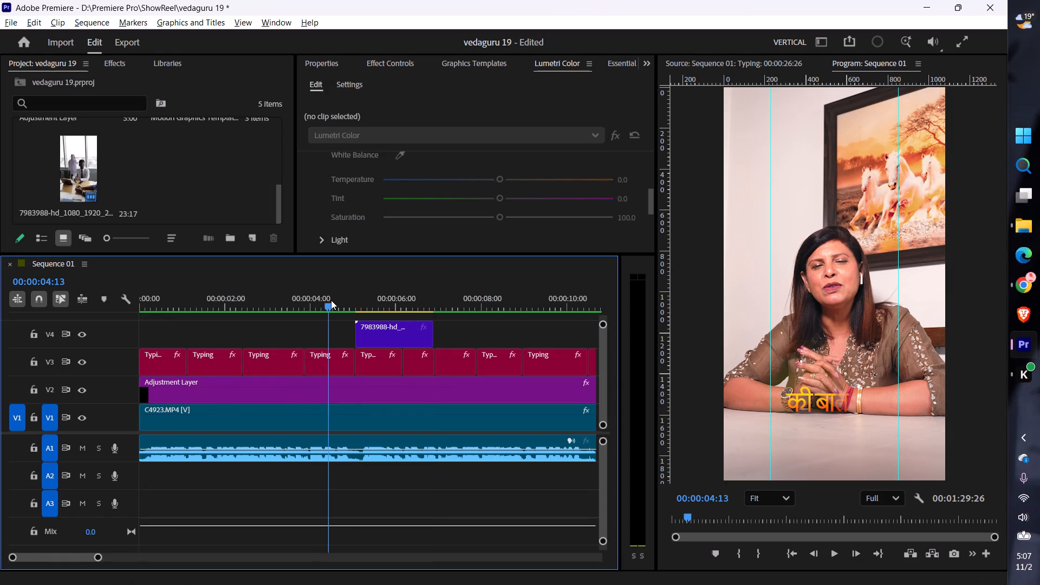
pyautogui.press('space')
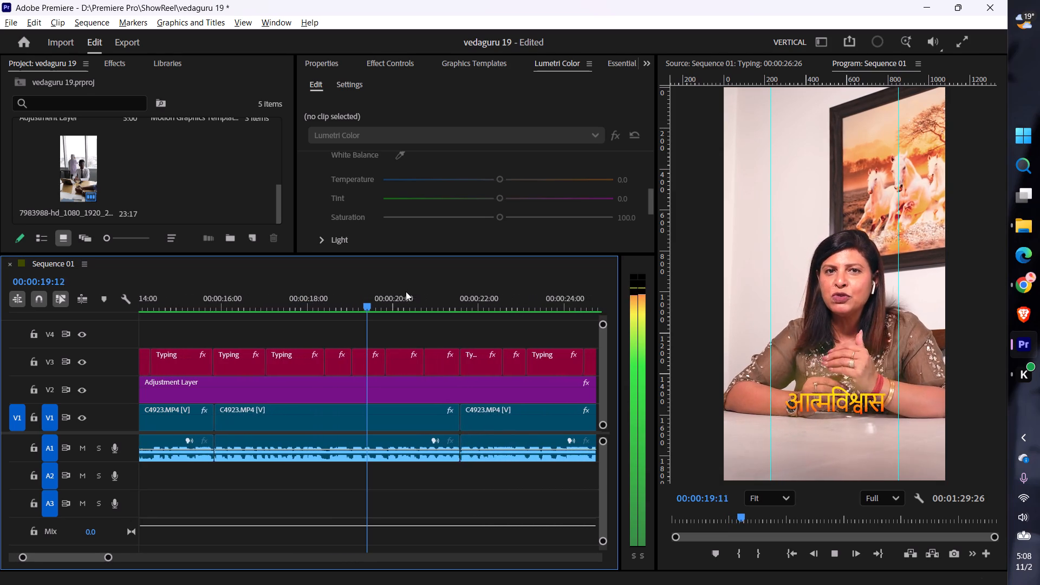
pyautogui.press('space')
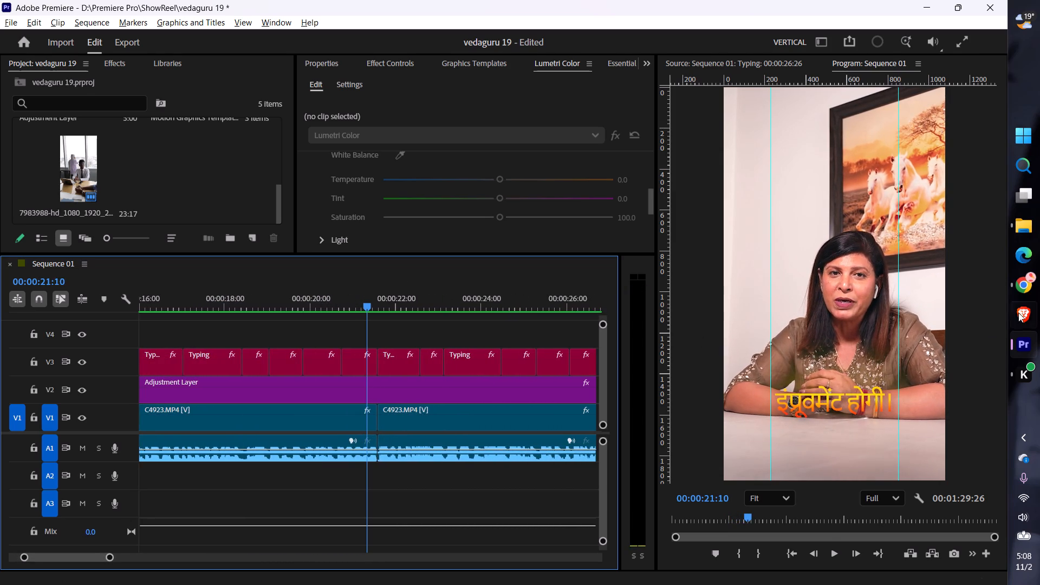
# Switch to Chrome, dismiss the Pexels thank-you overlay, and search Pexels videos for "self confidence".
pyautogui.click(1030, 284)
pyautogui.moveTo(419, 120); pyautogui.dragTo(471, 120)
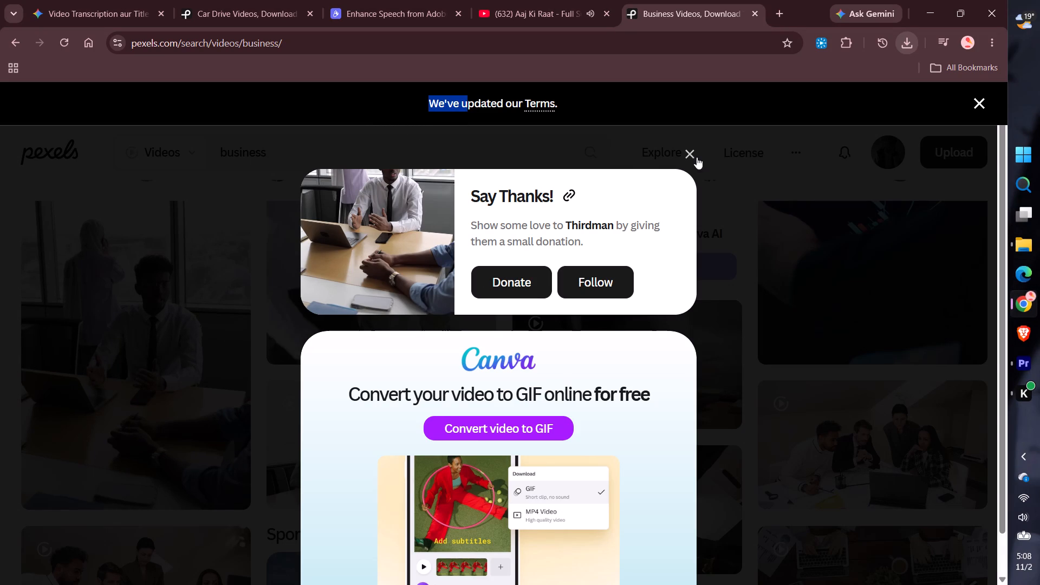
pyautogui.click(697, 157)
pyautogui.moveTo(327, 154); pyautogui.dragTo(0, 103)
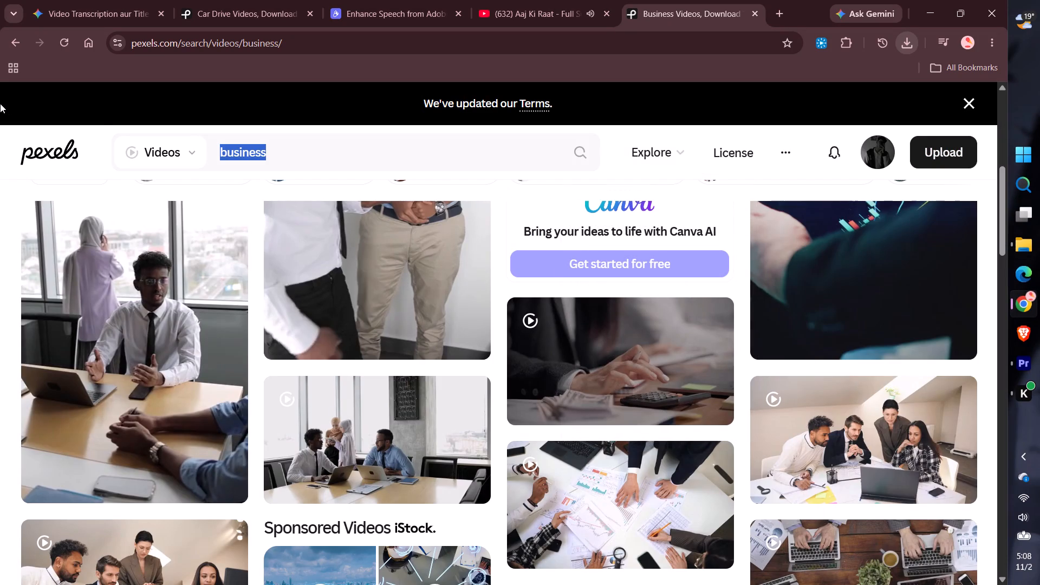
pyautogui.write('self')
pyautogui.press('space')
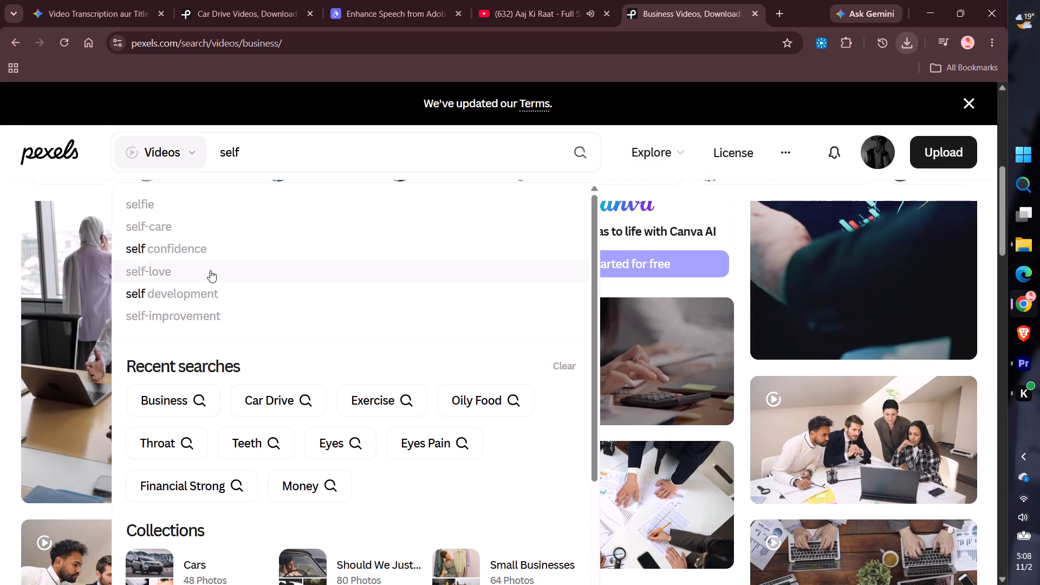
pyautogui.click(233, 253)
# Look through the Pexels "self confidence" video results for a vertical clip that suits the narration about confidence.
pyautogui.scroll(-2, 465, 414)
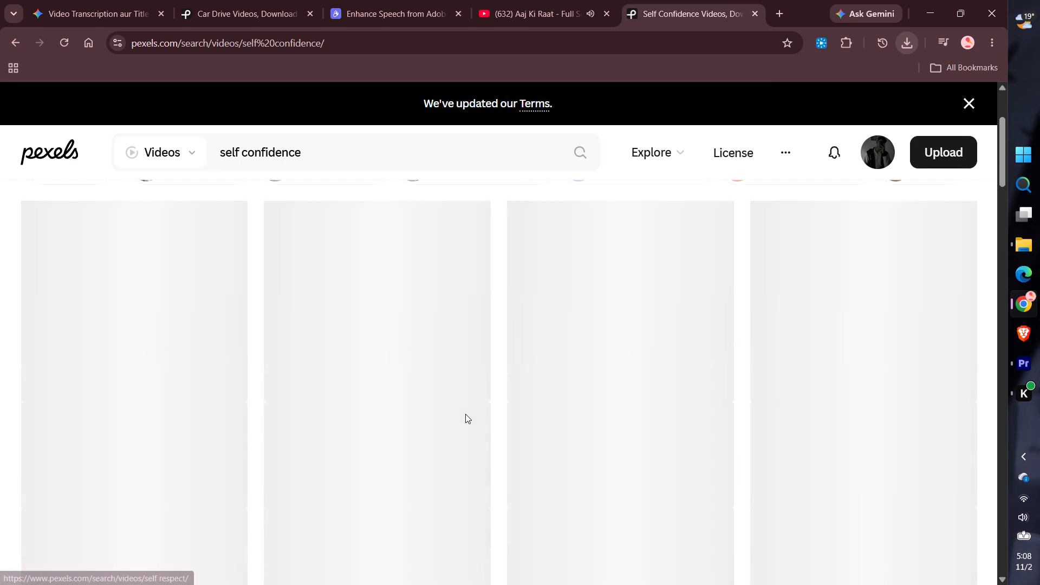
pyautogui.scroll(1, 465, 414)
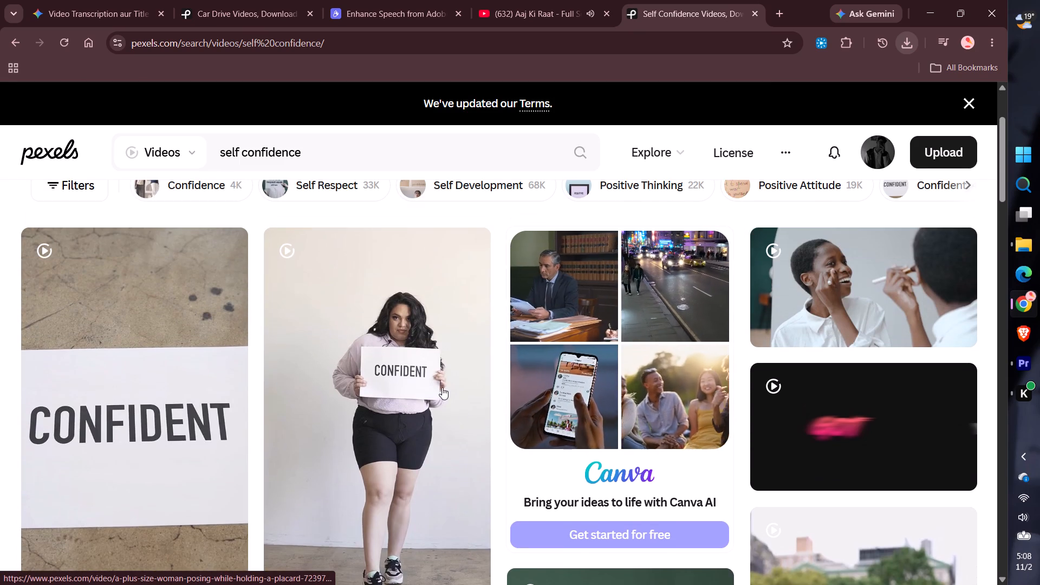
pyautogui.scroll(-3, 446, 383)
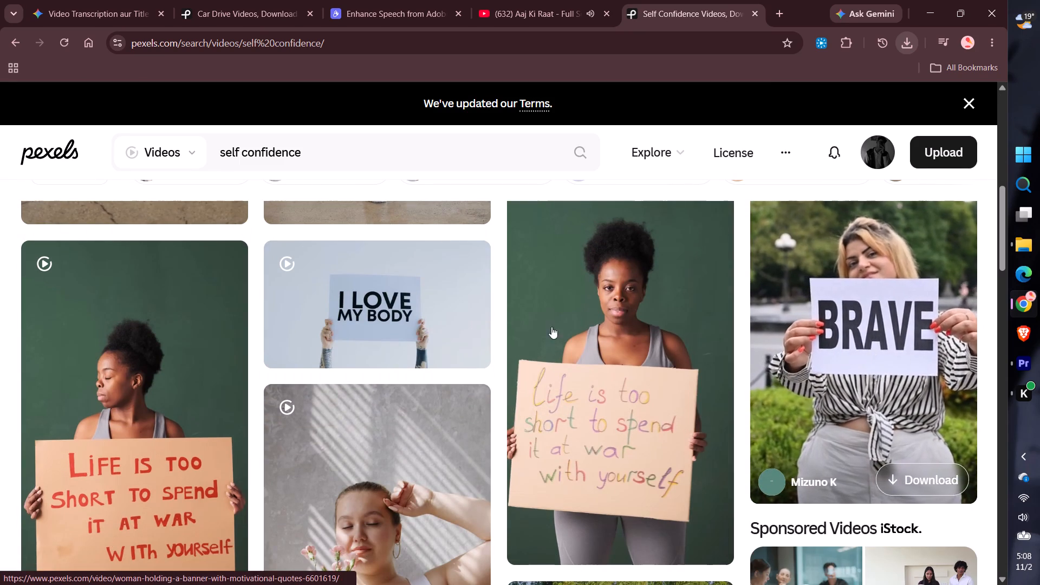
pyautogui.scroll(-3, 391, 309)
pyautogui.scroll(1, 388, 309)
pyautogui.scroll(-3, 390, 308)
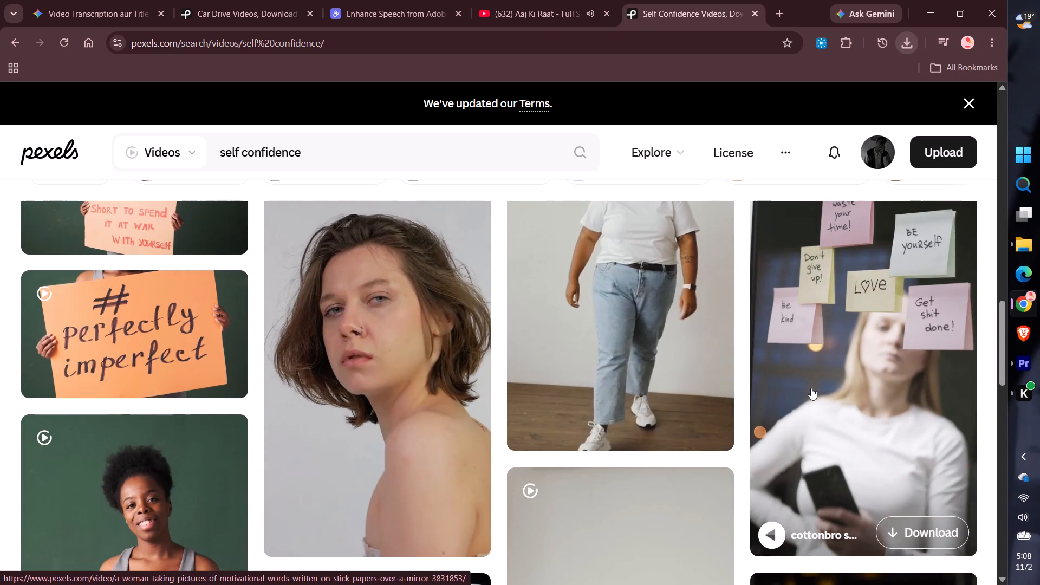
pyautogui.scroll(1, 821, 388)
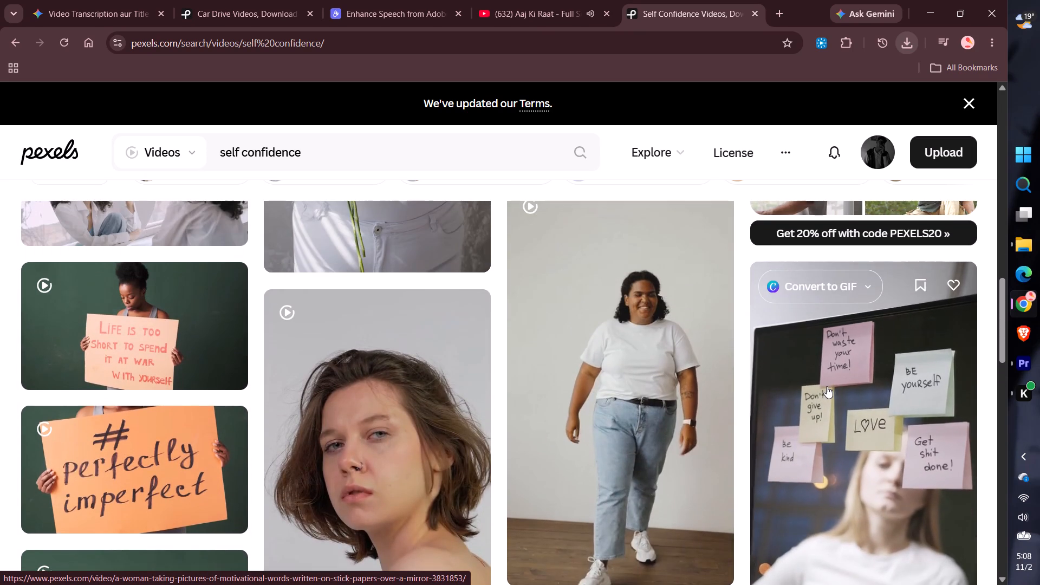
pyautogui.scroll(-1, 827, 386)
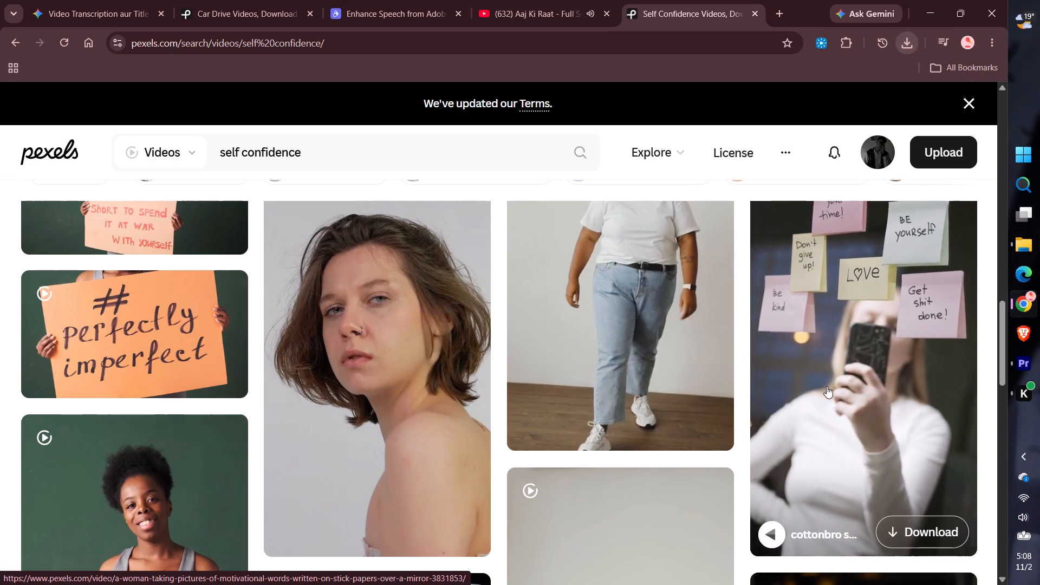
pyautogui.scroll(1, 827, 386)
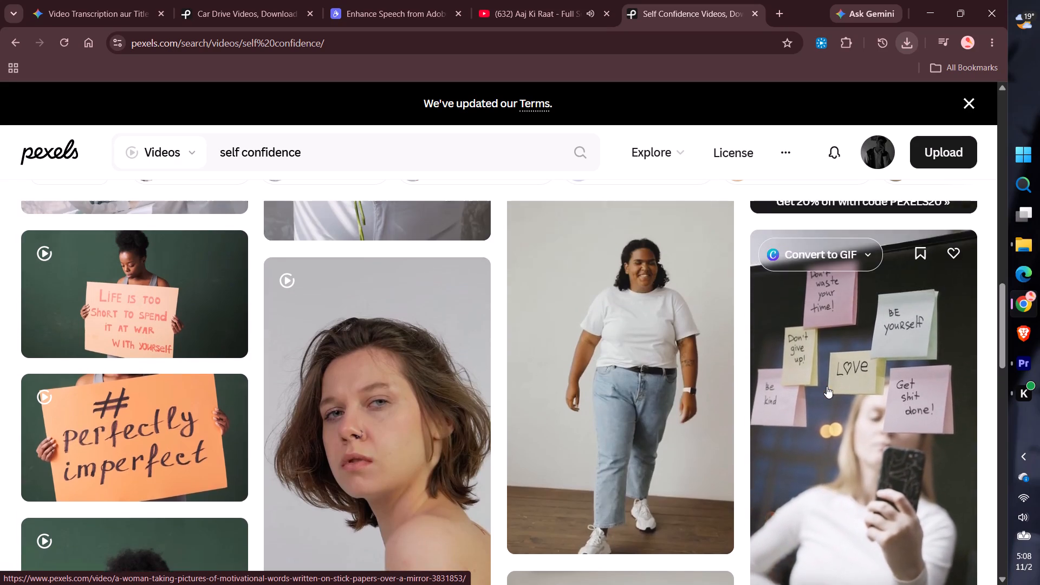
pyautogui.scroll(-16, 827, 386)
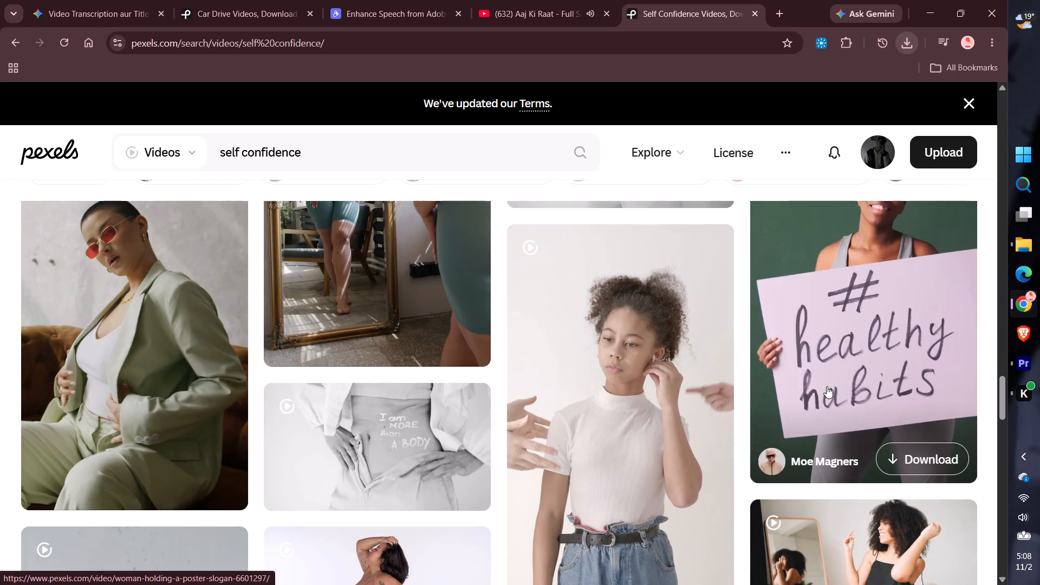
pyautogui.scroll(-2, 827, 386)
pyautogui.scroll(2, 827, 386)
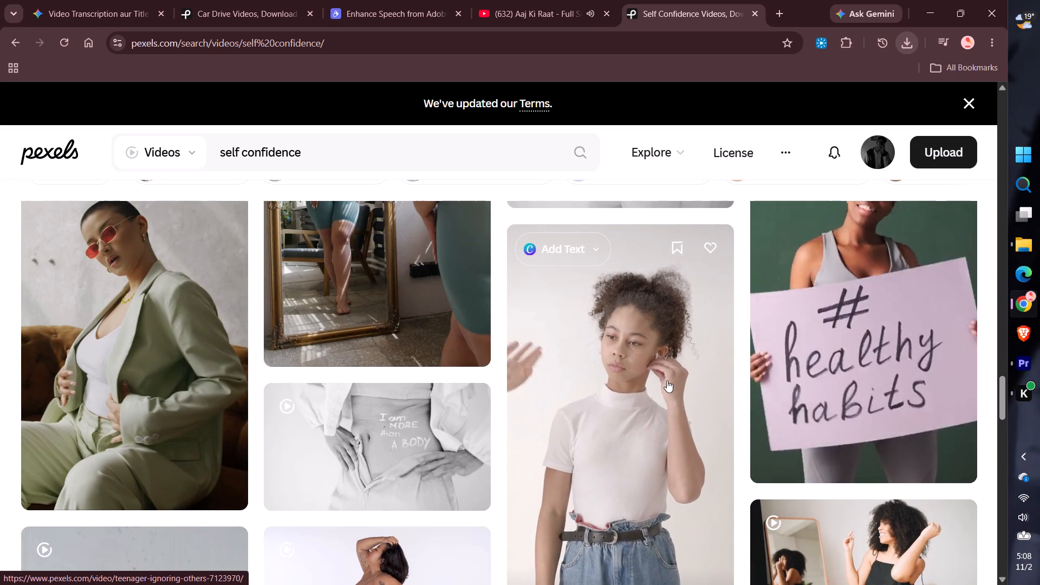
pyautogui.scroll(-4, 667, 380)
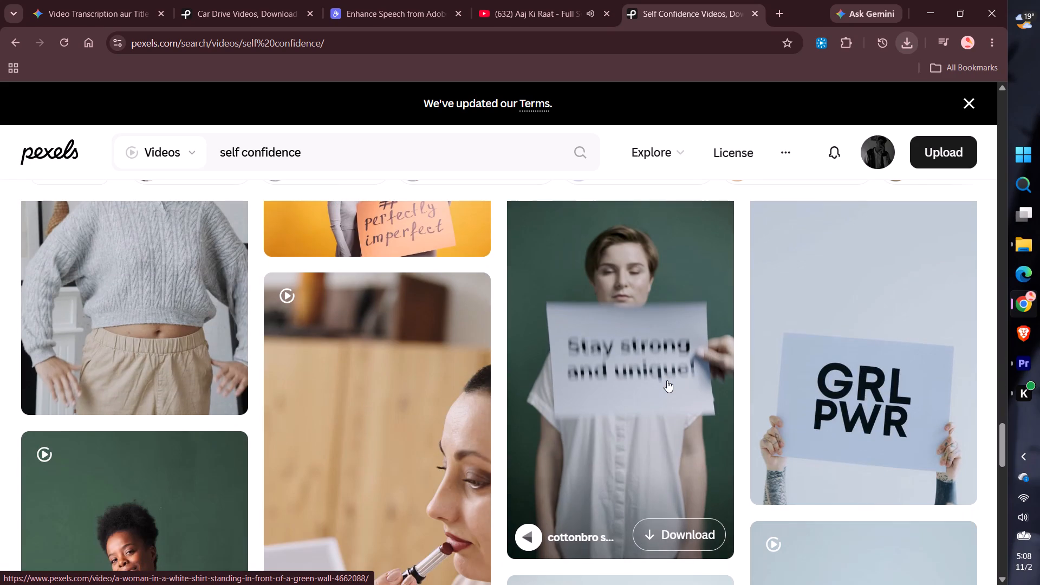
pyautogui.scroll(-2, 667, 380)
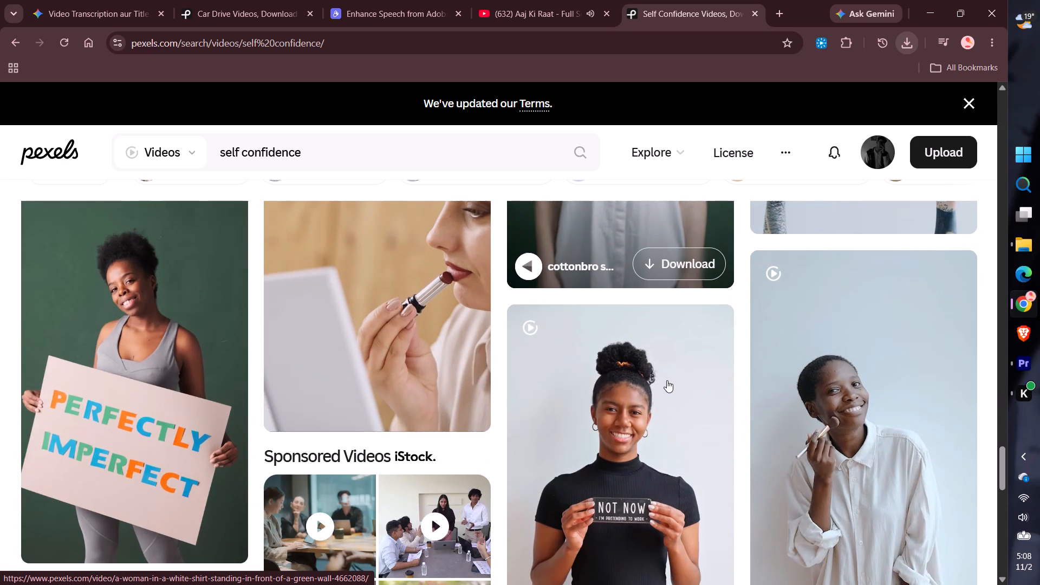
pyautogui.scroll(-5, 667, 380)
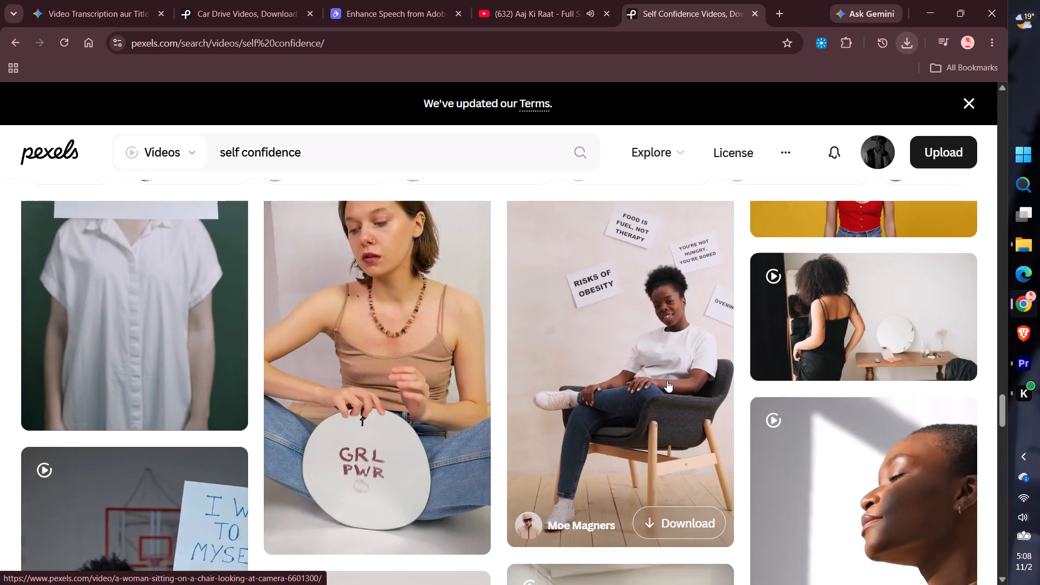
pyautogui.scroll(1, 667, 380)
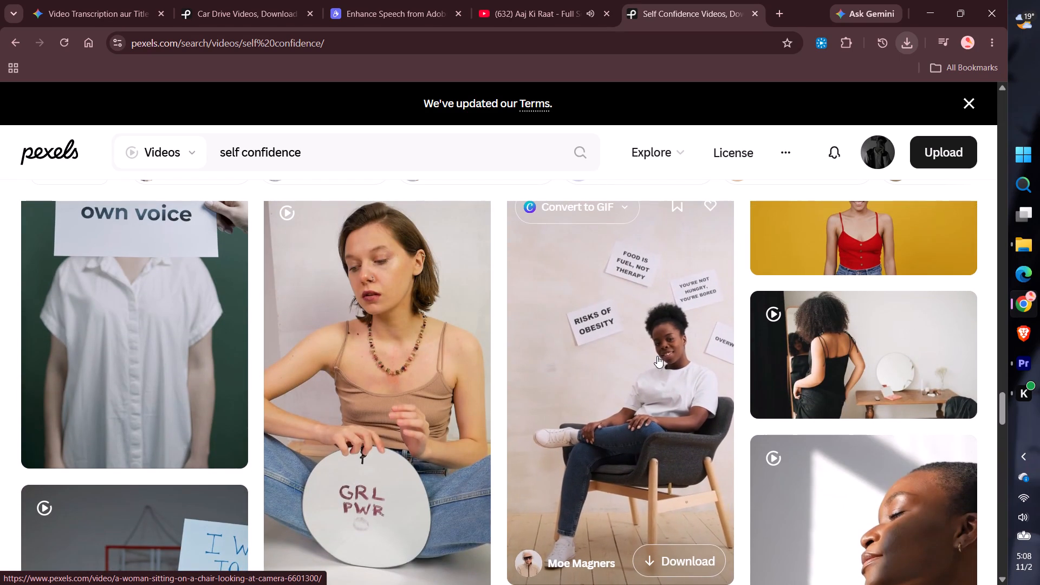
pyautogui.scroll(-4, 642, 355)
pyautogui.scroll(1, 630, 366)
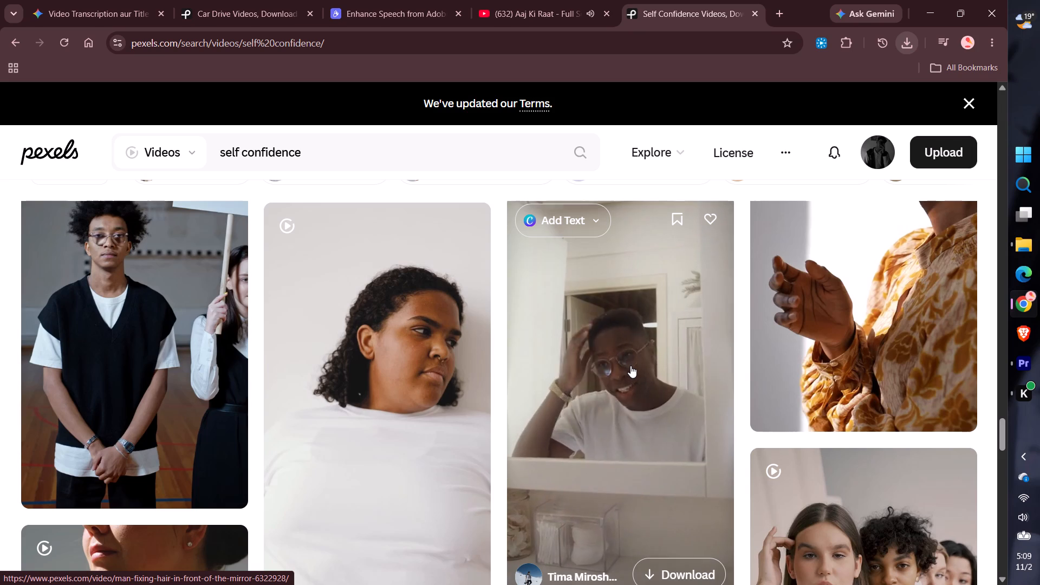
pyautogui.scroll(-1, 630, 366)
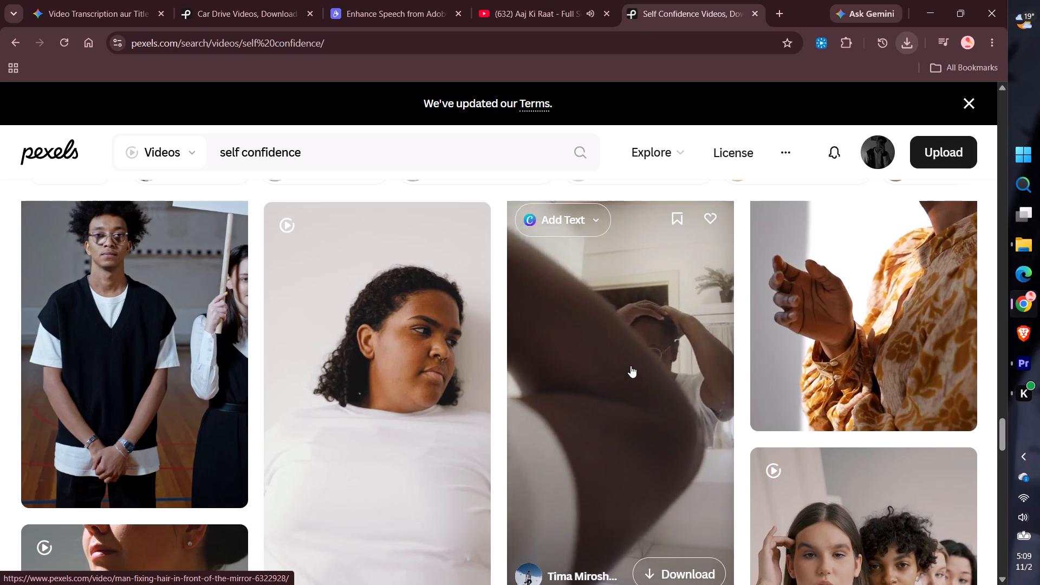
pyautogui.scroll(-1, 630, 366)
pyautogui.scroll(2, 630, 366)
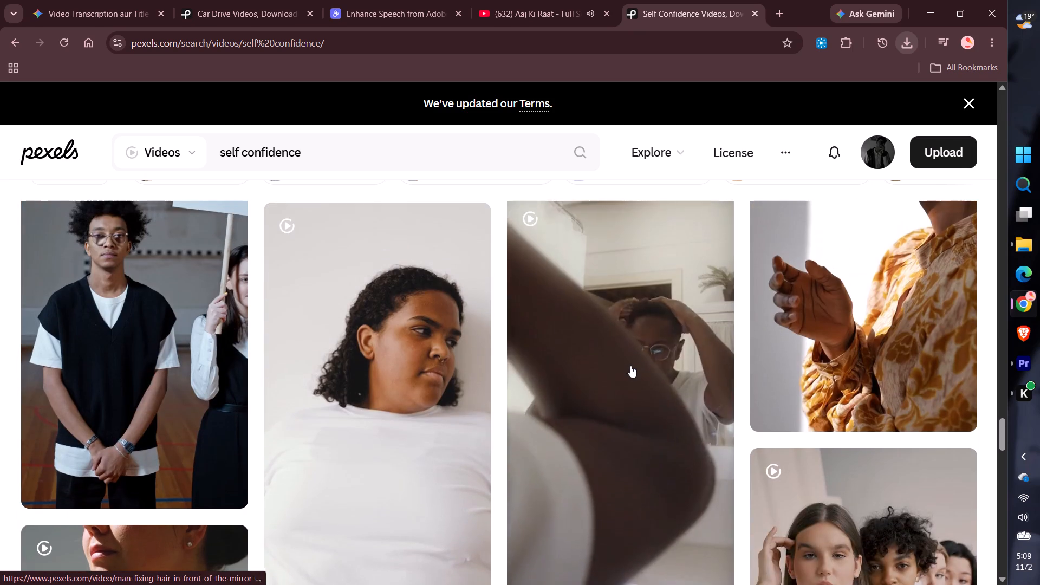
pyautogui.scroll(18, 630, 366)
pyautogui.scroll(6, 630, 366)
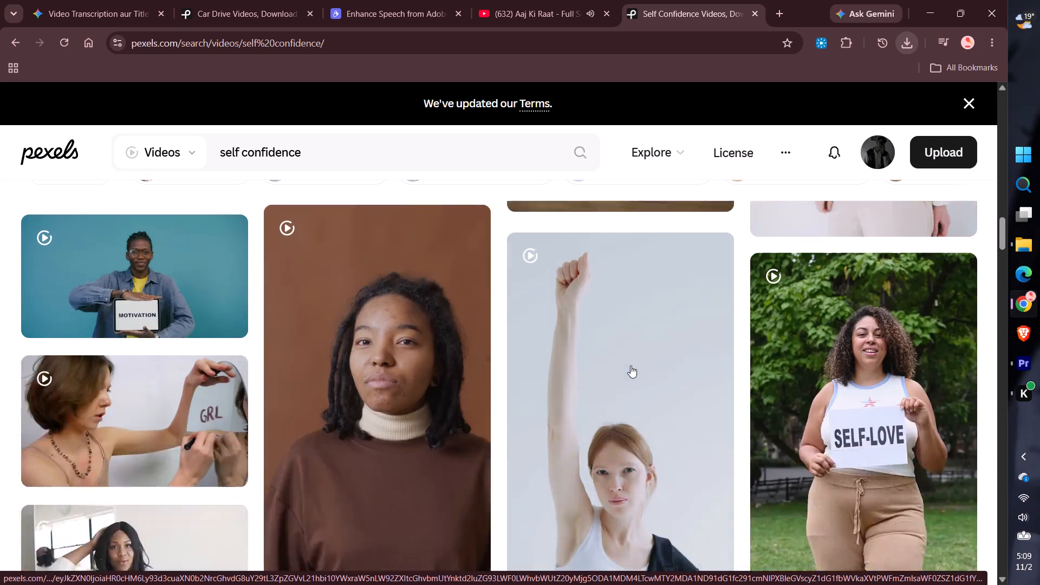
pyautogui.scroll(5, 630, 366)
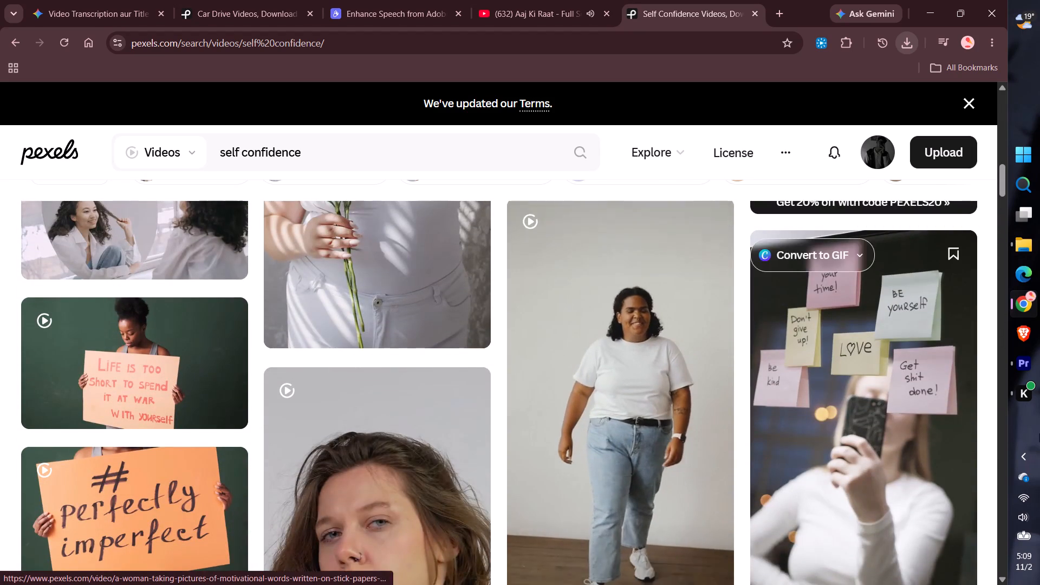
# Download the vertical Pexels video of the man fixing his hair in front of the mirror.
pyautogui.scroll(-1, 841, 427)
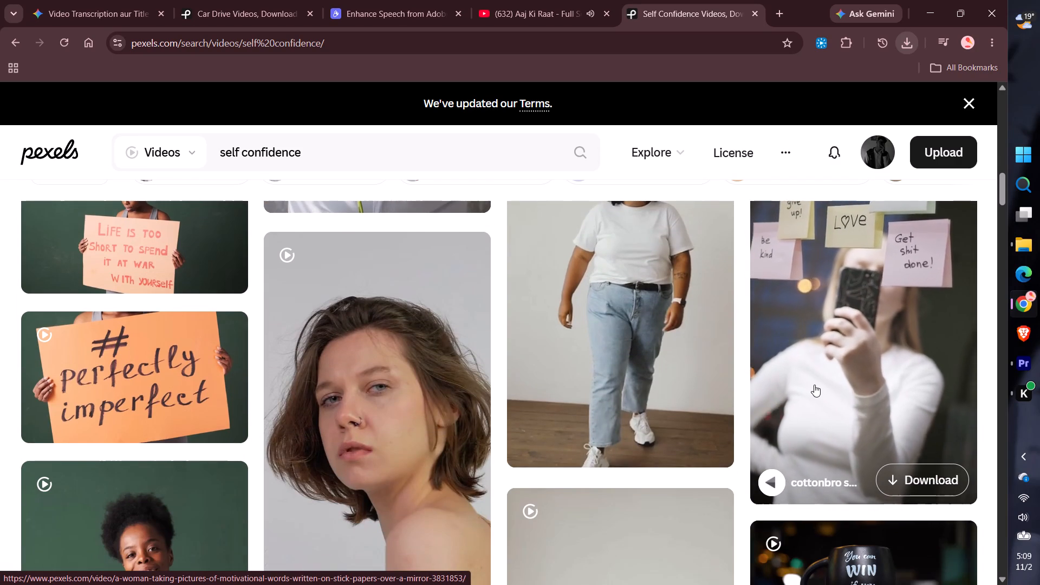
pyautogui.scroll(-7, 814, 385)
pyautogui.scroll(-12, 688, 417)
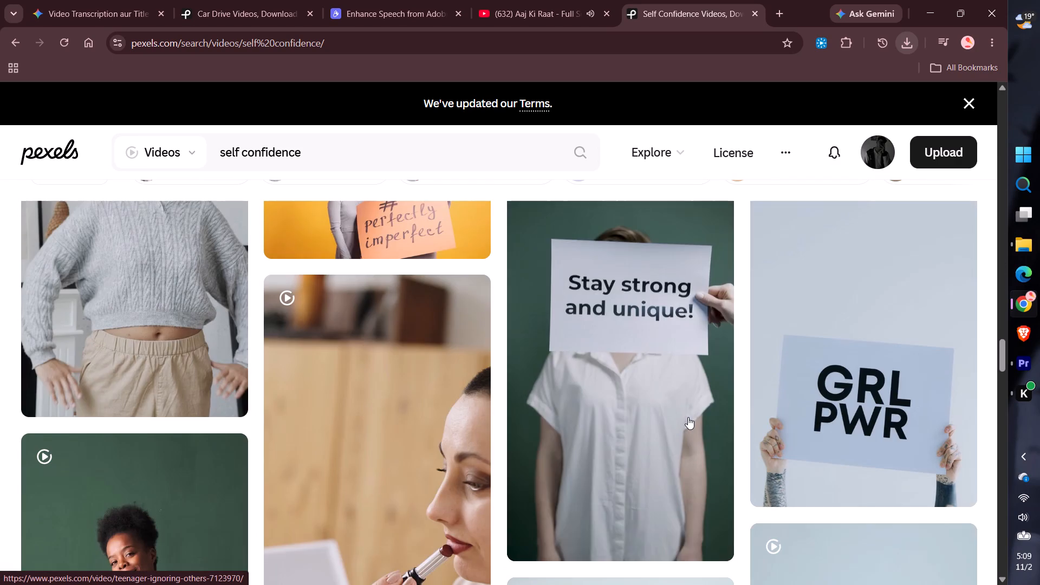
pyautogui.scroll(-6, 688, 417)
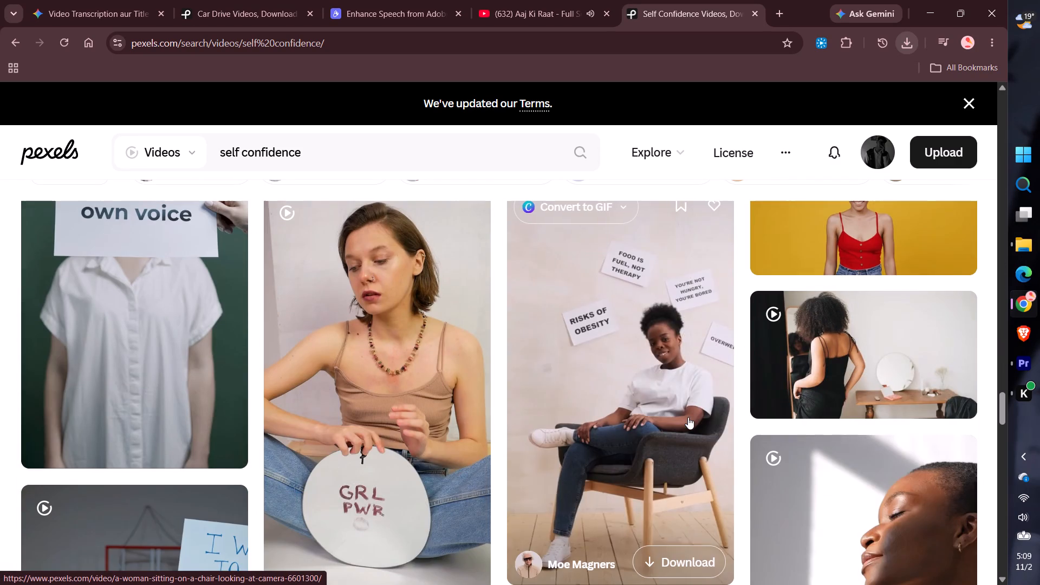
pyautogui.scroll(-4, 675, 459)
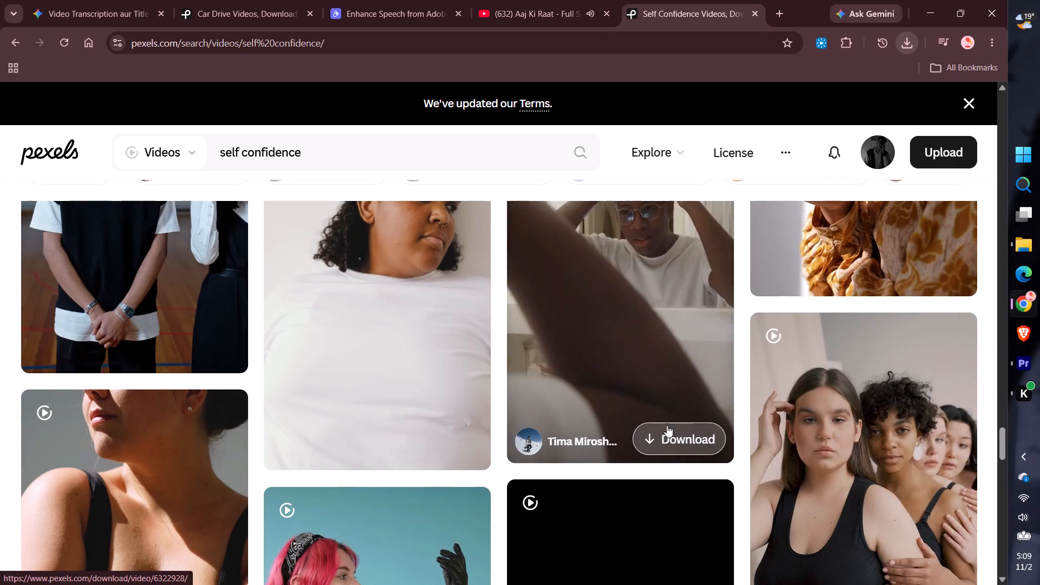
pyautogui.click(669, 438)
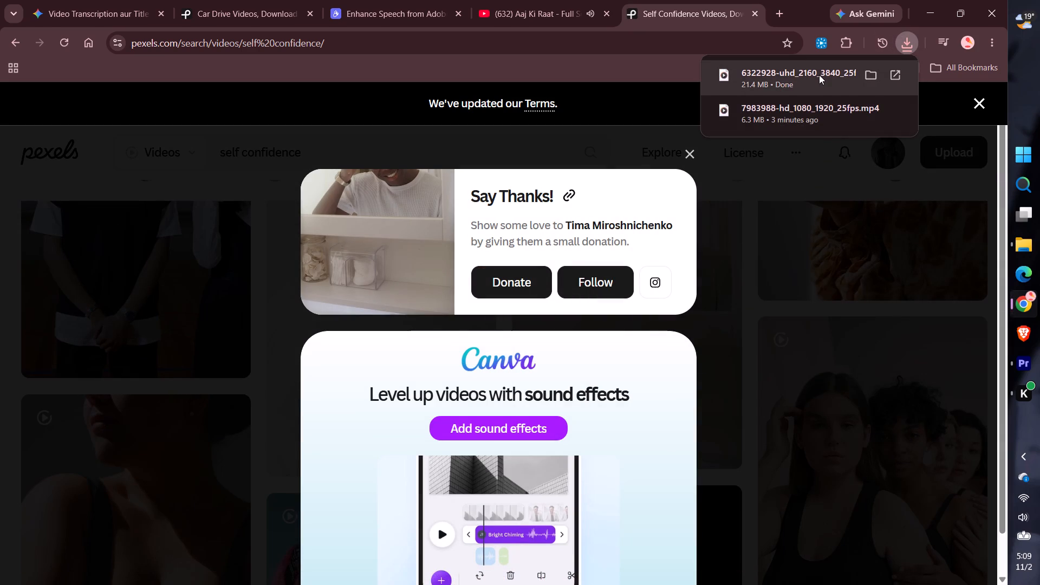
# Bring the downloaded 6322928-uhd_2160_3840_25fps.mp4 into Premiere and place it on V4 at about 00:00:20:21.
pyautogui.moveTo(818, 76); pyautogui.dragTo(679, 197)
pyautogui.hotkey('alt', 'Tab')
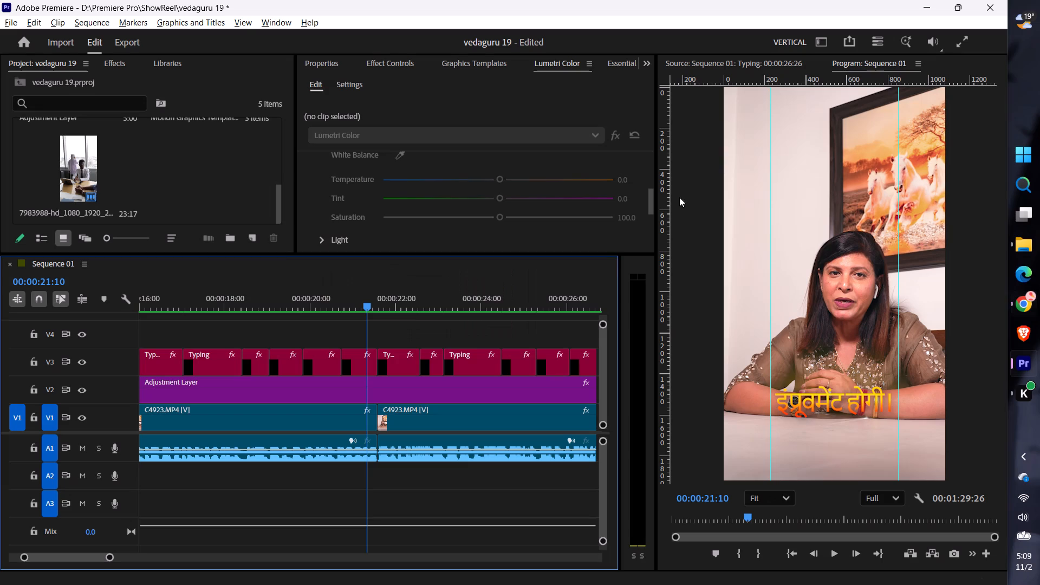
pyautogui.moveTo(679, 197); pyautogui.dragTo(336, 329)
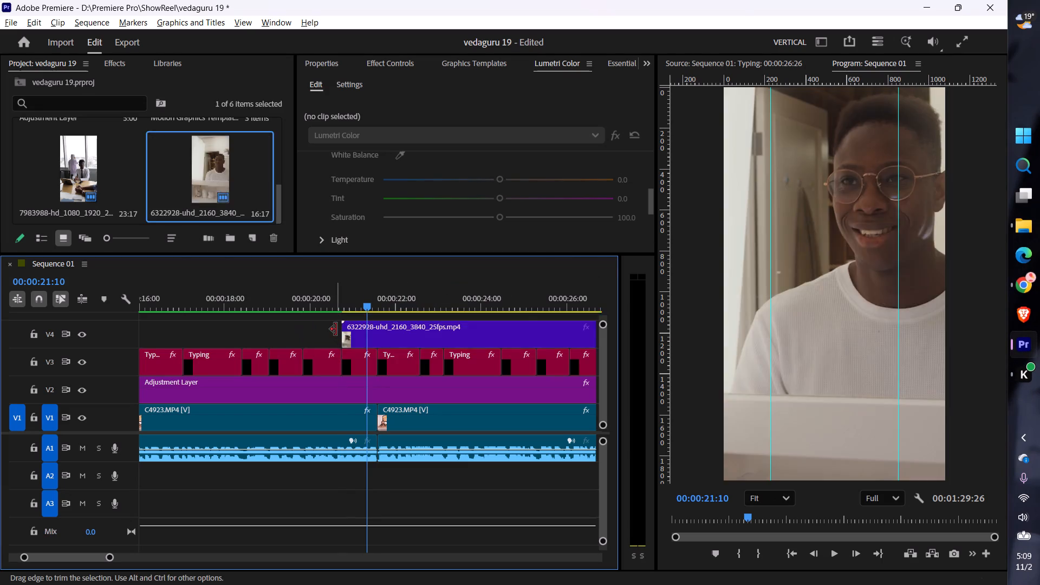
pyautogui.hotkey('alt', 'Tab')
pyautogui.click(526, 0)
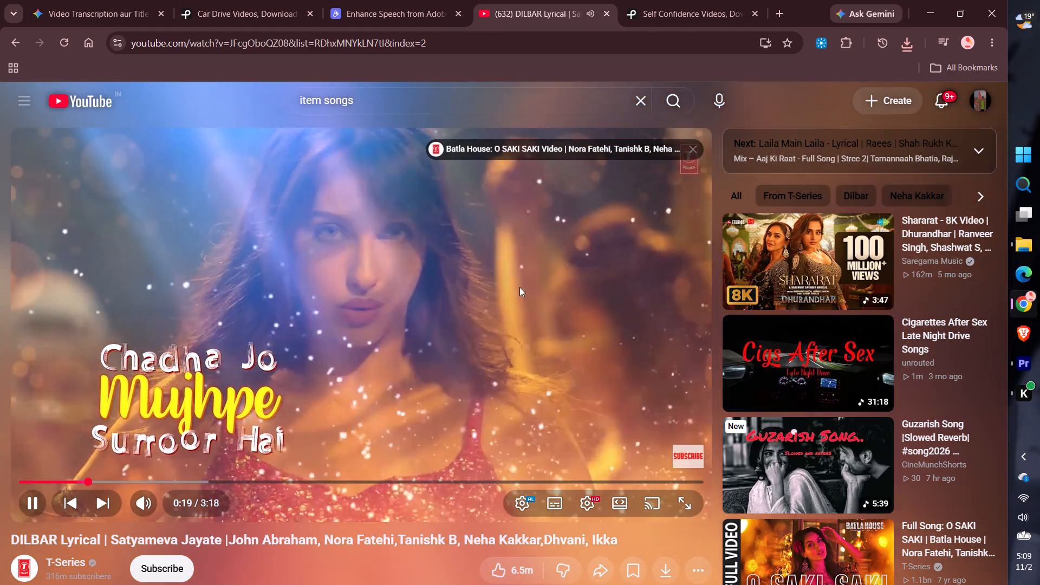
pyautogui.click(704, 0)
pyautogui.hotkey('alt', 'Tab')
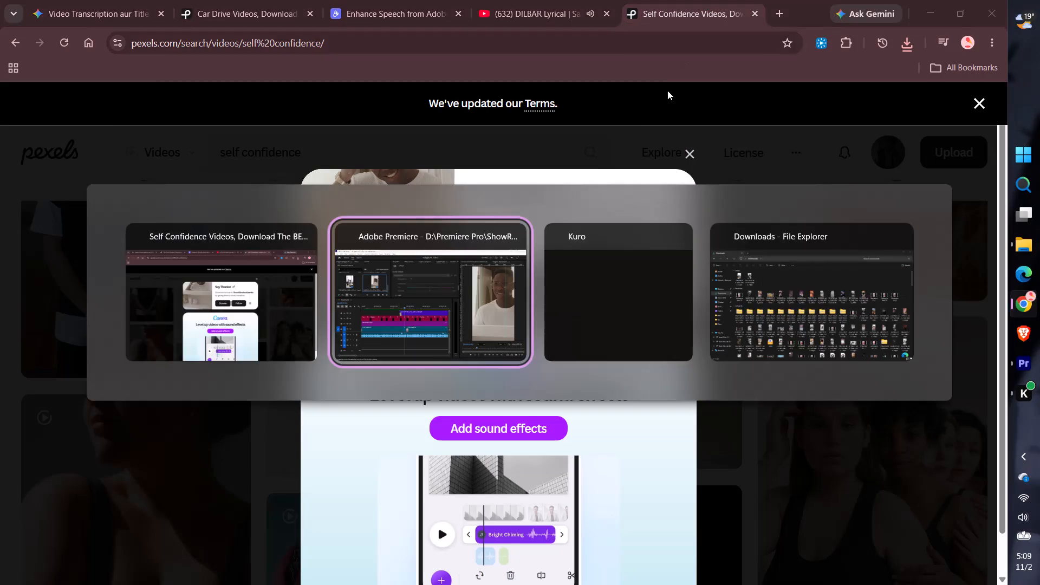
# Play the surrounding narration and move the 6322928 clip on V4 earlier to start at about 00:00:19:01.
pyautogui.click(315, 301)
pyautogui.press('space')
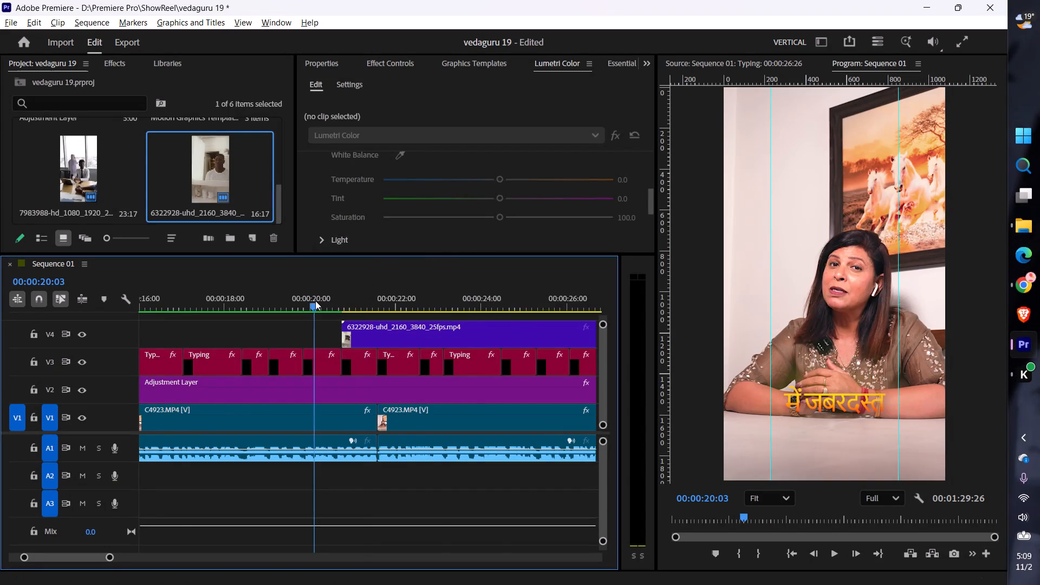
pyautogui.press('space')
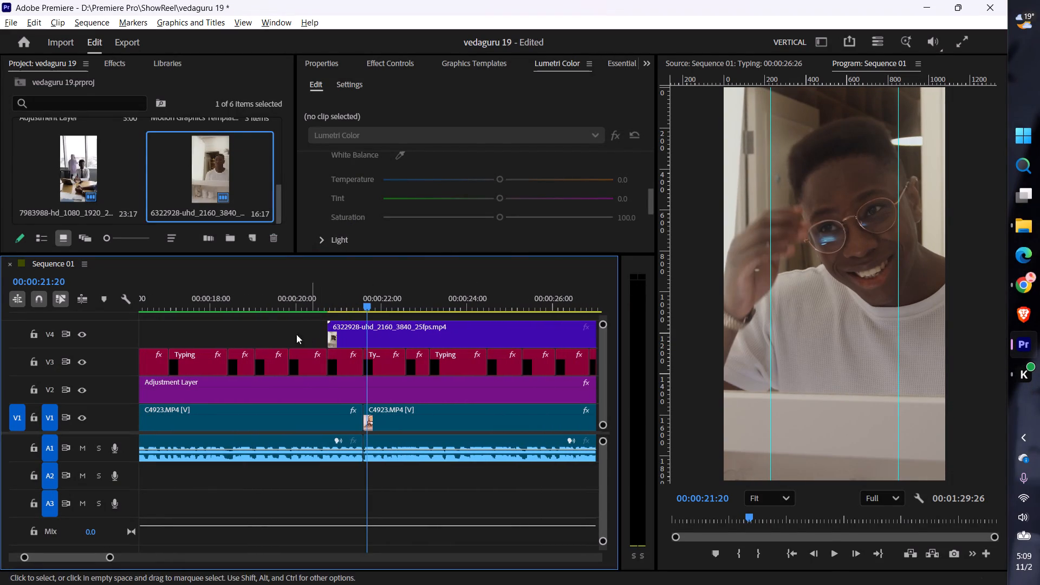
pyautogui.click(240, 301)
pyautogui.press('space')
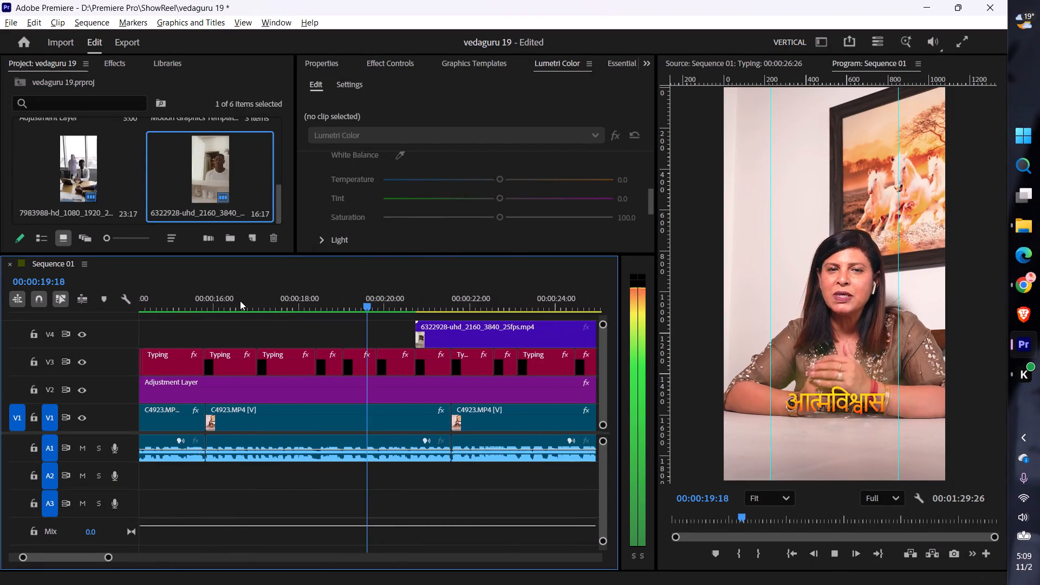
pyautogui.press('space')
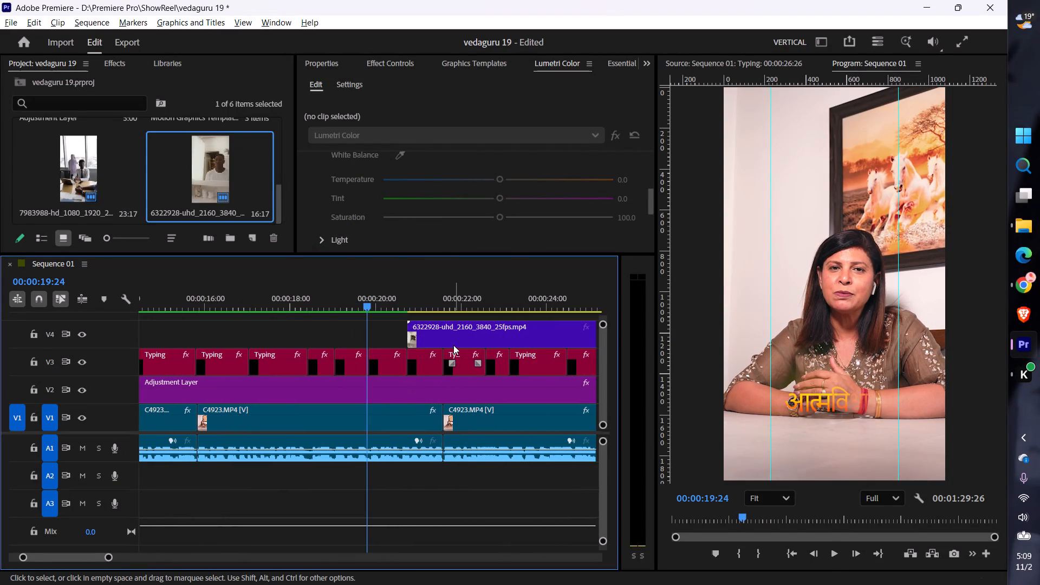
pyautogui.moveTo(452, 342); pyautogui.dragTo(386, 340)
# Play the narration under the 6322928 clip, cut the clip at 00:00:21:17 on V4 and delete the remainder.
pyautogui.click(300, 313)
pyautogui.click(288, 300)
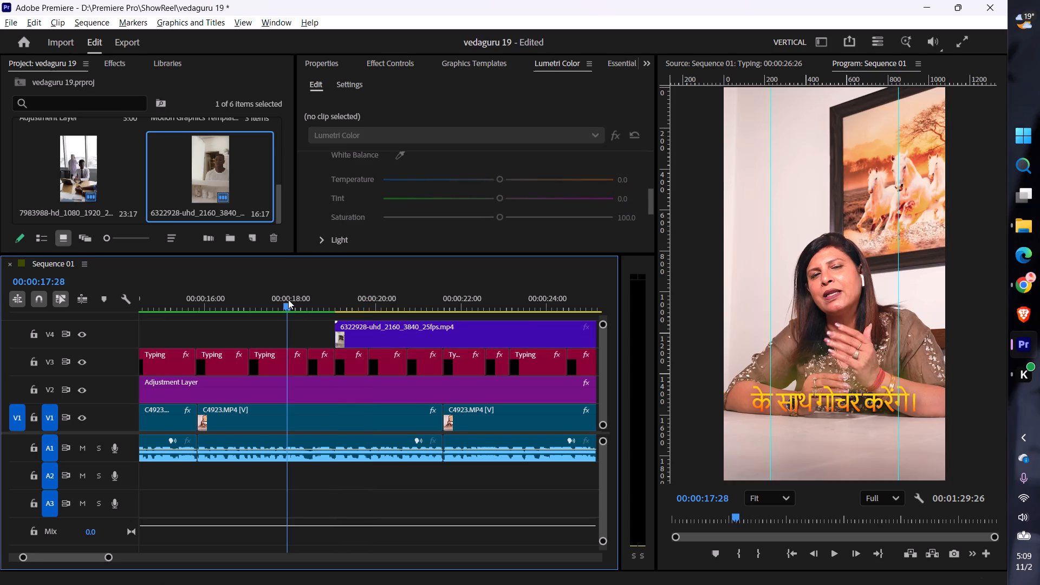
pyautogui.press('space')
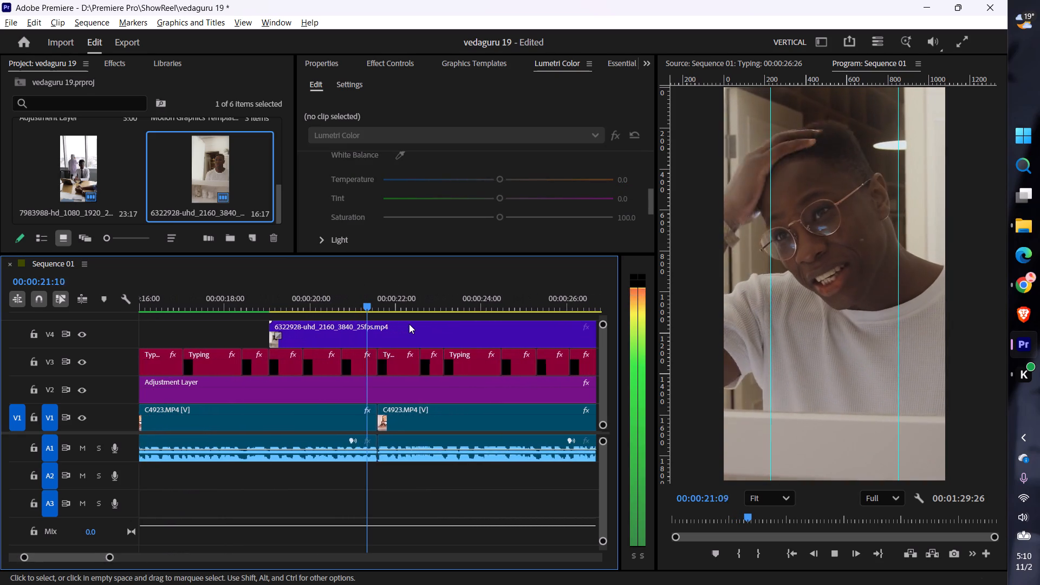
pyautogui.press('space')
pyautogui.moveTo(370, 301); pyautogui.dragTo(367, 305)
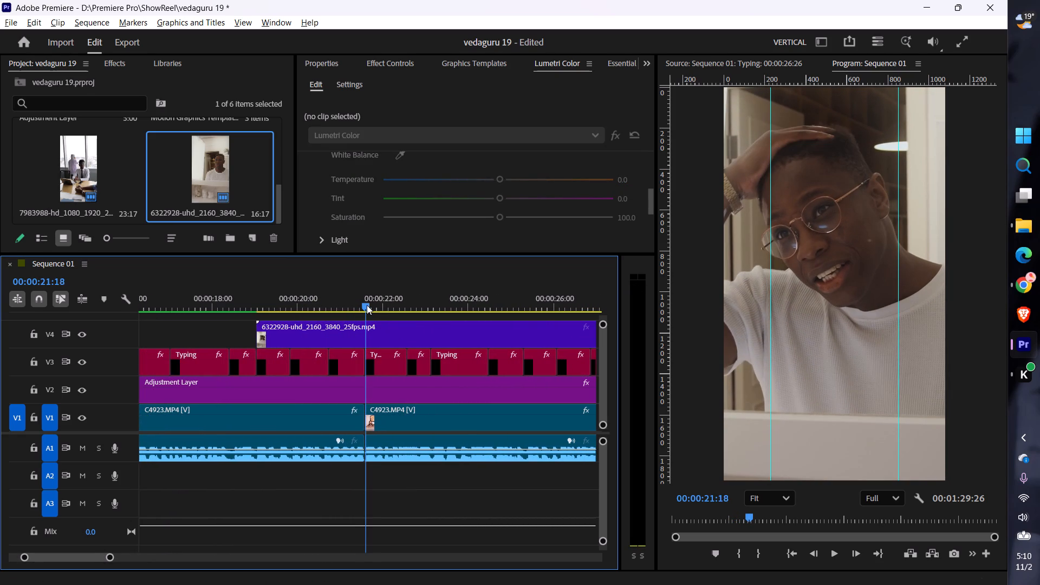
pyautogui.moveTo(367, 305); pyautogui.dragTo(366, 307)
pyautogui.click(392, 337)
pyautogui.hotkey('ctrl', 'k')
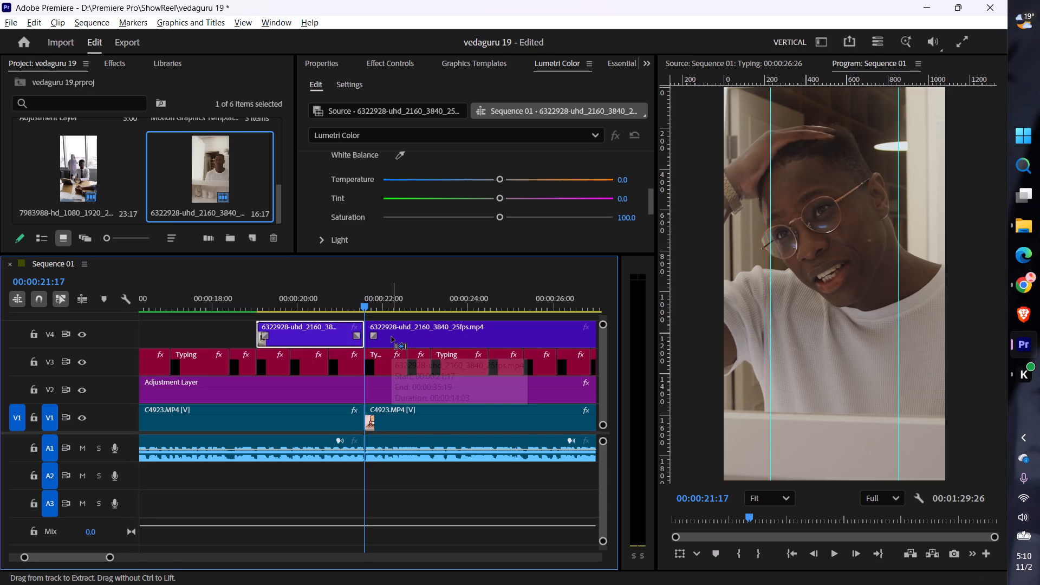
pyautogui.hotkey('ctrl', 'Down')
pyautogui.press('Delete')
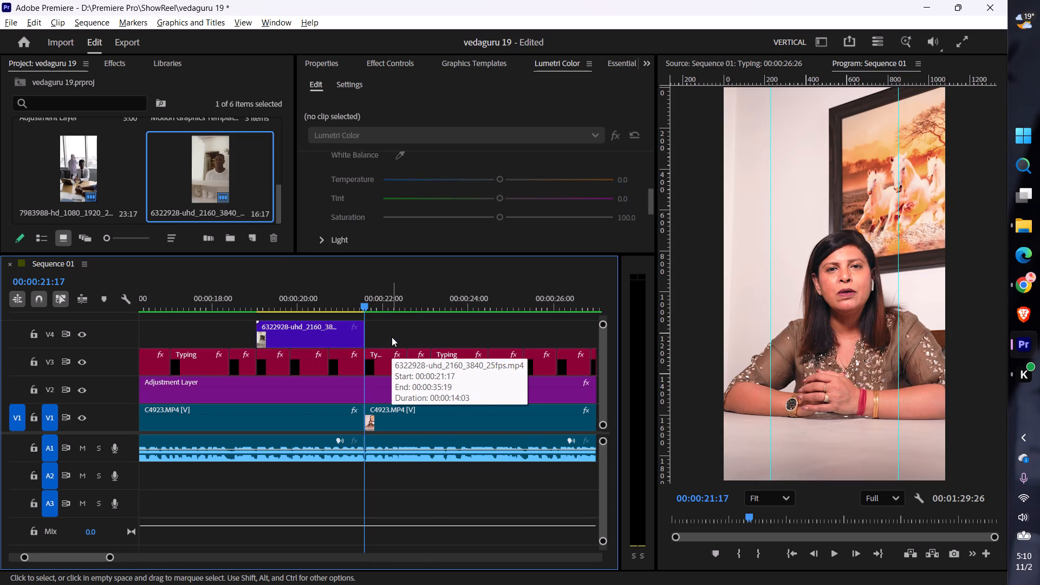
# Replay the trimmed 6322928 clip on V4 and set its scale to 69%.
pyautogui.scroll(3, 392, 337)
pyautogui.click(254, 307)
pyautogui.press('space')
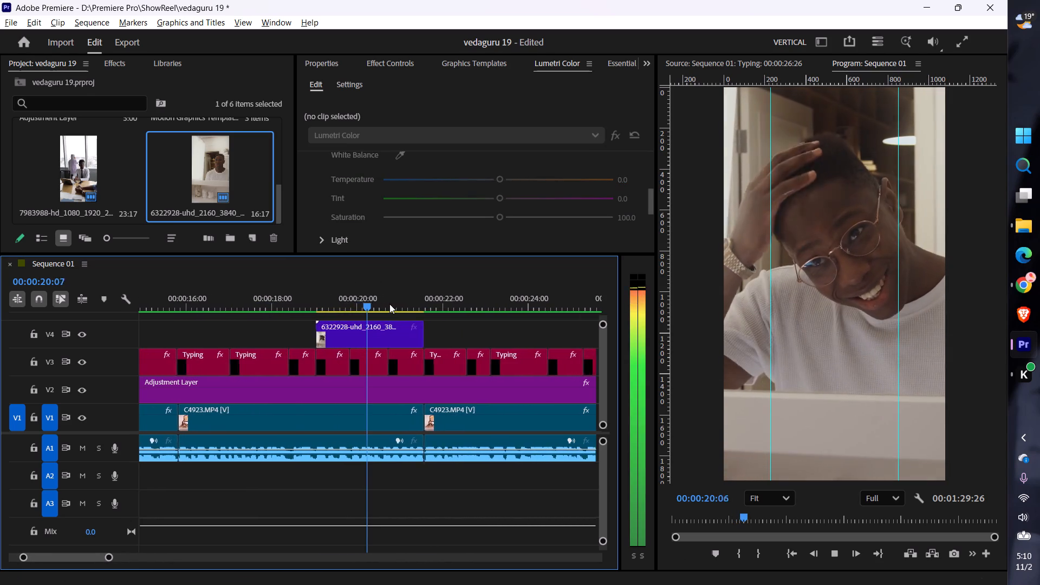
pyautogui.press('space')
pyautogui.click(346, 331)
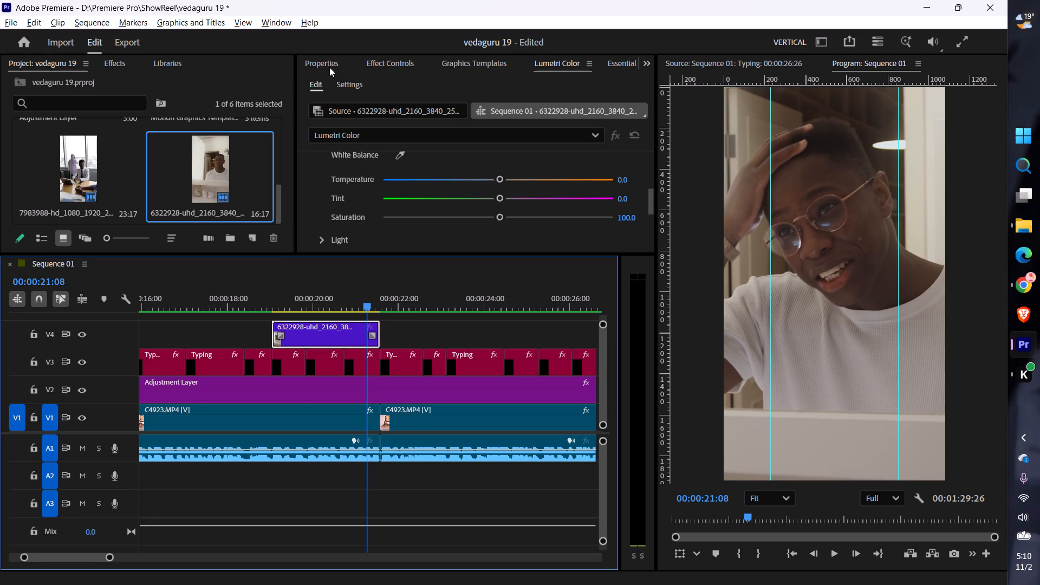
pyautogui.click(336, 66)
pyautogui.moveTo(457, 205); pyautogui.dragTo(456, 205)
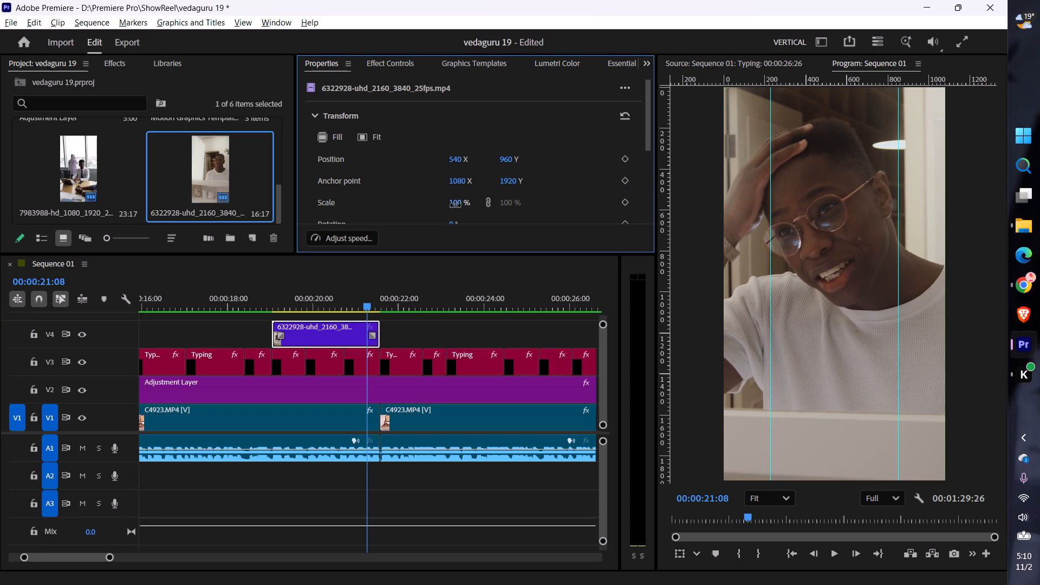
pyautogui.moveTo(456, 205); pyautogui.dragTo(446, 217)
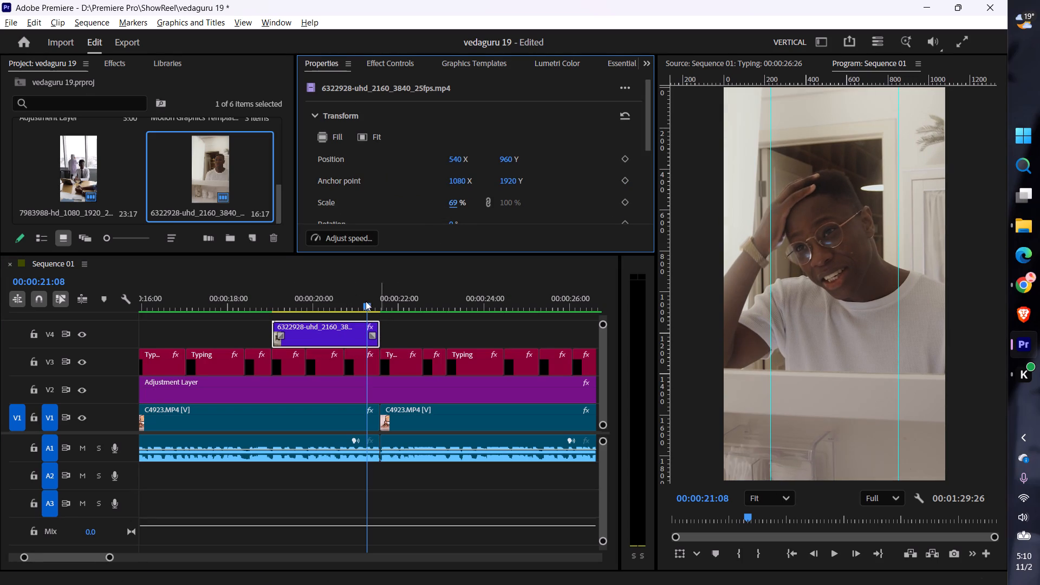
# Play the sequence from just before the 6322928 clip to about 00:00:27:21, and search Pexels videos in Chrome for "job".
pyautogui.click(265, 302)
pyautogui.press('space')
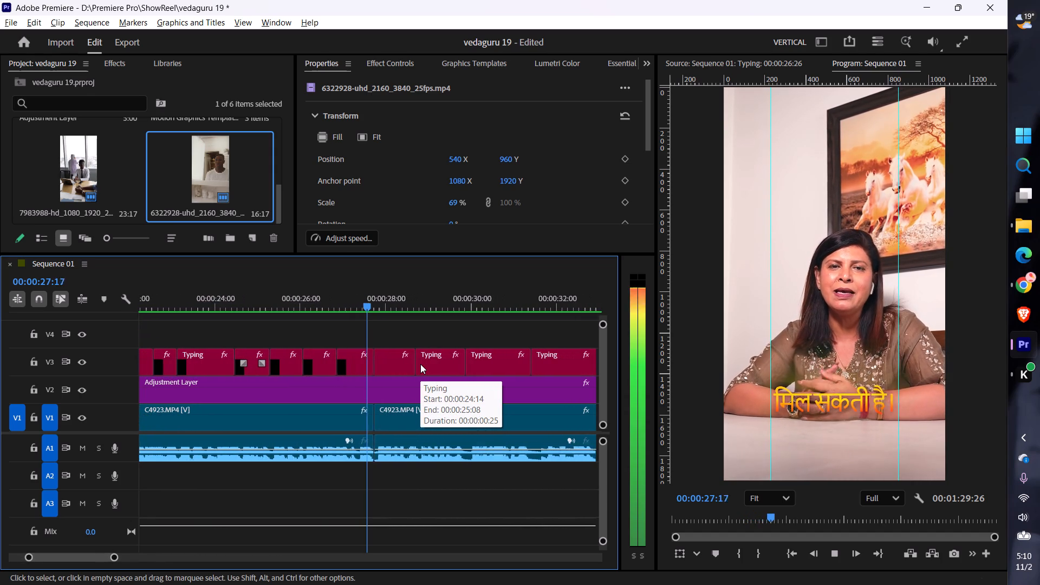
pyautogui.press('space')
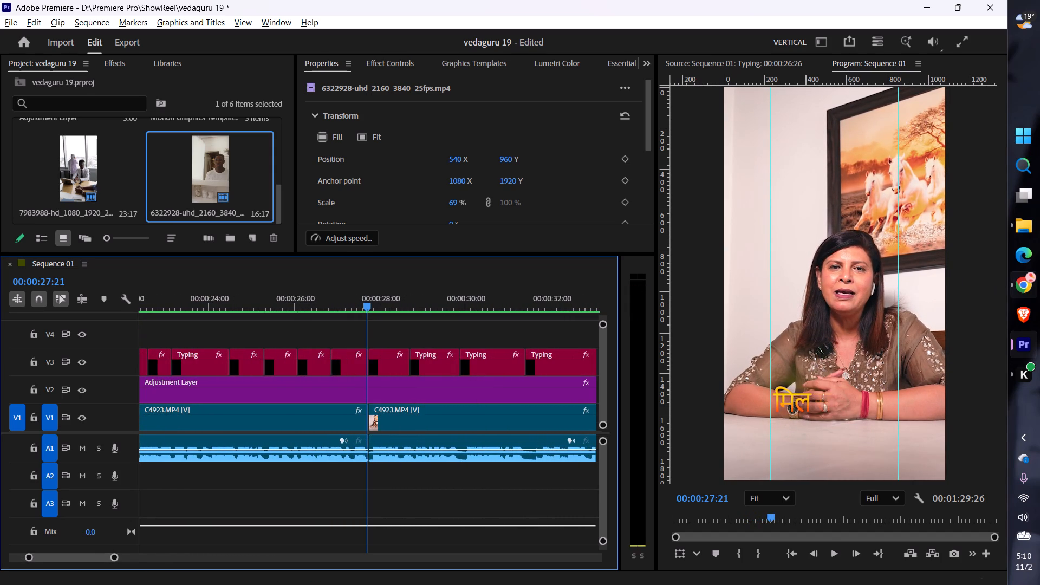
pyautogui.click(1039, 286)
pyautogui.click(699, 154)
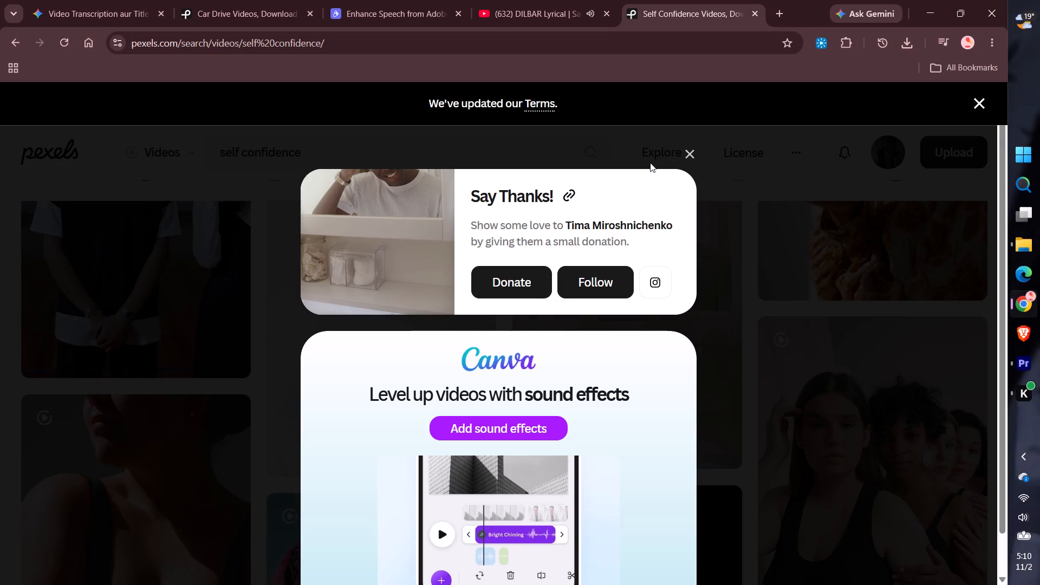
pyautogui.click(693, 155)
pyautogui.moveTo(382, 154); pyautogui.dragTo(0, 136)
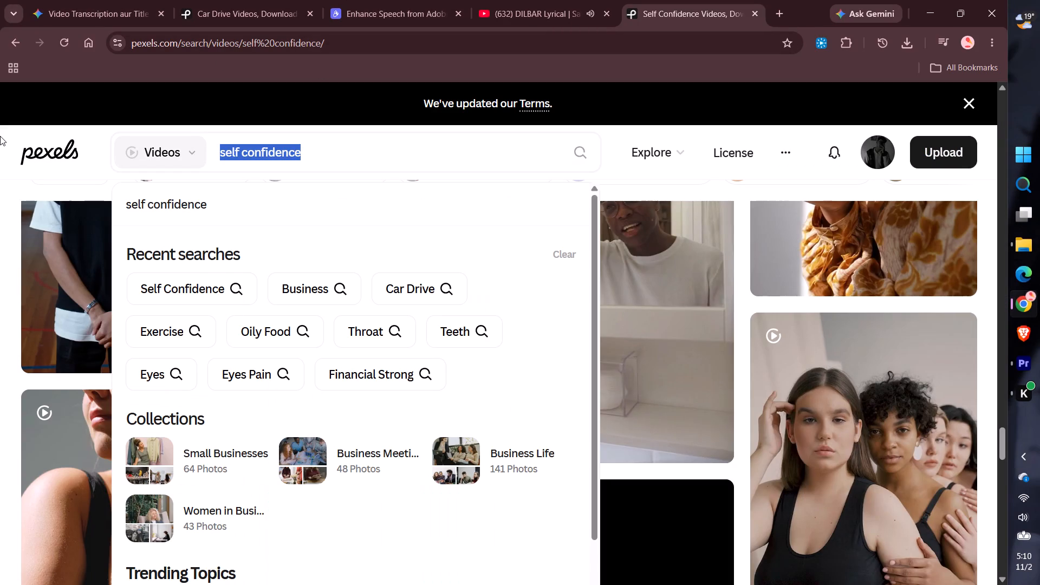
pyautogui.write('job')
pyautogui.press('Return')
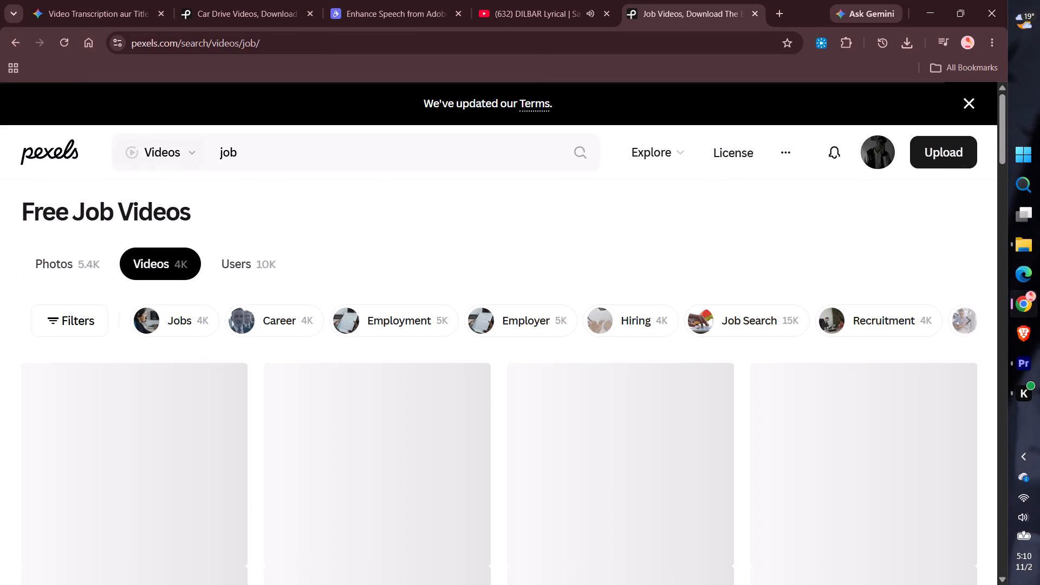
# Browse the job results and download the vertical Pexels video of the busy man phoning at his office desk.
pyautogui.click(571, 0)
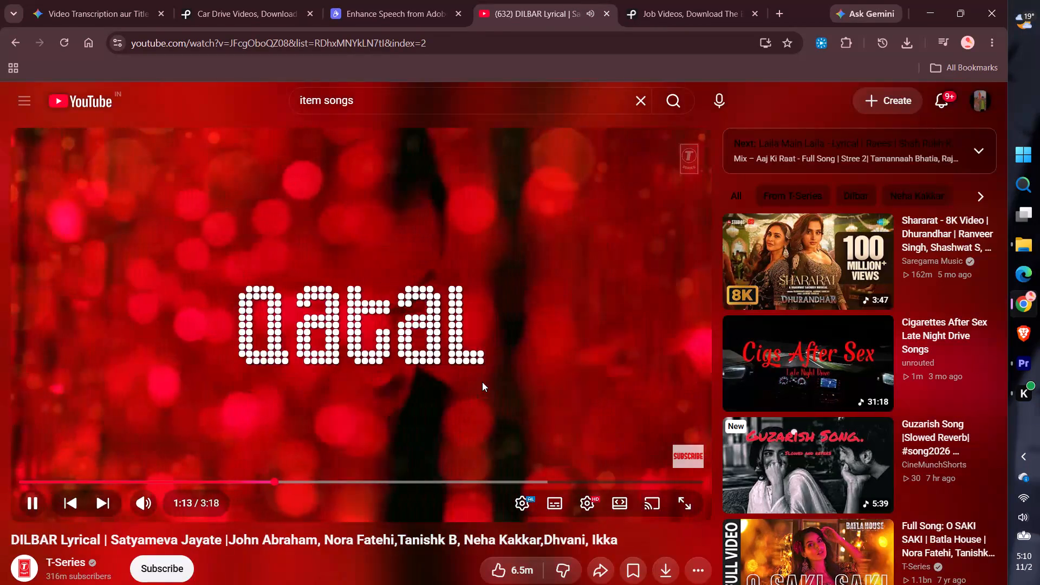
pyautogui.click(684, 0)
pyautogui.scroll(-1, 413, 427)
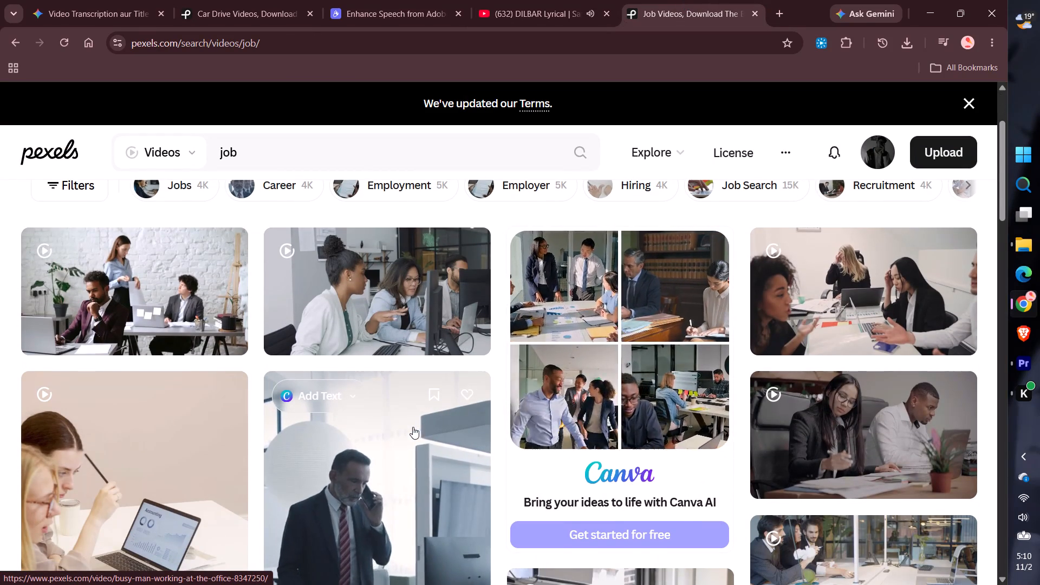
pyautogui.scroll(-2, 413, 427)
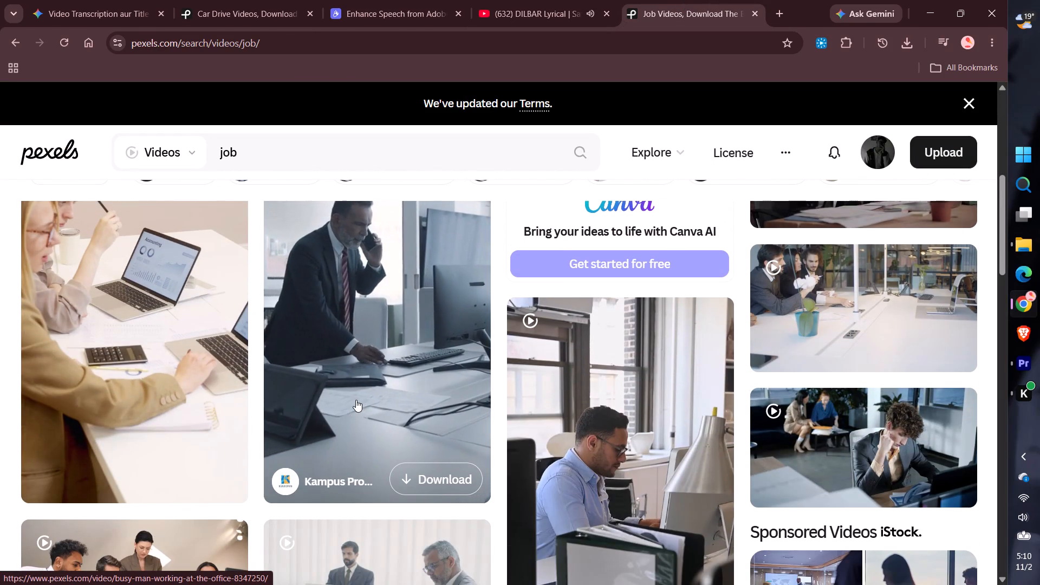
pyautogui.scroll(1, 359, 398)
pyautogui.scroll(-1, 359, 398)
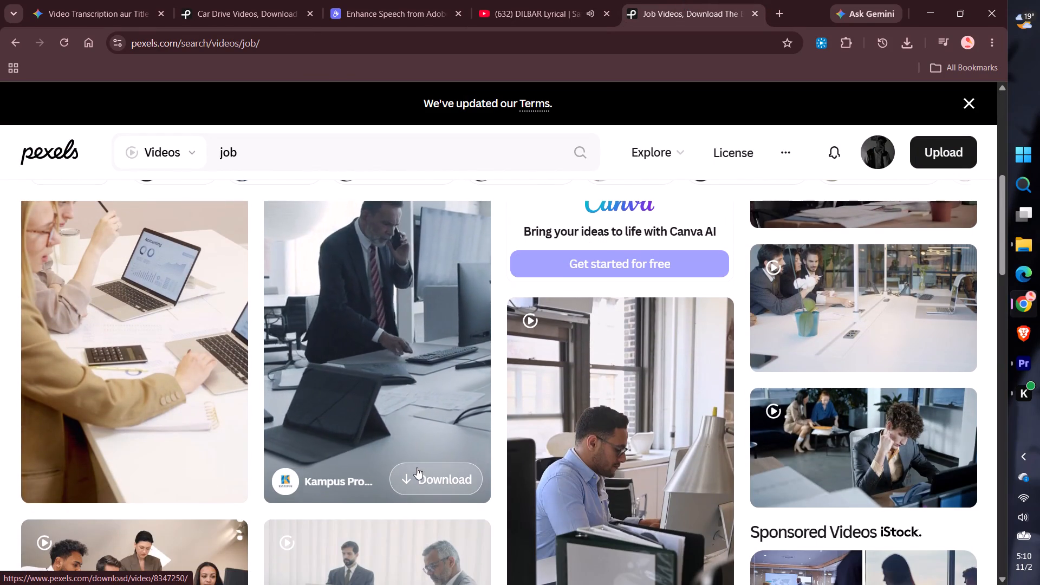
pyautogui.click(417, 467)
# Return to Premiere and play the narration from about 00:00:21:02 to 00:00:29:13 to judge where the next B-roll fits.
pyautogui.hotkey('alt', 'Tab')
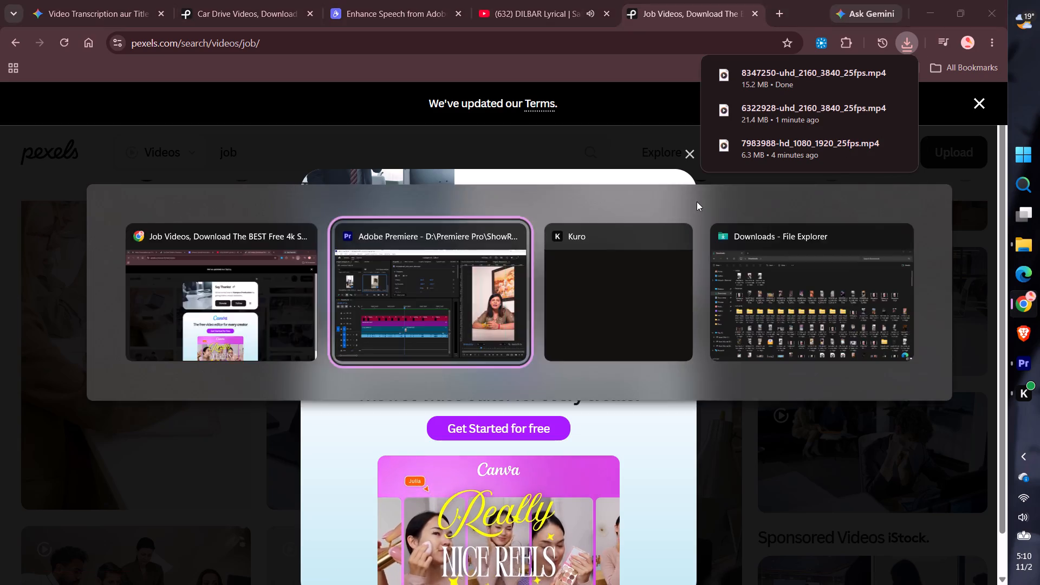
pyautogui.scroll(6, 231, 355)
pyautogui.click(207, 301)
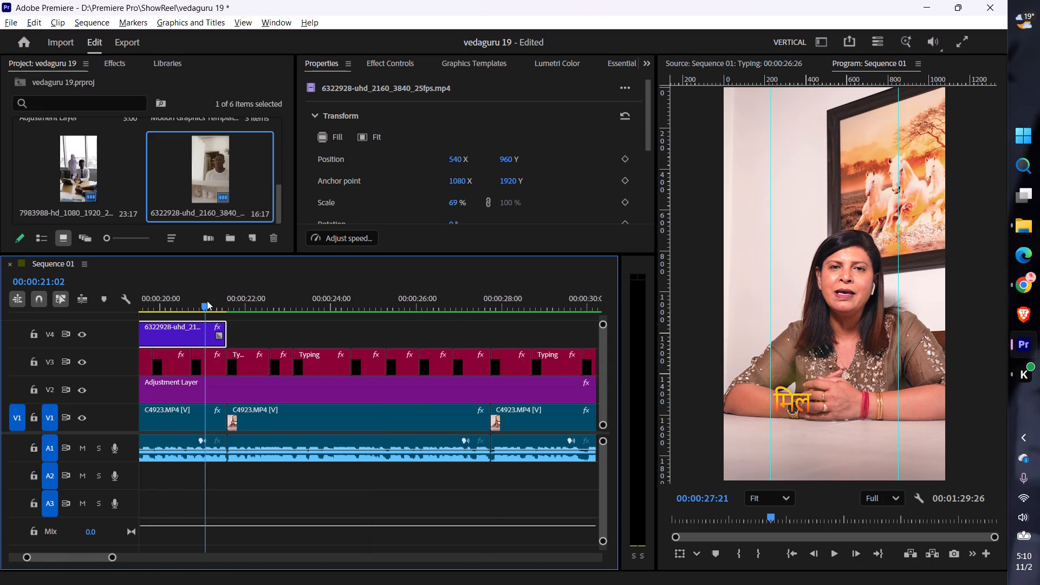
pyautogui.press('space')
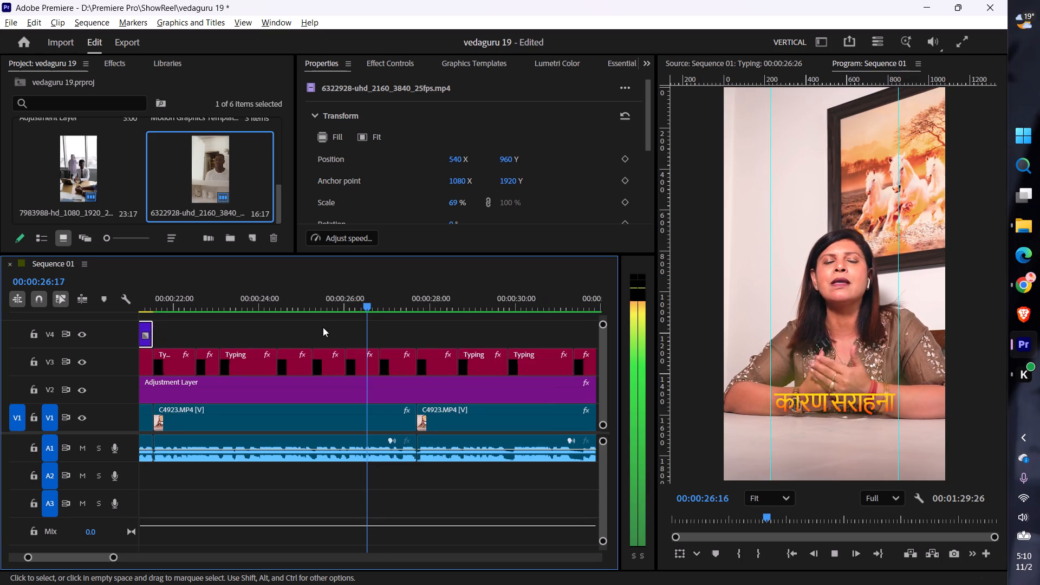
pyautogui.press('space')
pyautogui.press('space')
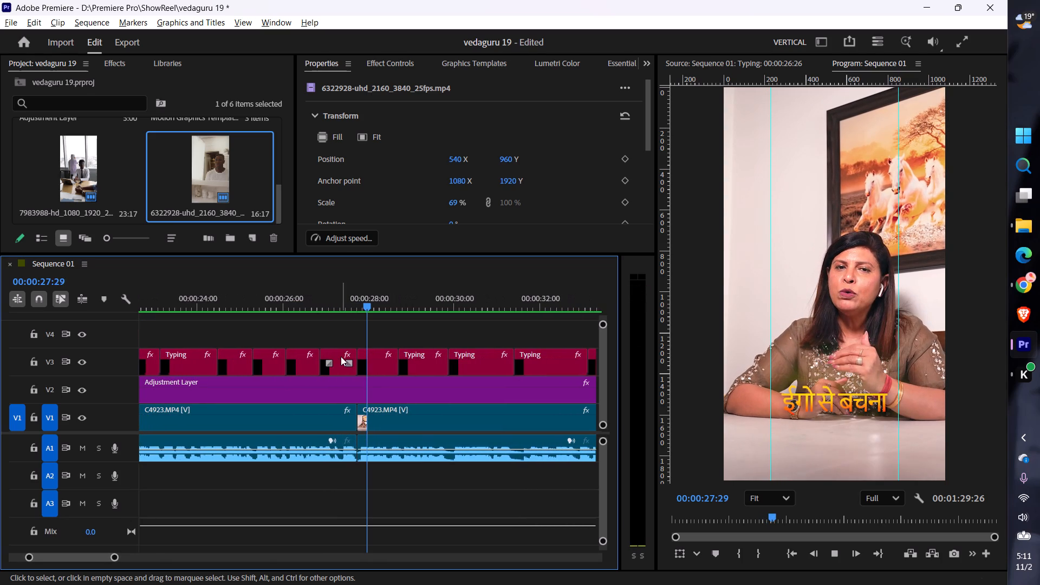
pyautogui.press('space')
pyautogui.scroll(8, 304, 355)
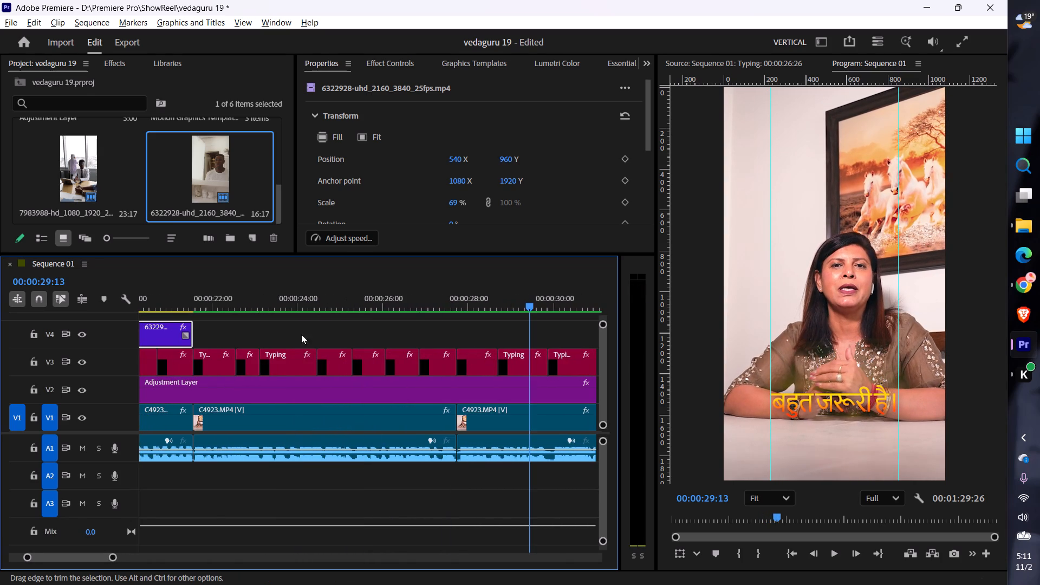
# Look through the local graphics templates for a vertical background template to use over the narration.
pyautogui.click(466, 57)
pyautogui.scroll(-7, 547, 232)
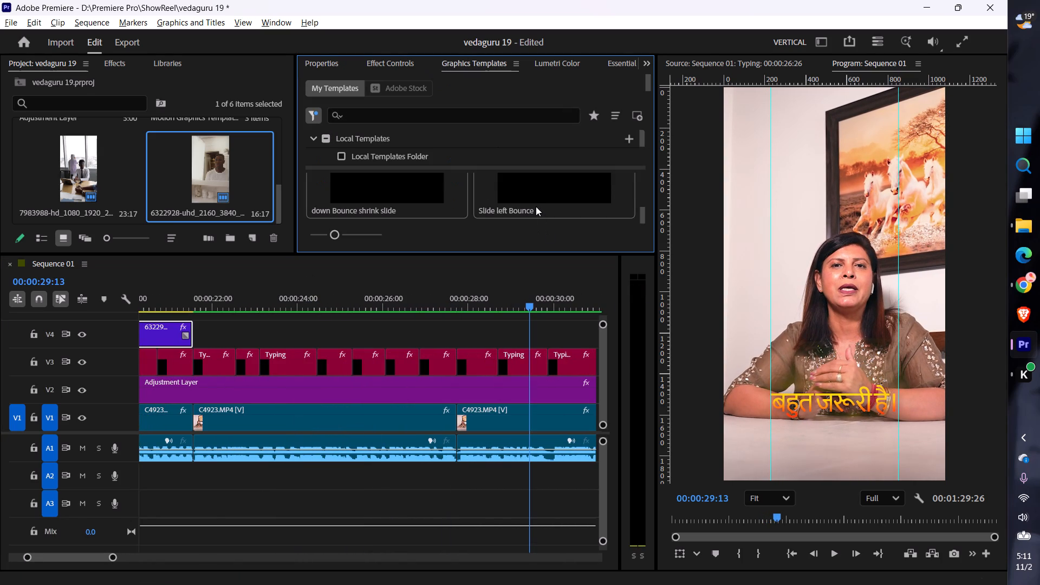
pyautogui.scroll(14, 536, 206)
pyautogui.scroll(7, 532, 196)
pyautogui.scroll(1, 541, 239)
pyautogui.click(543, 227)
pyautogui.click(540, 198)
pyautogui.moveTo(527, 252); pyautogui.dragTo(522, 274)
pyautogui.scroll(10, 525, 219)
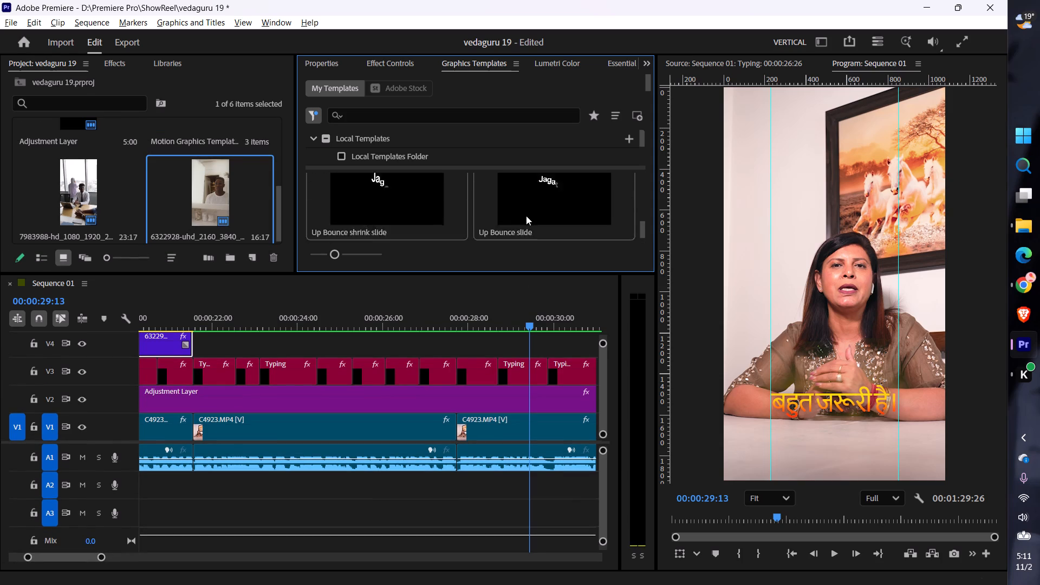
pyautogui.scroll(16, 526, 216)
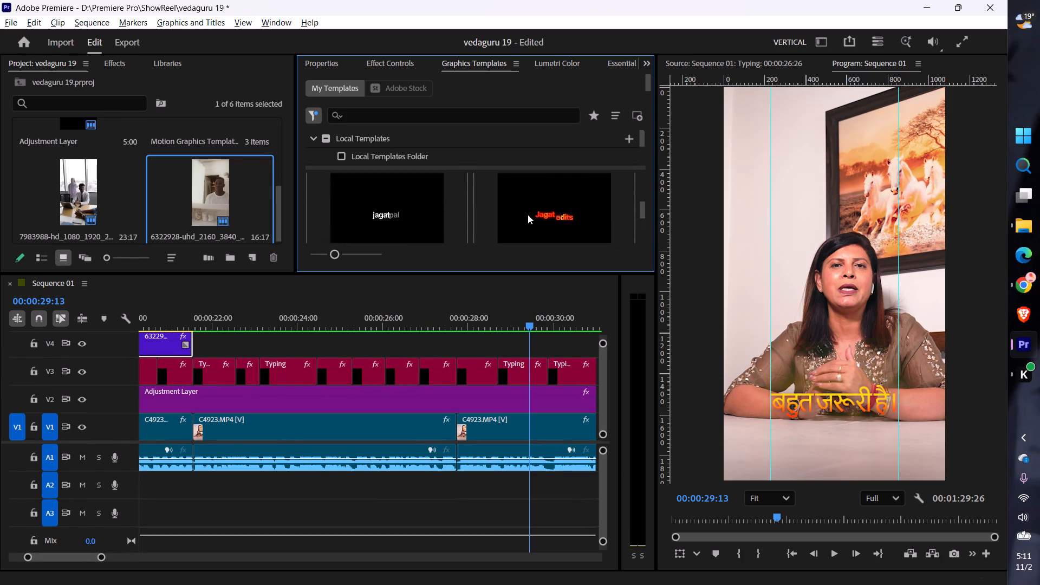
pyautogui.scroll(9, 528, 214)
# Place the Liquid Background Vertical by Creative Sparrow Graphics template on V4 directly after the 6322928 clip, at 00:00:21:17.
pyautogui.moveTo(601, 341); pyautogui.dragTo(602, 327)
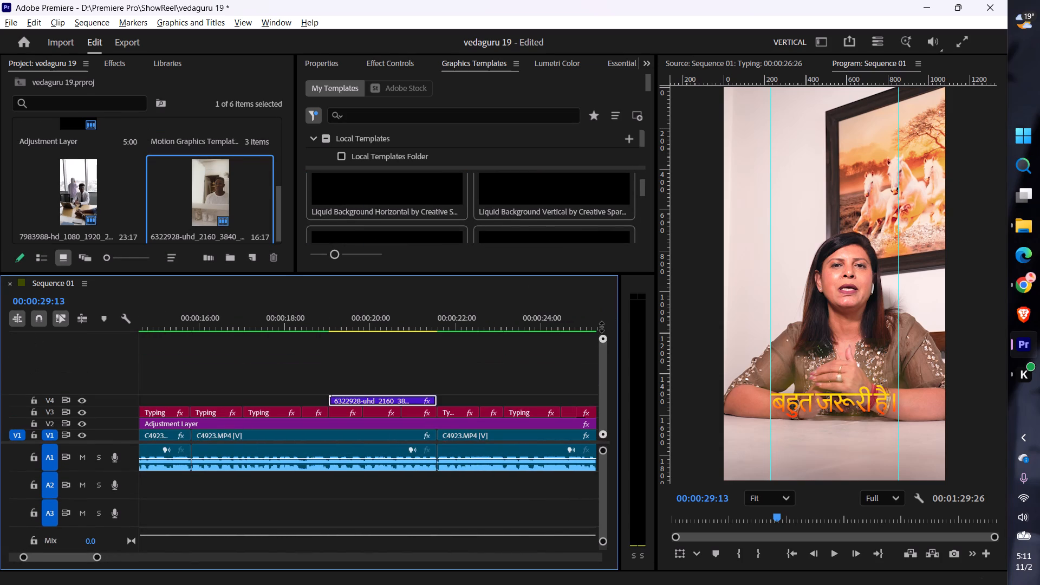
pyautogui.moveTo(602, 327); pyautogui.dragTo(602, 317)
pyautogui.scroll(-2, 505, 213)
pyautogui.scroll(-7, 466, 369)
pyautogui.moveTo(524, 194); pyautogui.dragTo(294, 402)
# Cut the Liquid Background Vertical template on V4 at 00:00:27:21 and delete the part after the cut.
pyautogui.scroll(-4, 341, 392)
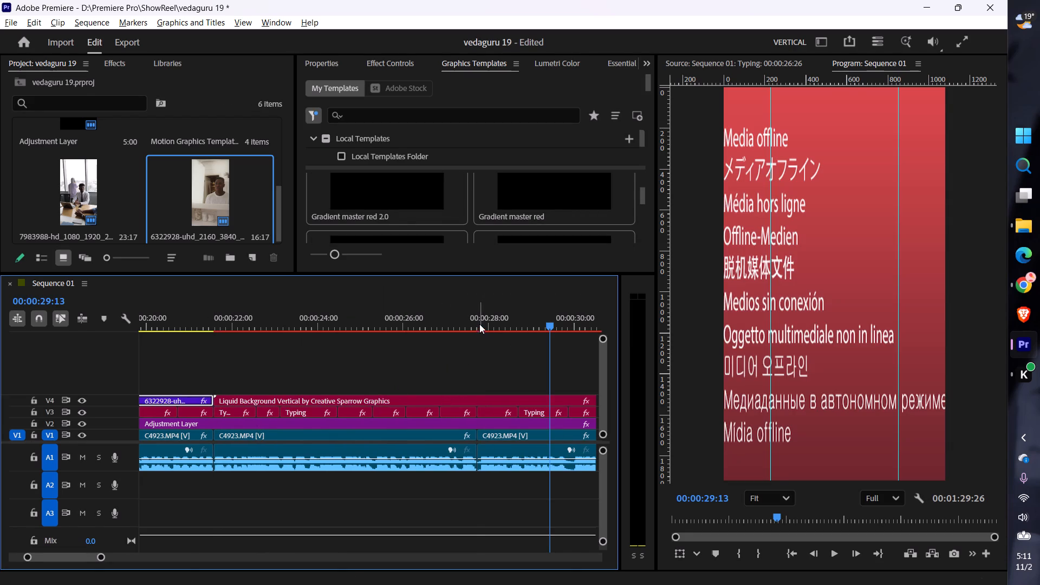
pyautogui.click(478, 322)
pyautogui.click(490, 400)
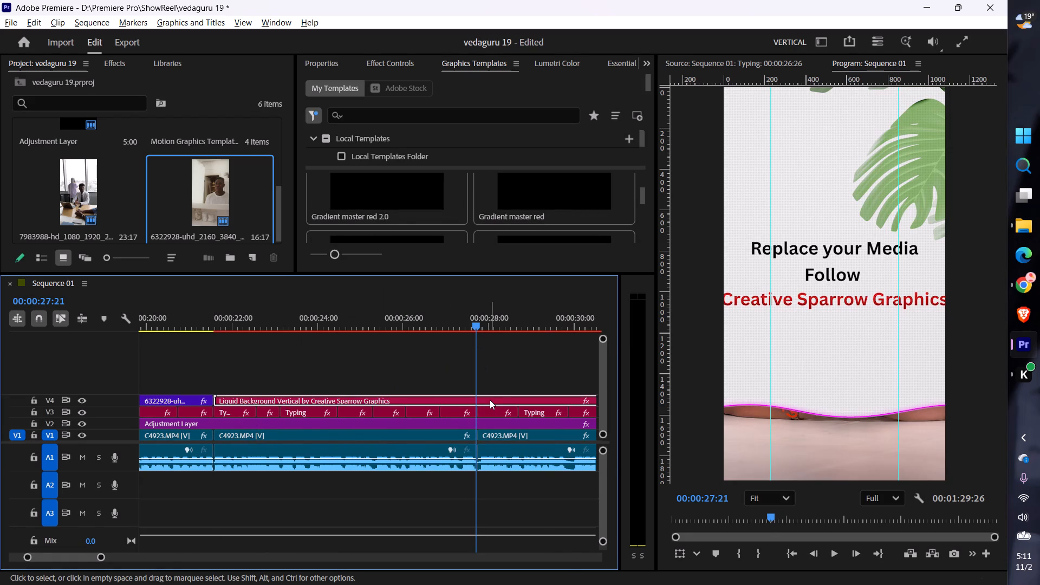
pyautogui.hotkey('ctrl', 'k')
pyautogui.hotkey('ctrl', 'Down')
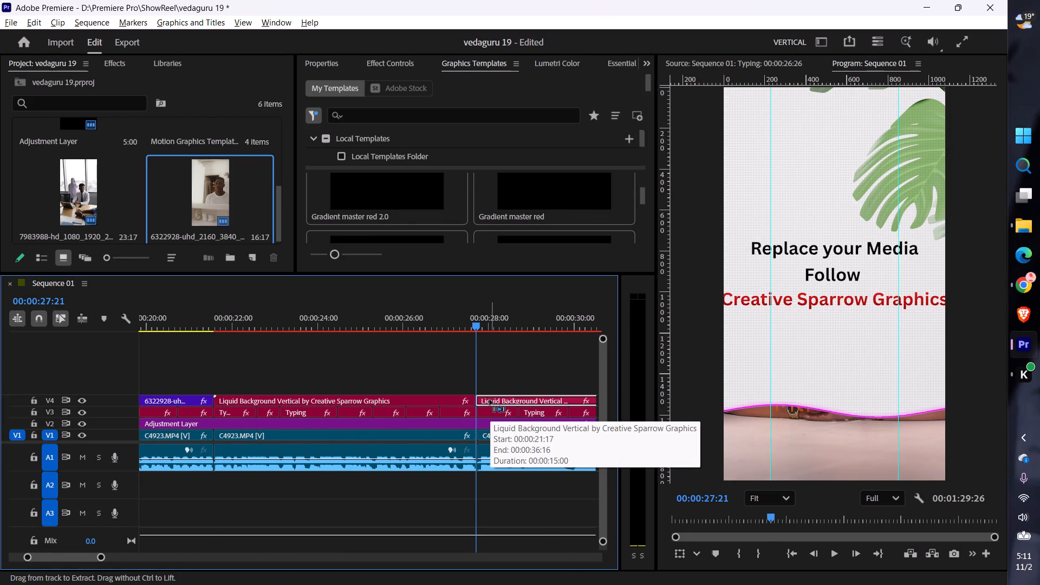
pyautogui.press('Delete')
# Rotate the Liquid Background Vertical template on V4 by 180°.
pyautogui.click(359, 320)
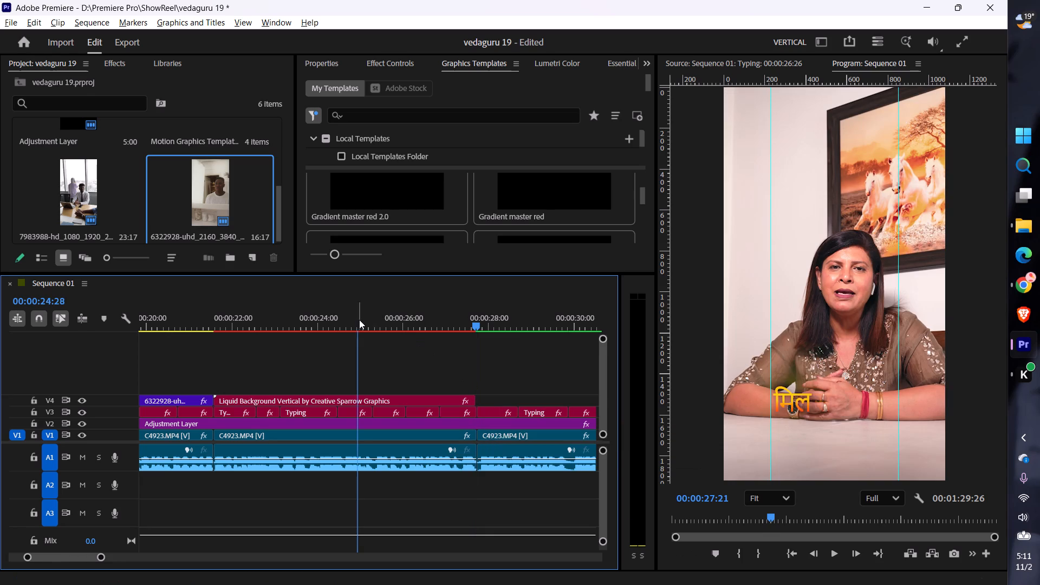
pyautogui.click(394, 400)
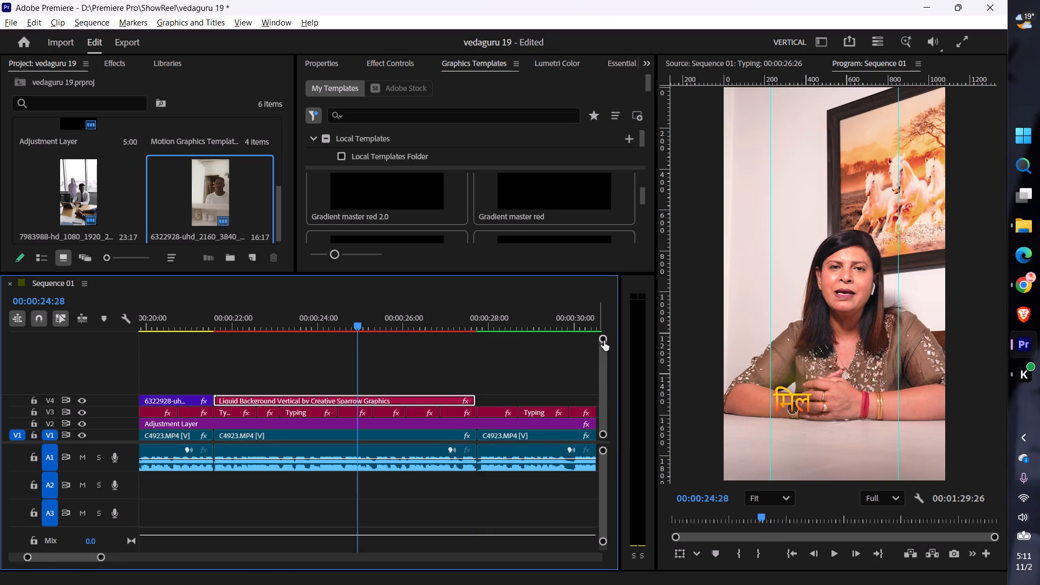
pyautogui.moveTo(605, 340); pyautogui.dragTo(602, 325)
pyautogui.click(601, 336)
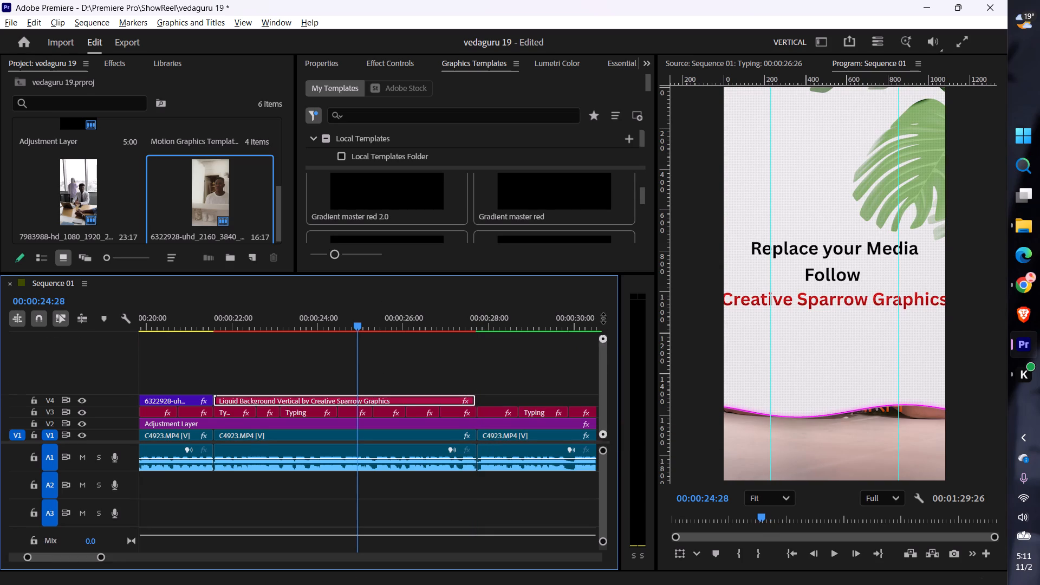
pyautogui.moveTo(603, 348); pyautogui.dragTo(603, 340)
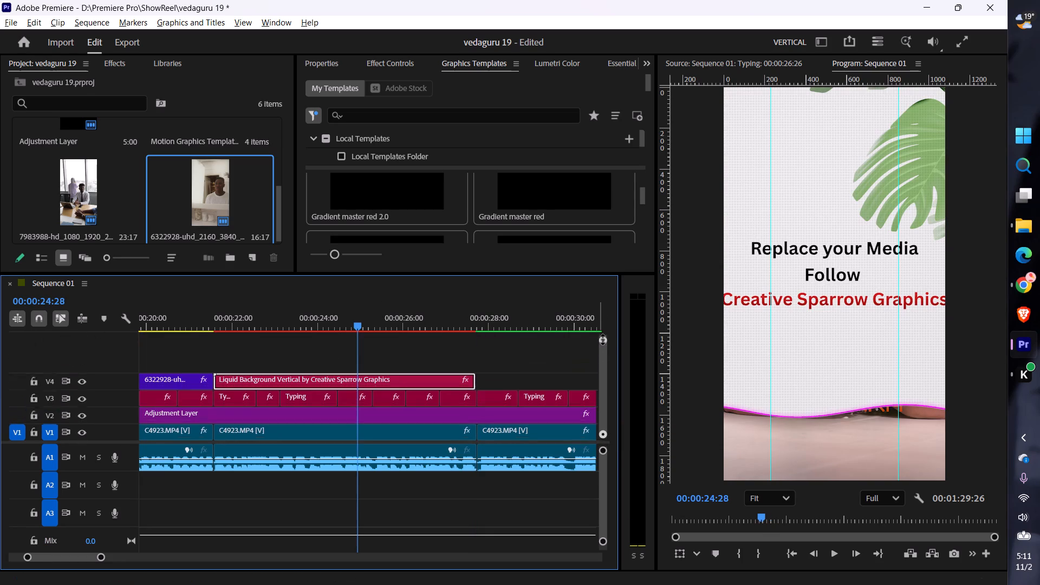
pyautogui.moveTo(603, 340); pyautogui.dragTo(603, 341)
pyautogui.click(337, 62)
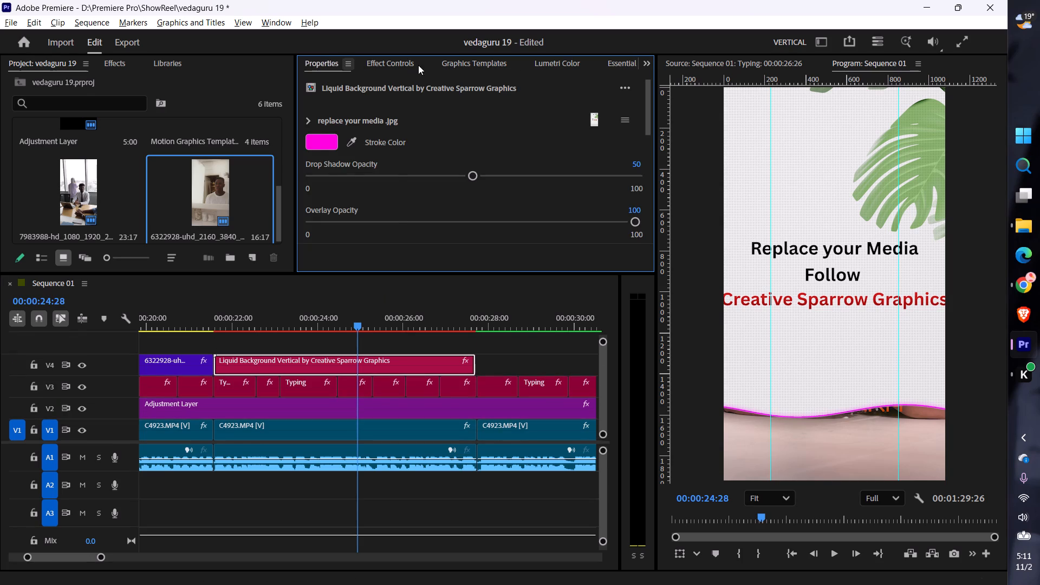
pyautogui.click(402, 67)
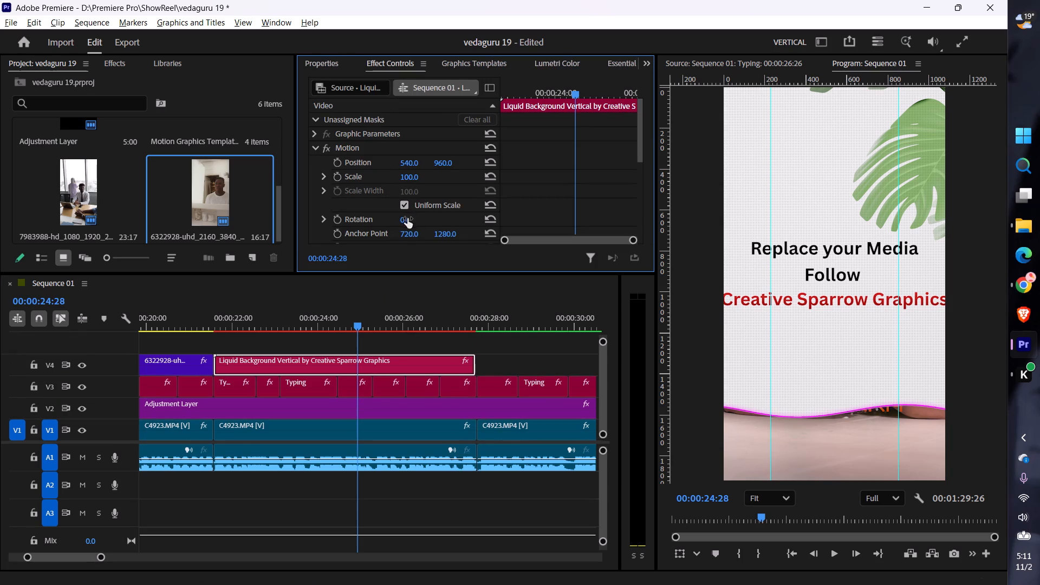
pyautogui.click(408, 219)
pyautogui.write('180')
pyautogui.press('Return')
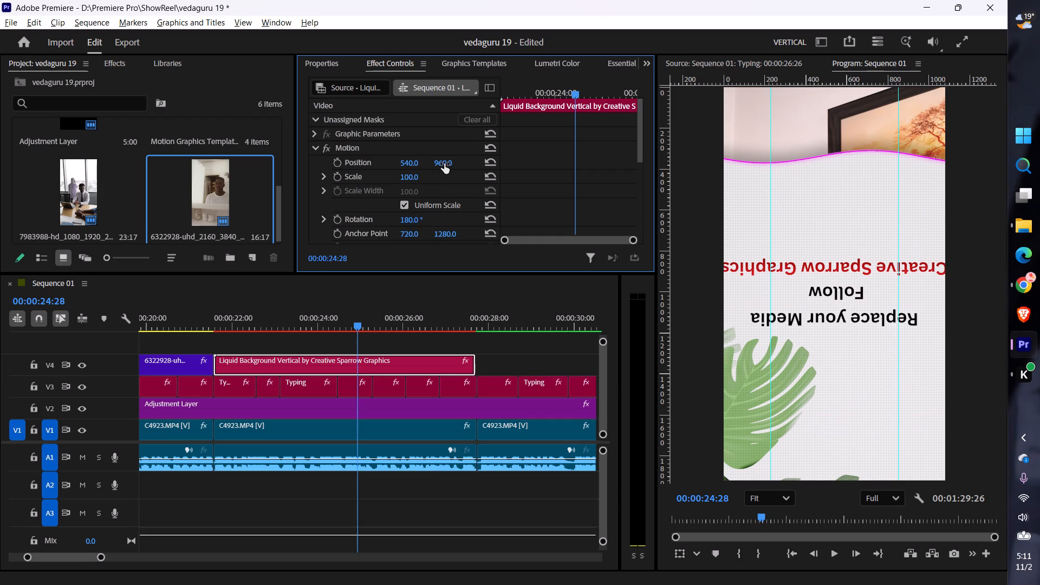
# Shift the rotated template down to a vertical position of 1679 so the speaker's face shows above it.
pyautogui.moveTo(444, 164); pyautogui.dragTo(899, 238)
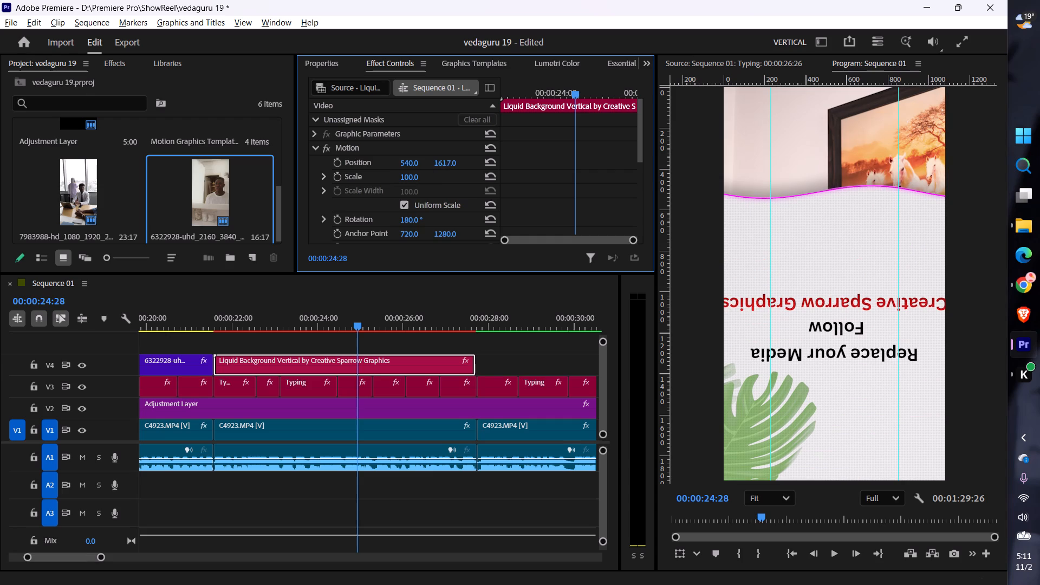
pyautogui.moveTo(899, 238); pyautogui.dragTo(939, 246)
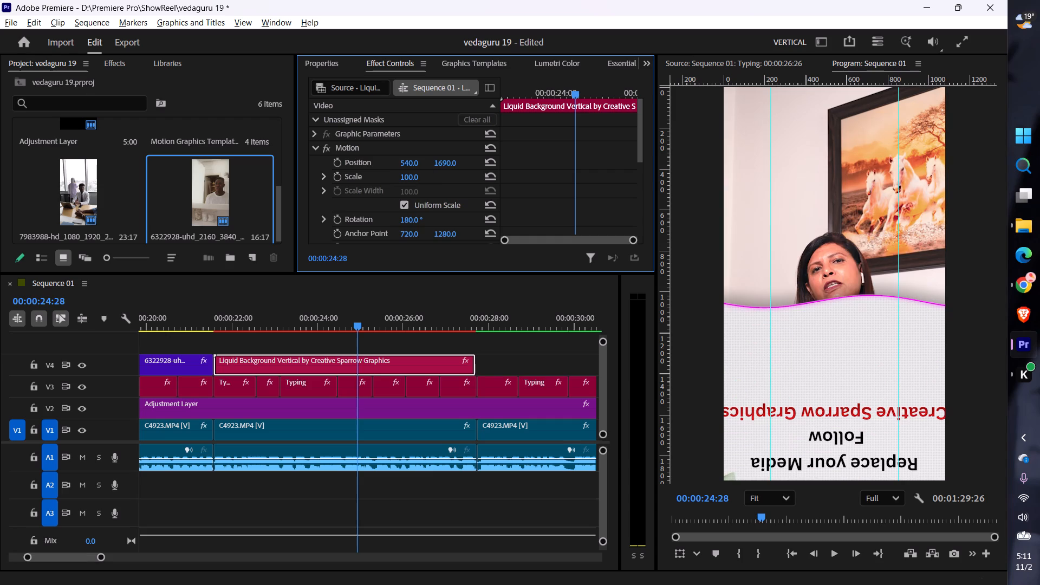
pyautogui.moveTo(939, 246); pyautogui.dragTo(932, 253)
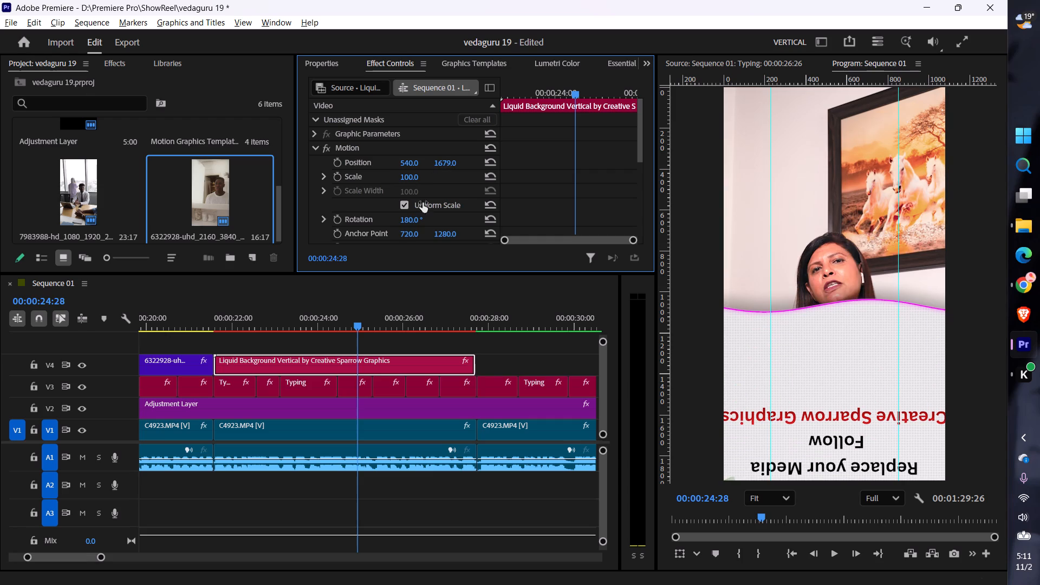
# Cut the C4923 clip on V1 at 00:00:22:06, where the liquid background starts rising, and select the part after the cut.
pyautogui.click(220, 327)
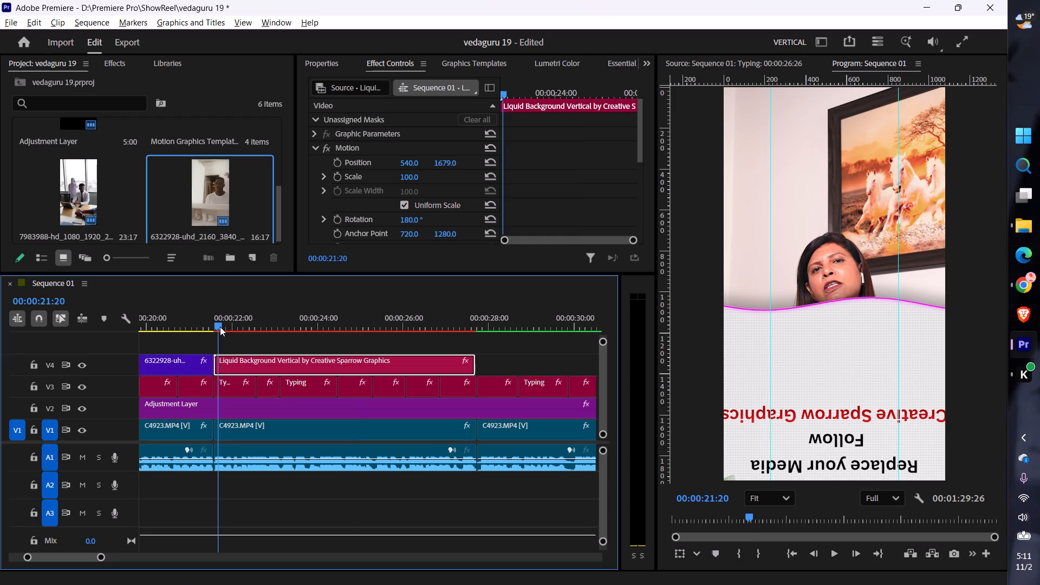
pyautogui.keyDown('alt'); pyautogui.scroll(6, 227, 346); pyautogui.keyUp('alt')
pyautogui.moveTo(214, 323); pyautogui.dragTo(217, 323)
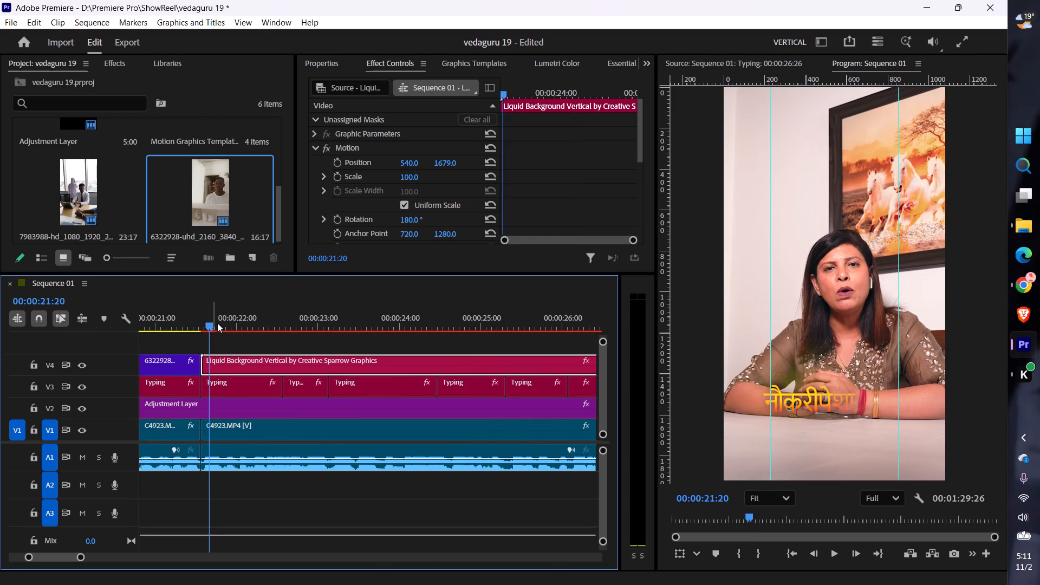
pyautogui.moveTo(217, 323); pyautogui.dragTo(224, 324)
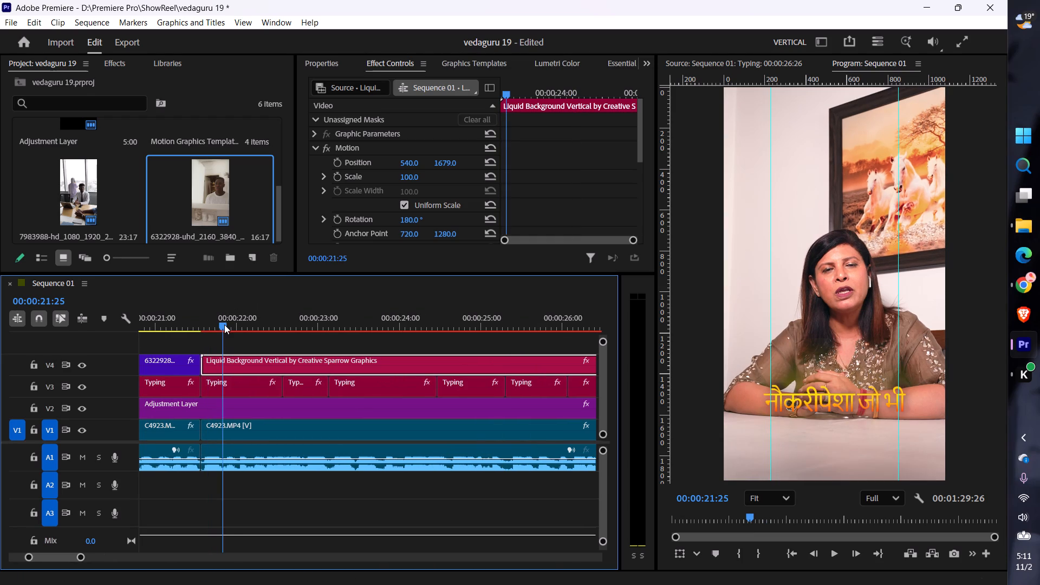
pyautogui.moveTo(224, 324); pyautogui.dragTo(236, 328)
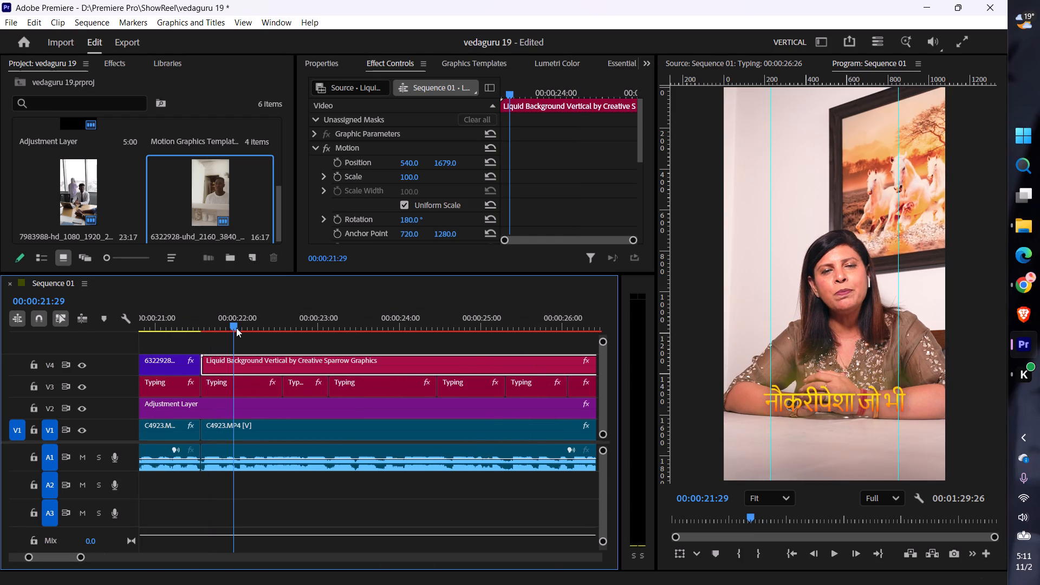
pyautogui.moveTo(236, 328); pyautogui.dragTo(251, 335)
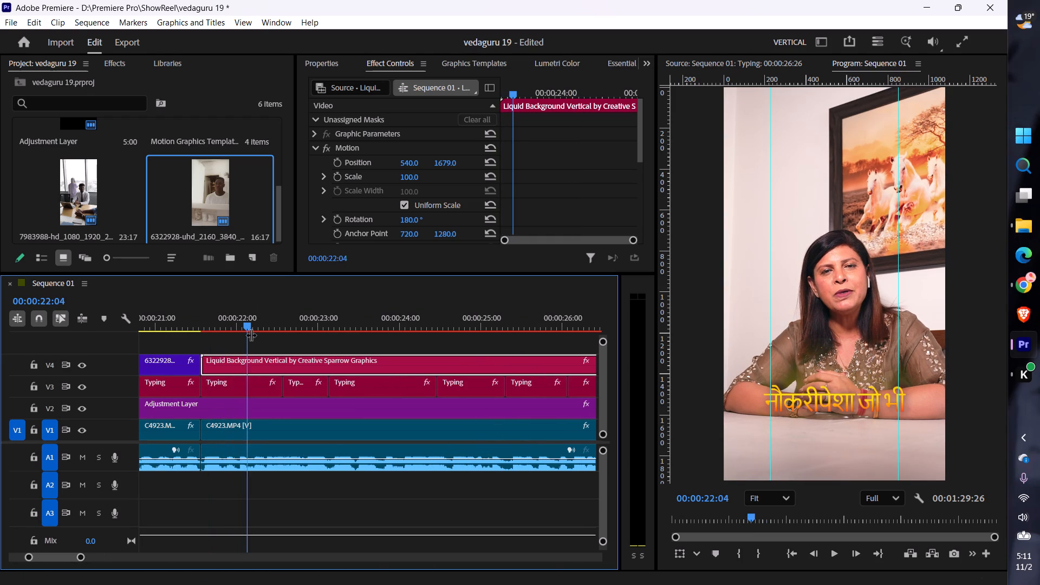
pyautogui.moveTo(251, 335); pyautogui.dragTo(261, 339)
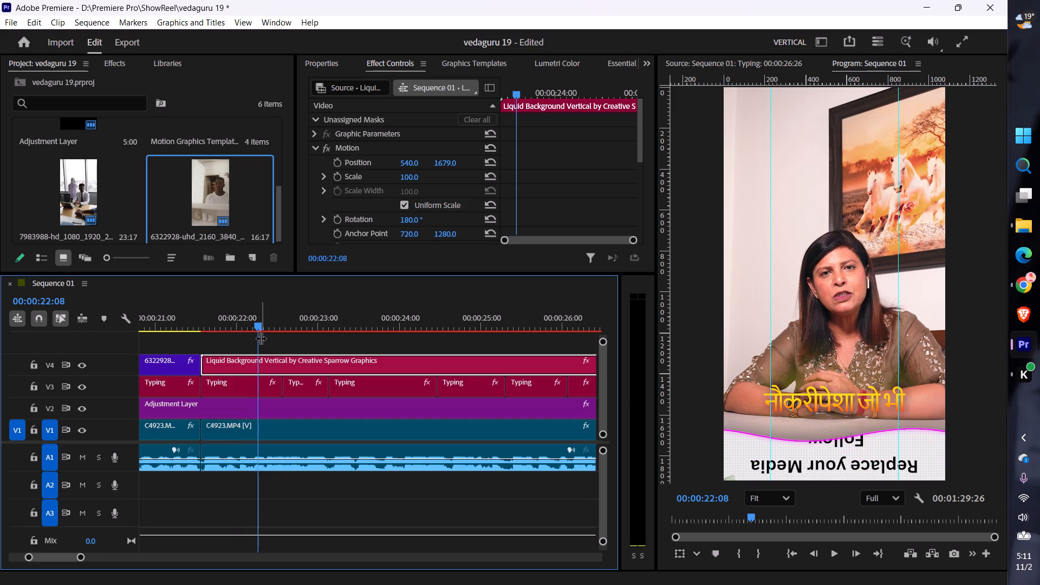
pyautogui.click(257, 327)
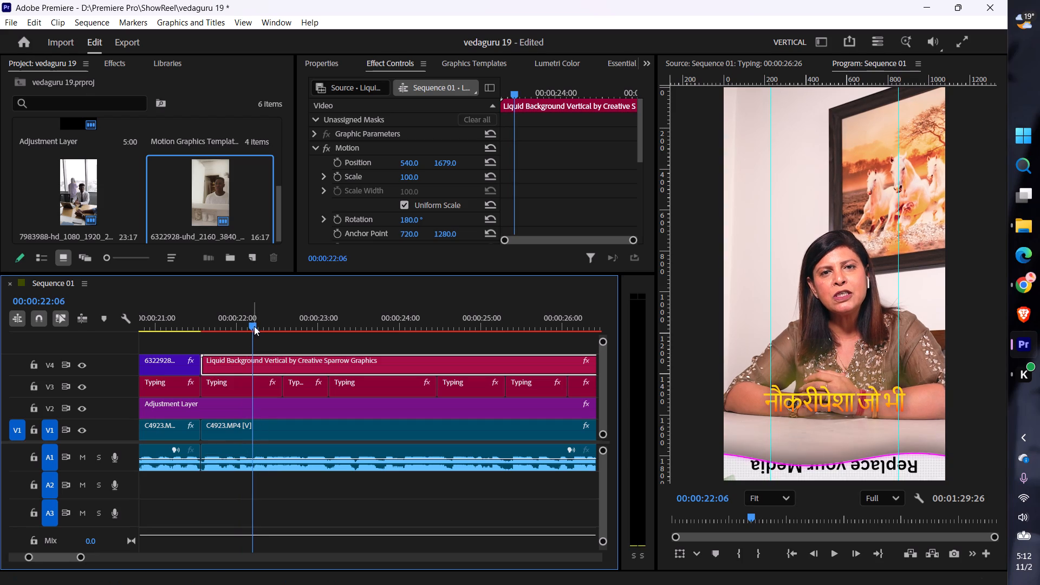
pyautogui.click(273, 427)
pyautogui.hotkey('ctrl', 'k')
pyautogui.keyDown('ctrl'); pyautogui.click(273, 427); pyautogui.keyUp('ctrl')
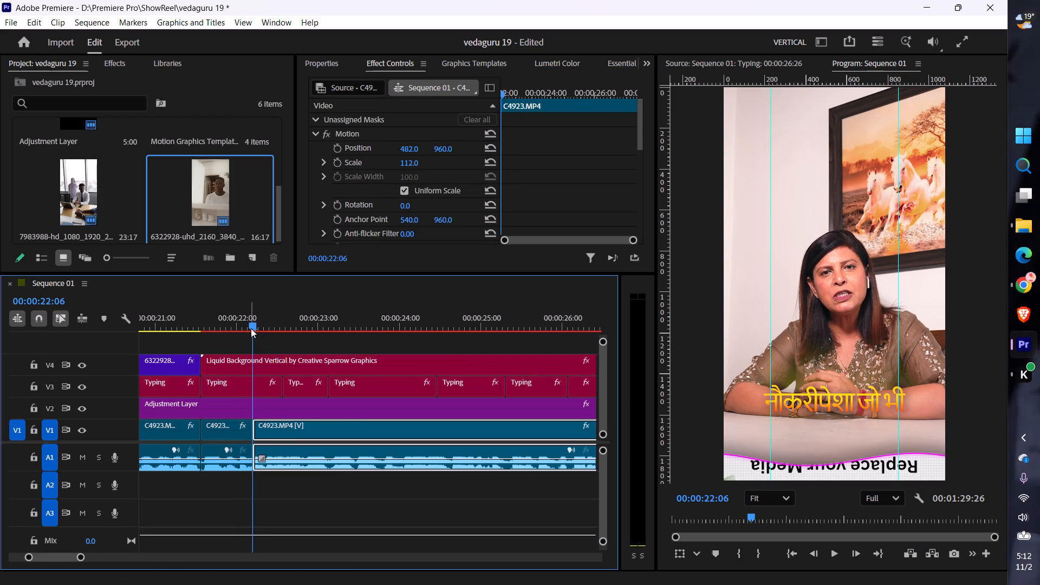
# Start Position keyframing on the C4923 segment after the cut, with the first keyframe at 00:00:22:06.
pyautogui.moveTo(253, 327); pyautogui.dragTo(320, 333)
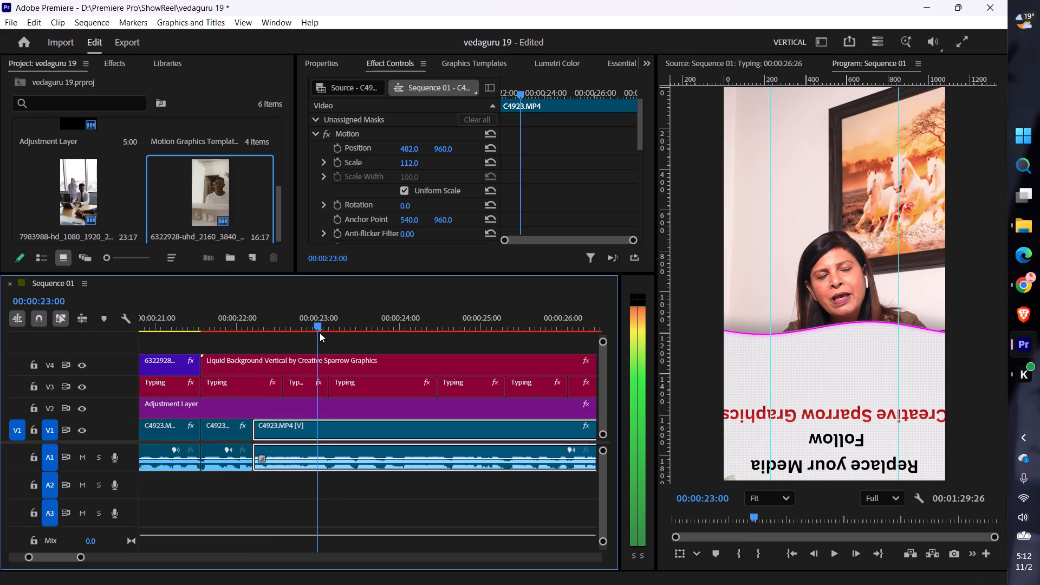
pyautogui.moveTo(320, 333); pyautogui.dragTo(342, 336)
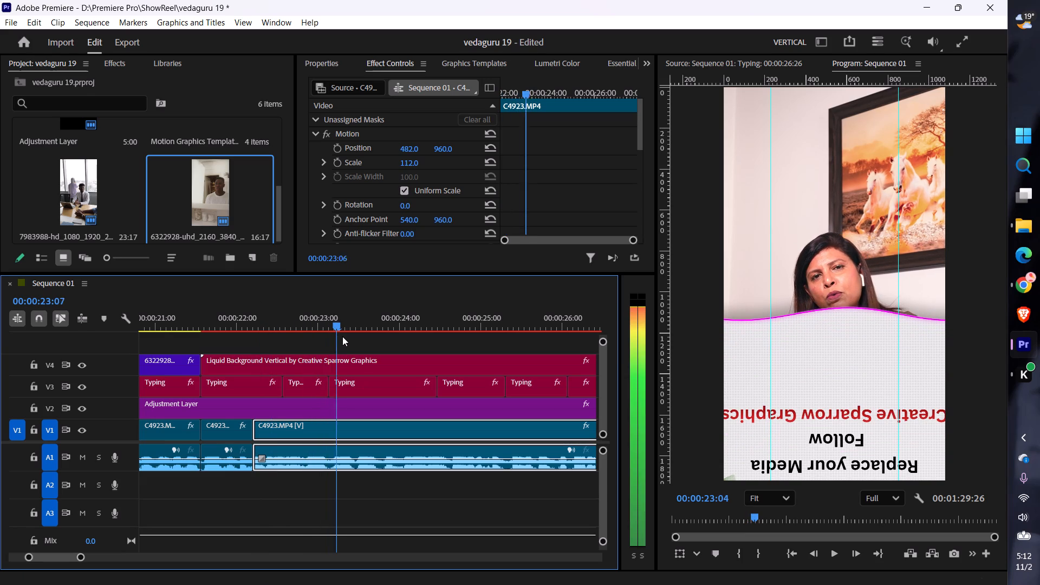
pyautogui.moveTo(342, 336); pyautogui.dragTo(341, 337)
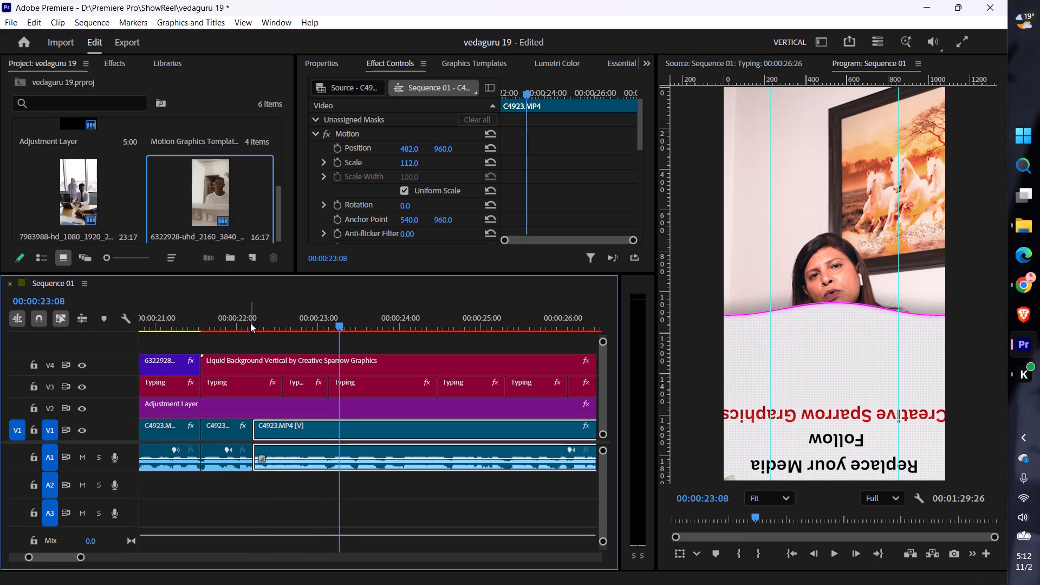
pyautogui.click(250, 323)
pyautogui.moveTo(250, 319); pyautogui.dragTo(261, 321)
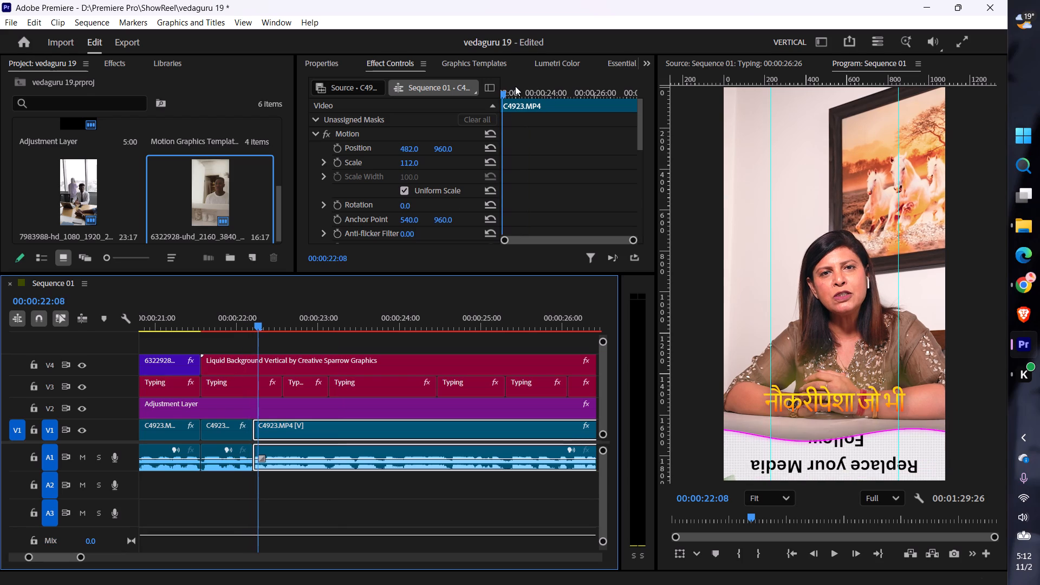
pyautogui.moveTo(511, 89); pyautogui.dragTo(492, 101)
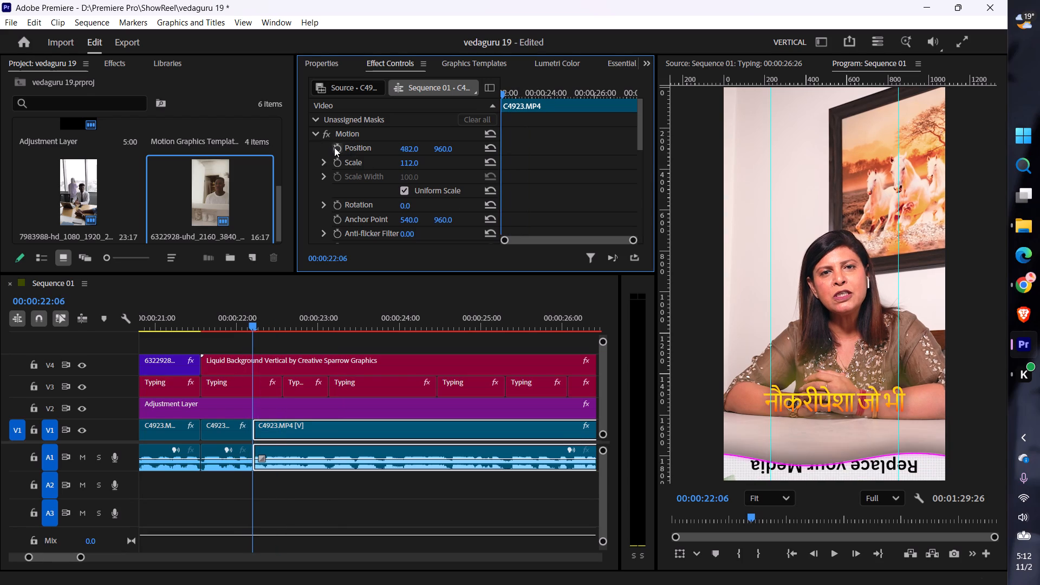
pyautogui.click(334, 147)
# Add a second Position keyframe at 00:00:23:03 that raises the C4923 footage until the speaker and her hands sit above the template.
pyautogui.moveTo(252, 321); pyautogui.dragTo(283, 326)
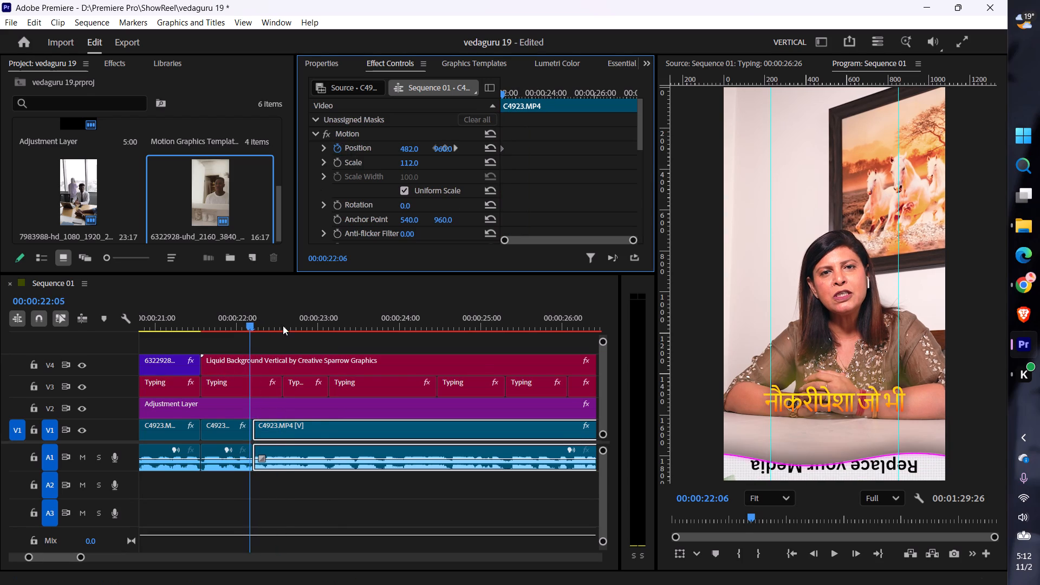
pyautogui.moveTo(283, 326); pyautogui.dragTo(327, 335)
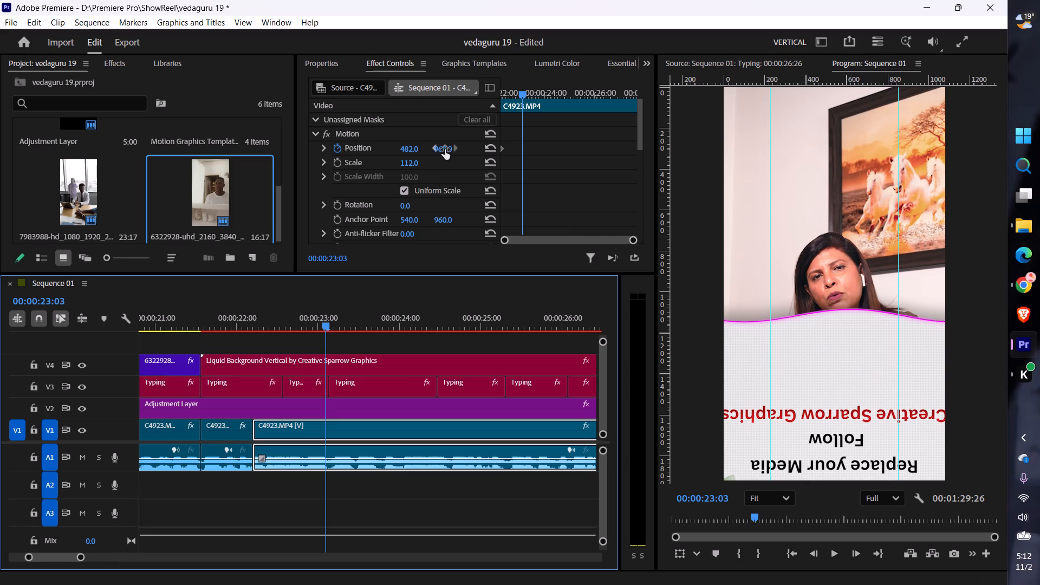
pyautogui.moveTo(445, 149); pyautogui.dragTo(297, 179)
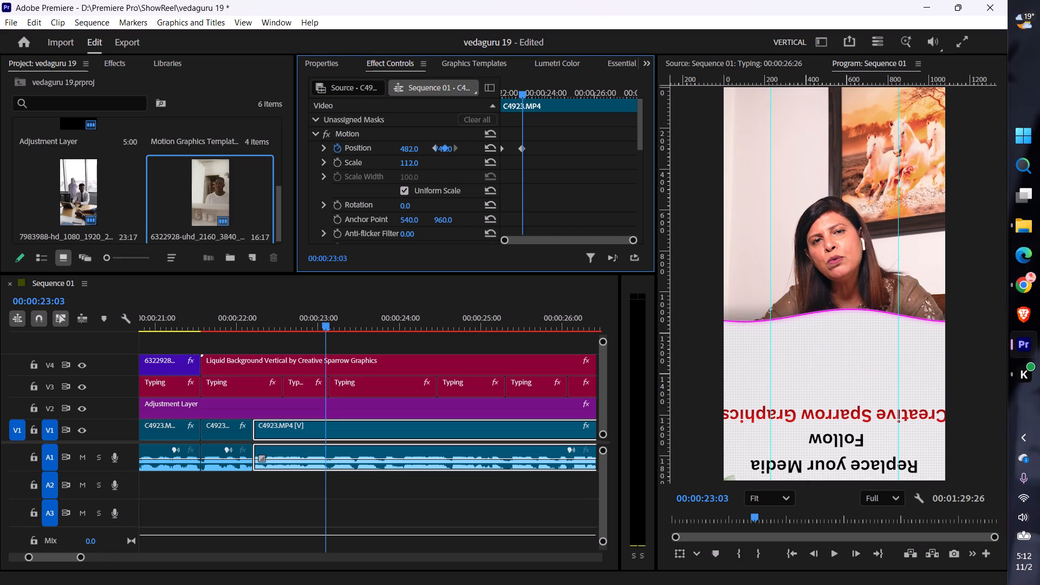
pyautogui.moveTo(297, 179); pyautogui.dragTo(63, 246)
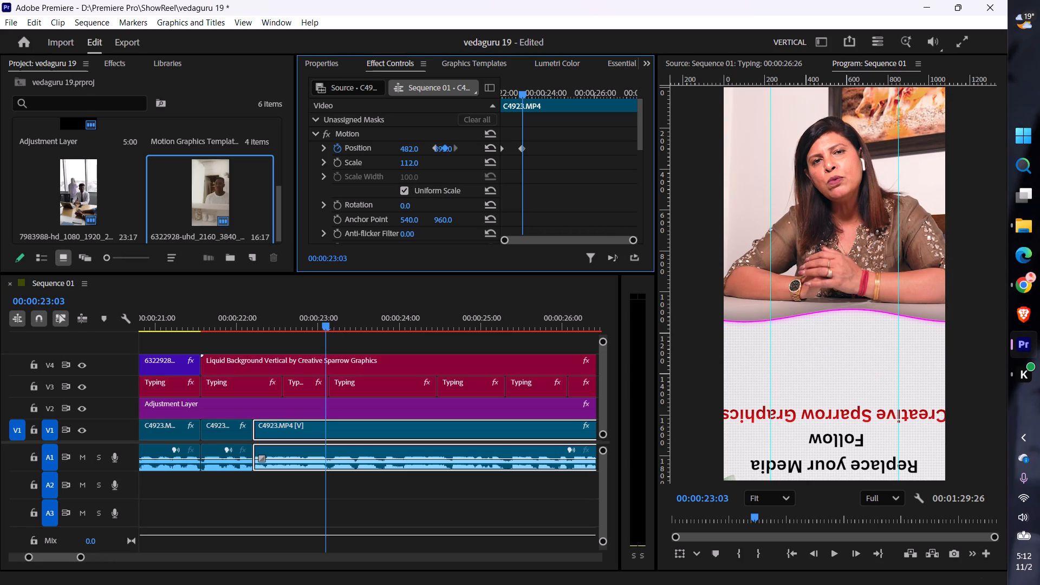
pyautogui.moveTo(63, 246); pyautogui.dragTo(64, 246)
# Apply Ease In temporal interpolation to both Position keyframes of the C4923 segment.
pyautogui.moveTo(565, 138); pyautogui.dragTo(466, 155)
pyautogui.rightClick(519, 144)
pyautogui.click(597, 258)
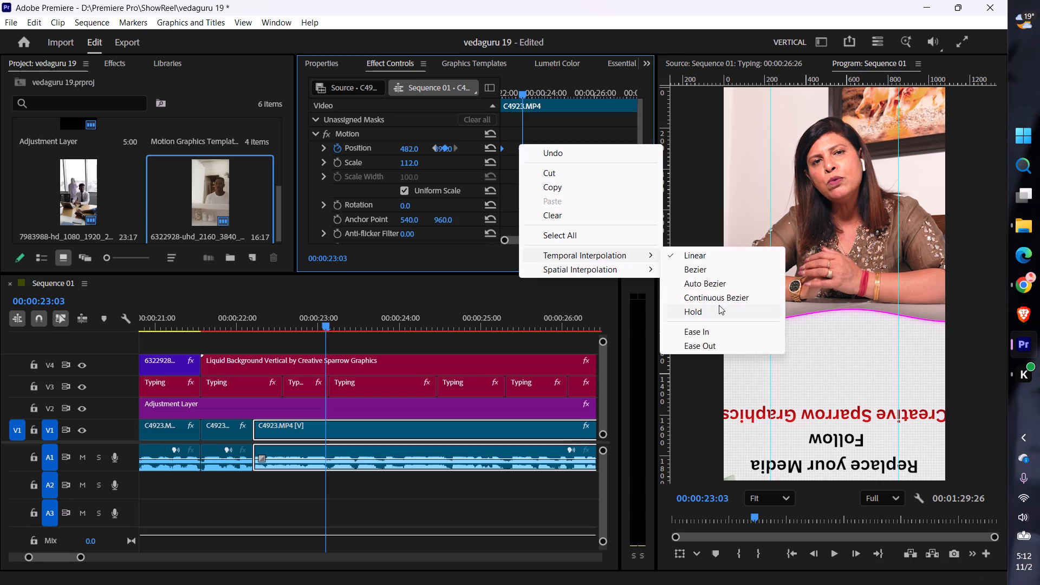
pyautogui.click(717, 326)
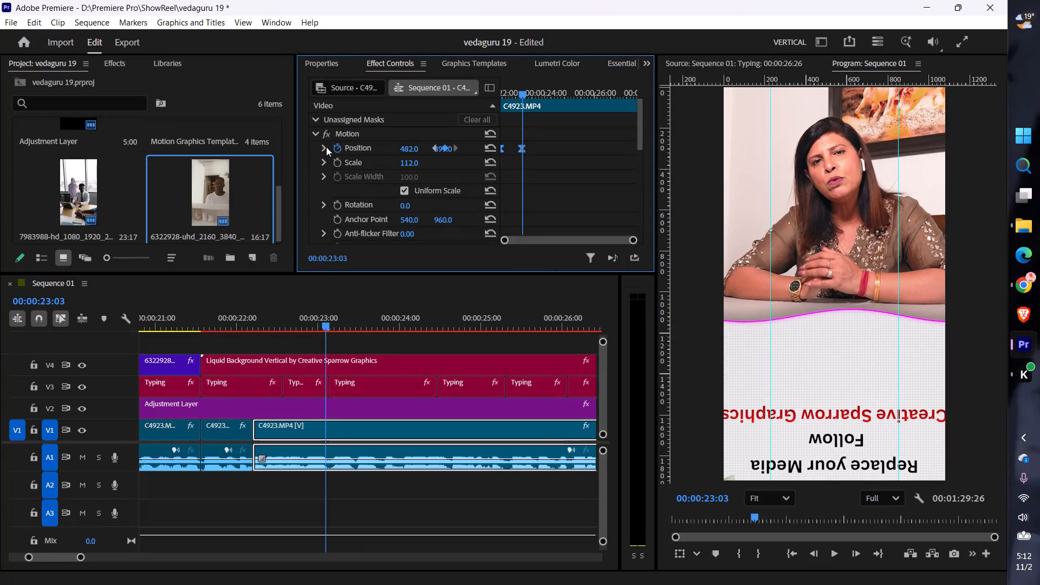
# Reshape the Position velocity graph so the upward move starts fast and slows gradually into the second keyframe.
pyautogui.click(326, 147)
pyautogui.moveTo(504, 183); pyautogui.dragTo(504, 201)
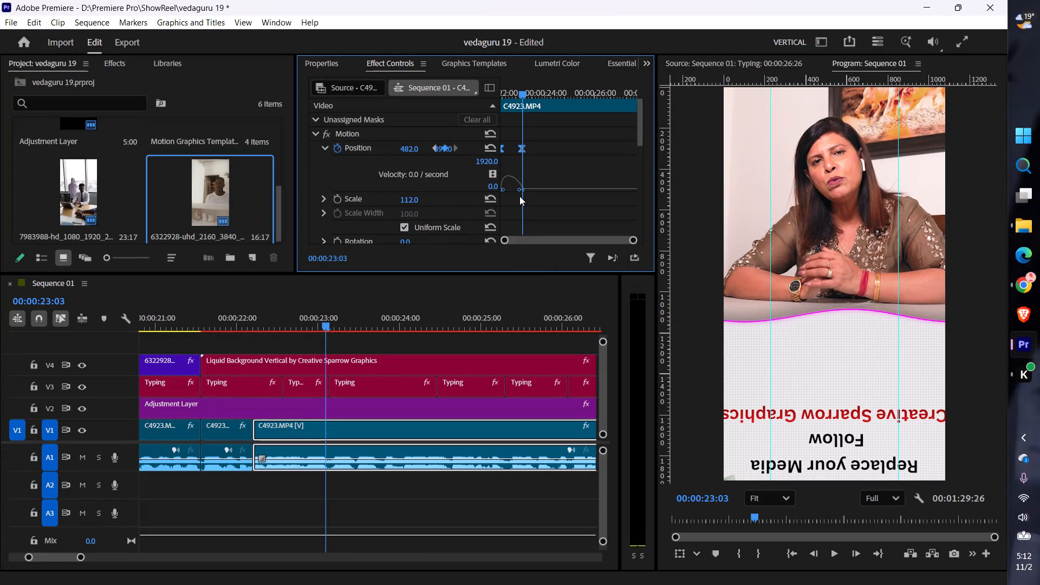
pyautogui.moveTo(518, 192); pyautogui.dragTo(471, 209)
pyautogui.moveTo(553, 145); pyautogui.dragTo(459, 161)
pyautogui.moveTo(537, 128); pyautogui.dragTo(489, 154)
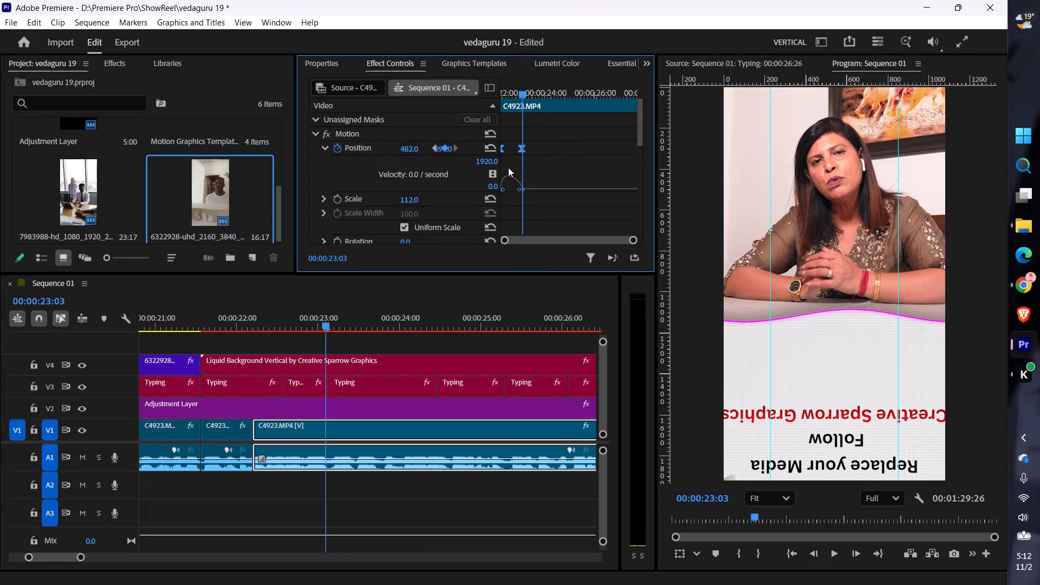
pyautogui.moveTo(518, 187); pyautogui.dragTo(492, 201)
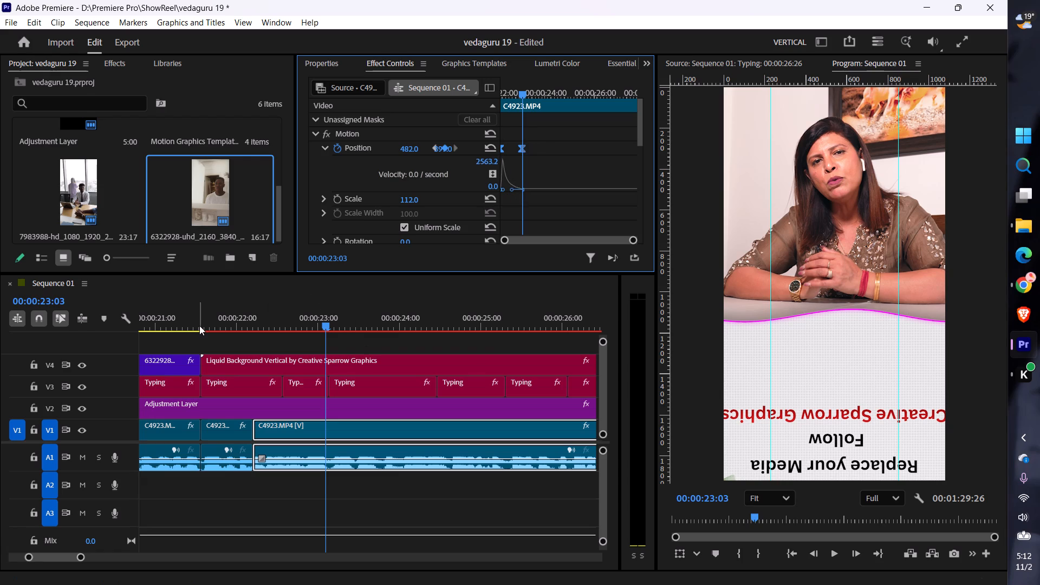
# Play back the section from just before 00:00:22:06 to review the speaker footage's eased upward move.
pyautogui.click(206, 324)
pyautogui.press('space')
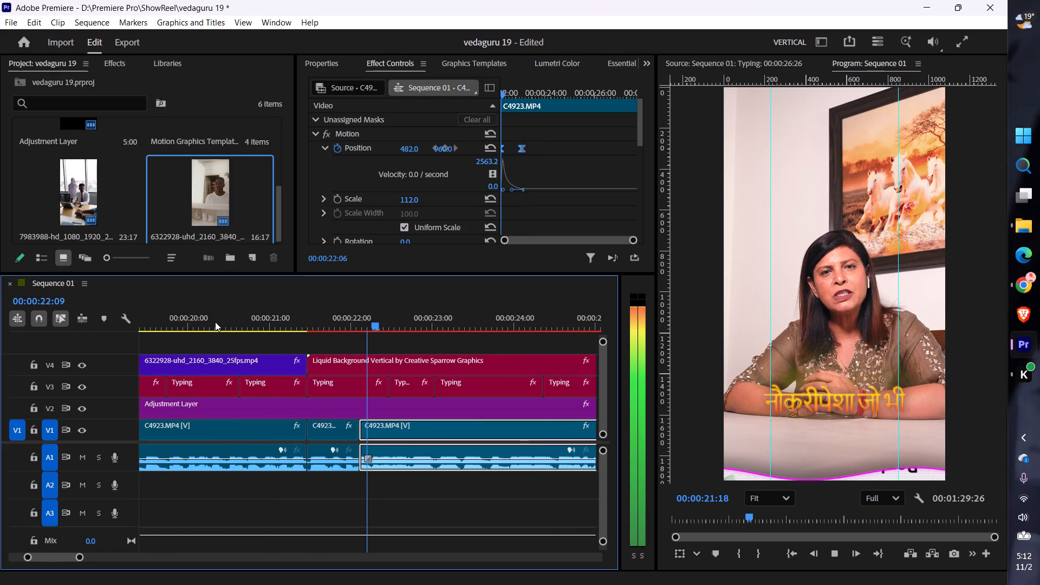
pyautogui.press('space')
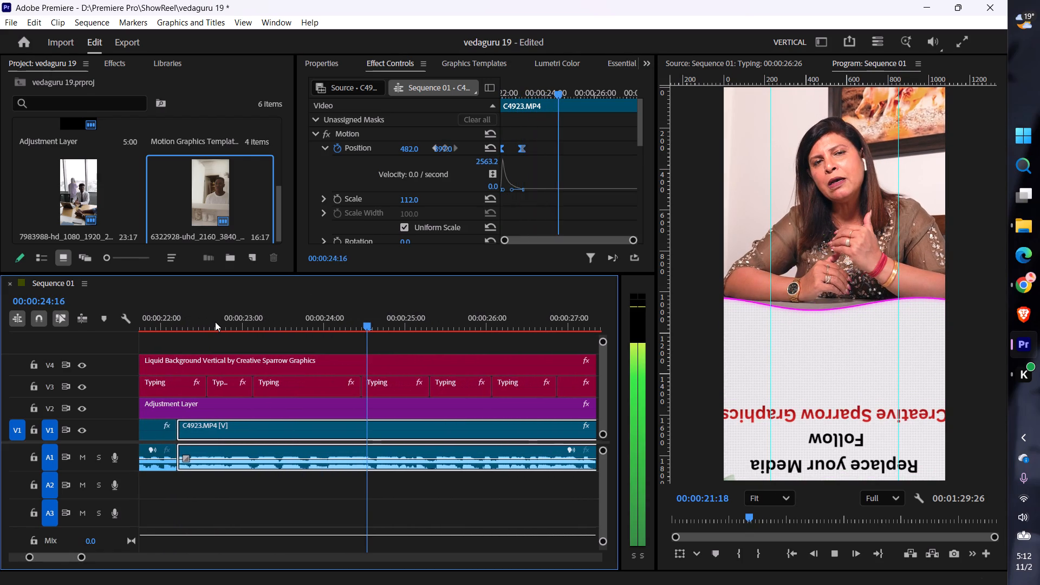
pyautogui.scroll(4, 319, 397)
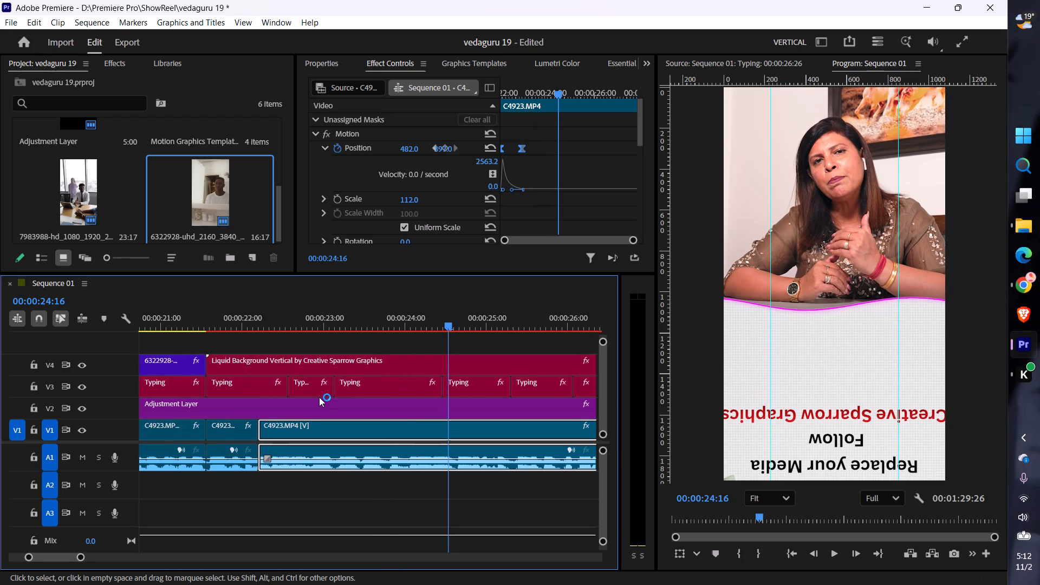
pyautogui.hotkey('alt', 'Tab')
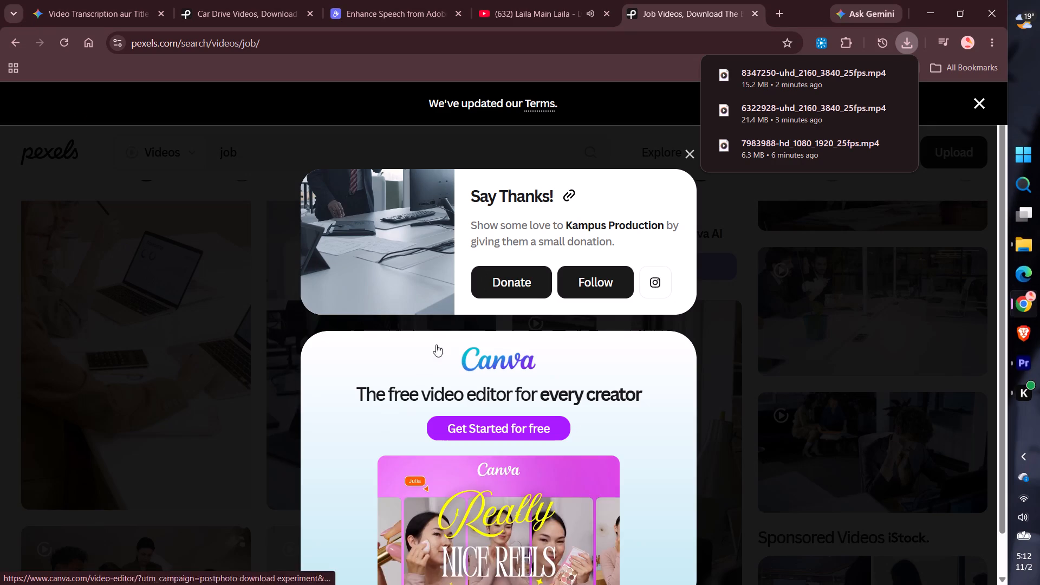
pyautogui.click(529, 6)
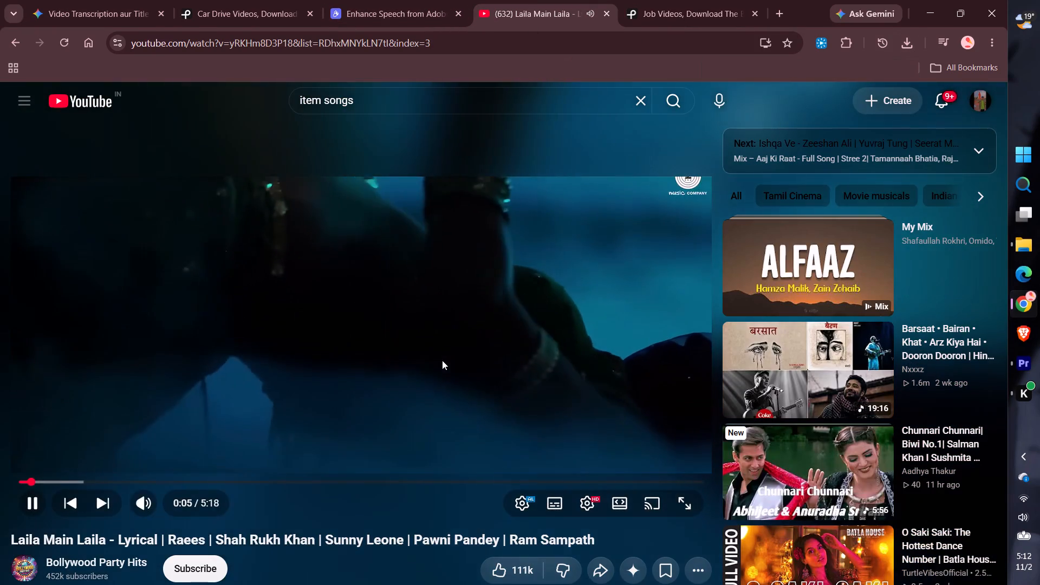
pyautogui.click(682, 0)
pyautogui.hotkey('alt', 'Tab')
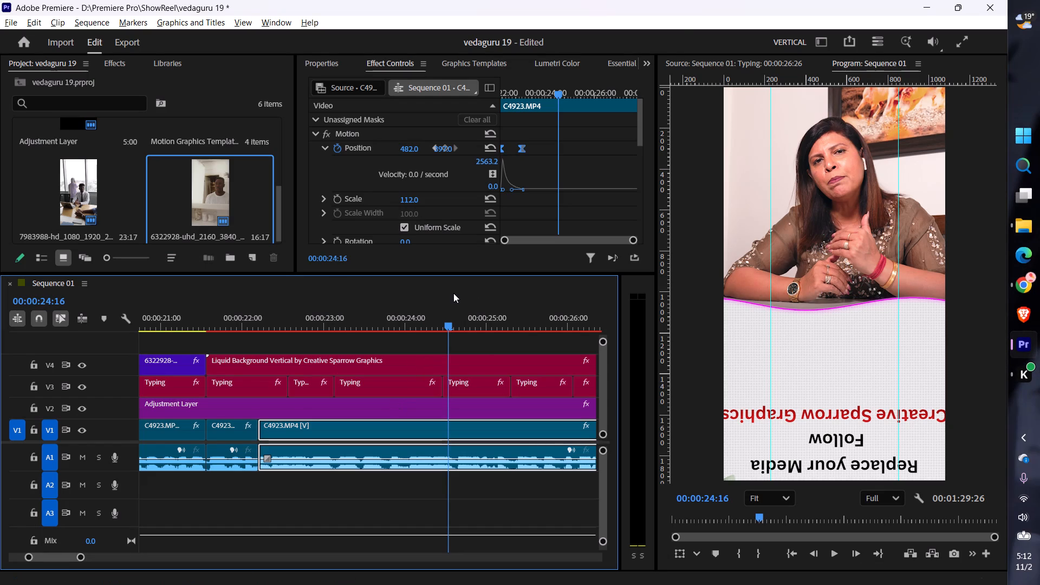
# Replace the Liquid Background template's placeholder media with the downloaded clip 8347250-uhd_2160_3840_25fps.mp4.
pyautogui.click(338, 358)
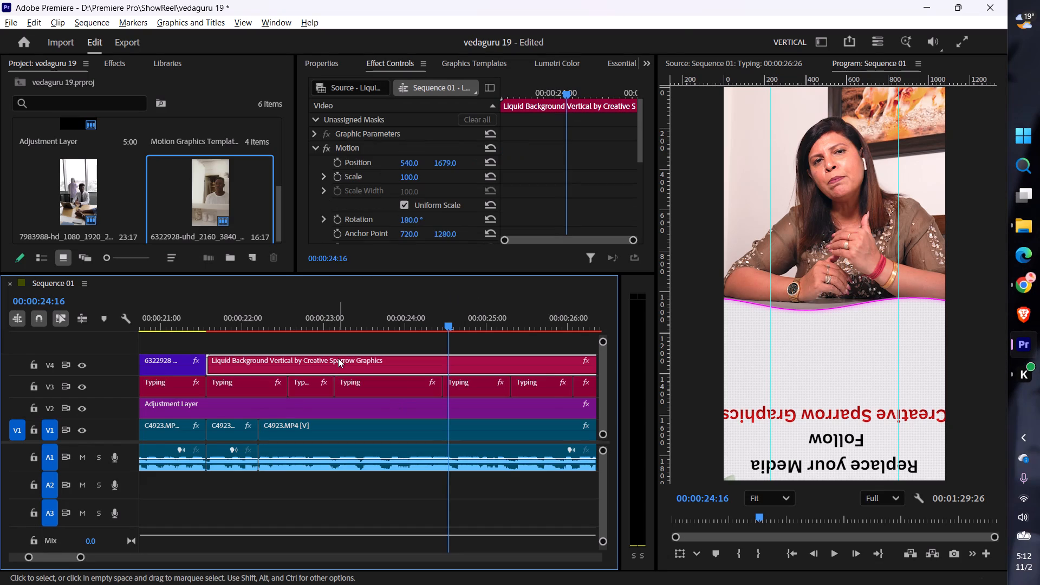
pyautogui.click(330, 51)
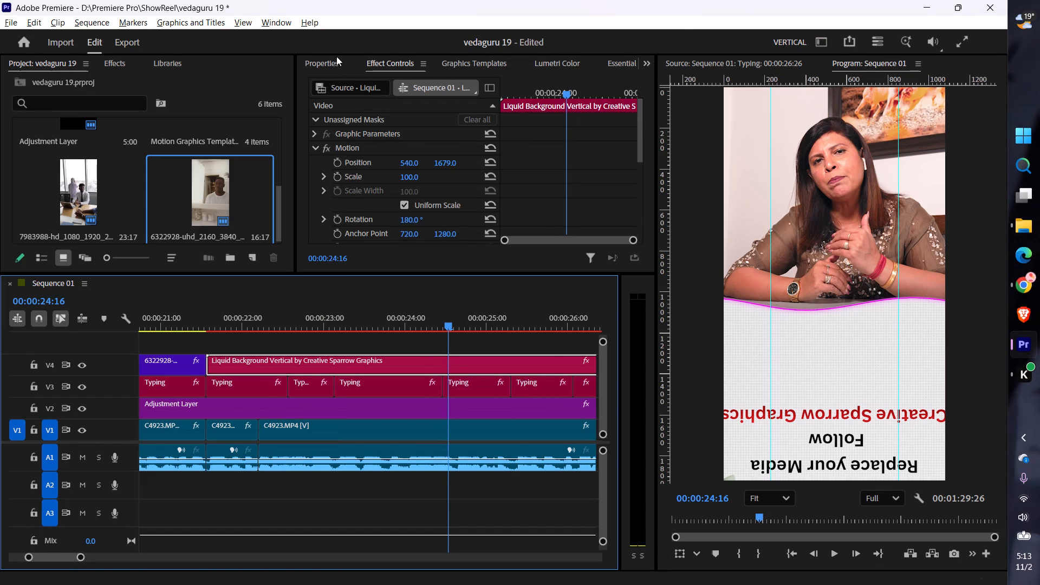
pyautogui.click(337, 61)
pyautogui.click(311, 119)
pyautogui.click(363, 183)
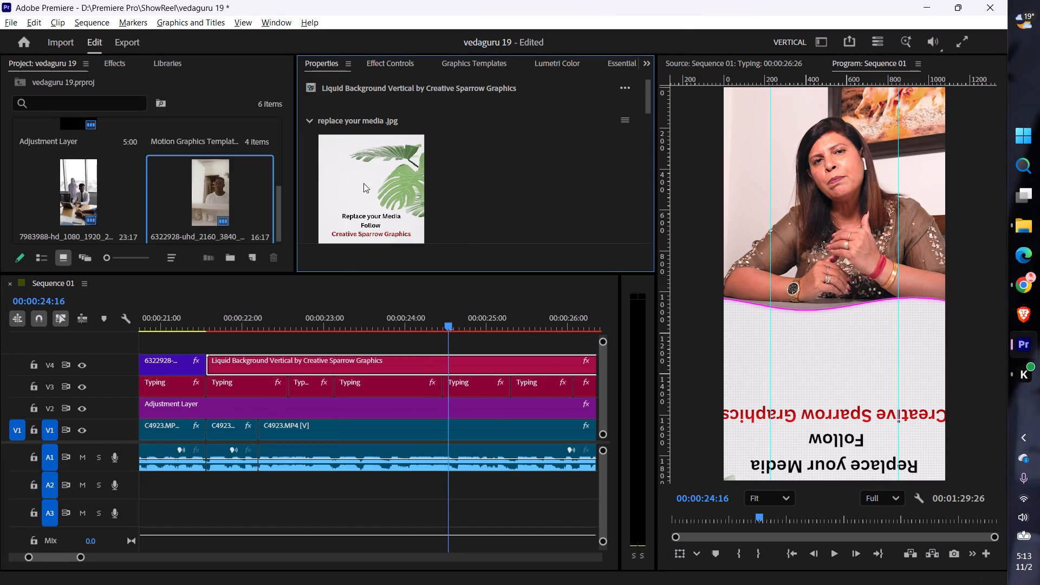
pyautogui.click(621, 124)
pyautogui.click(648, 129)
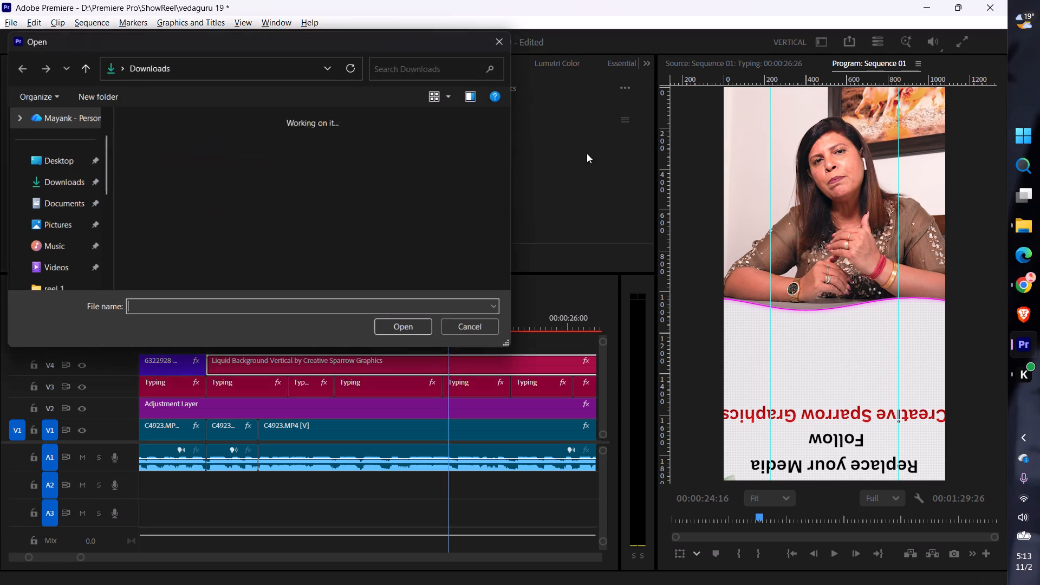
pyautogui.click(146, 150)
pyautogui.click(394, 329)
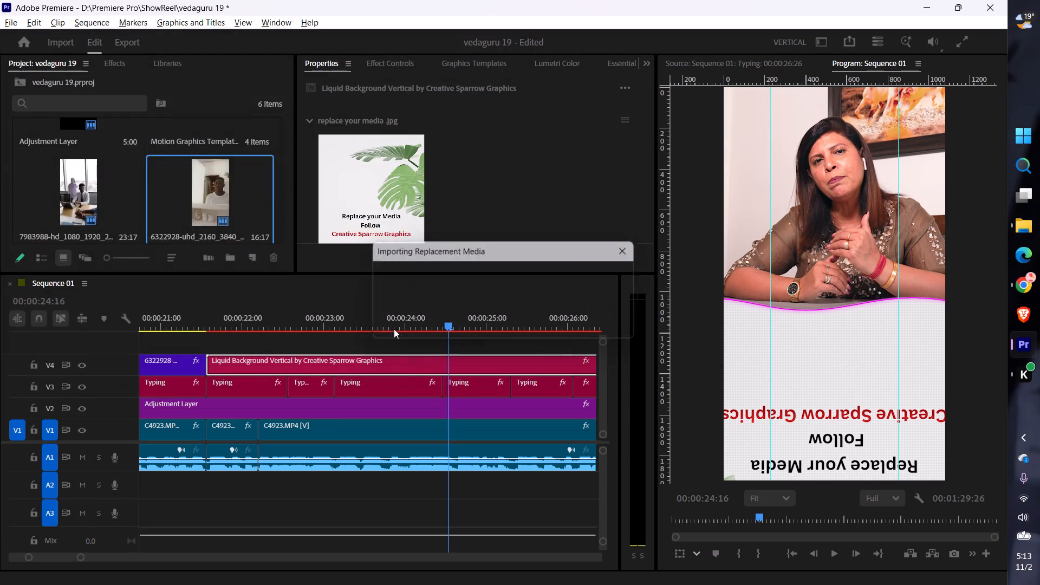
# Set the replacement media's rotation to 180° and its scale to 50% within the Liquid Background template.
pyautogui.scroll(-18, 491, 200)
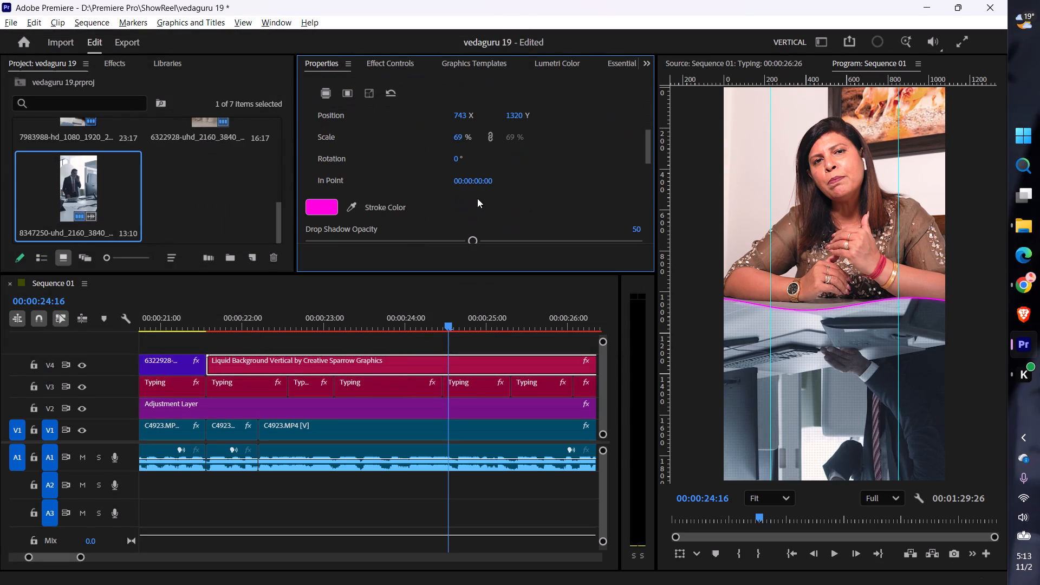
pyautogui.click(455, 159)
pyautogui.press('1')
pyautogui.write('80')
pyautogui.press('Return')
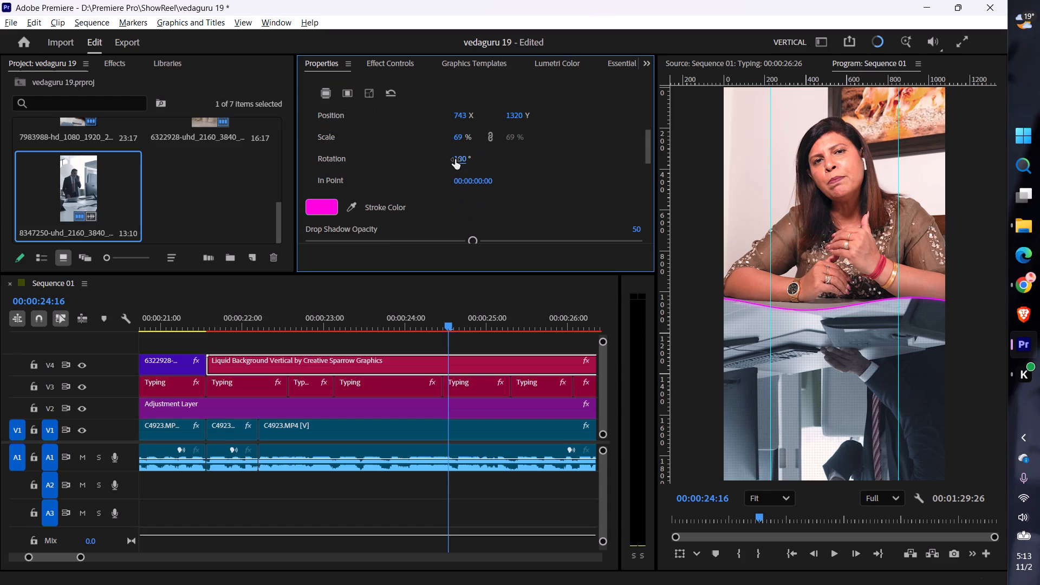
pyautogui.moveTo(463, 137); pyautogui.dragTo(446, 142)
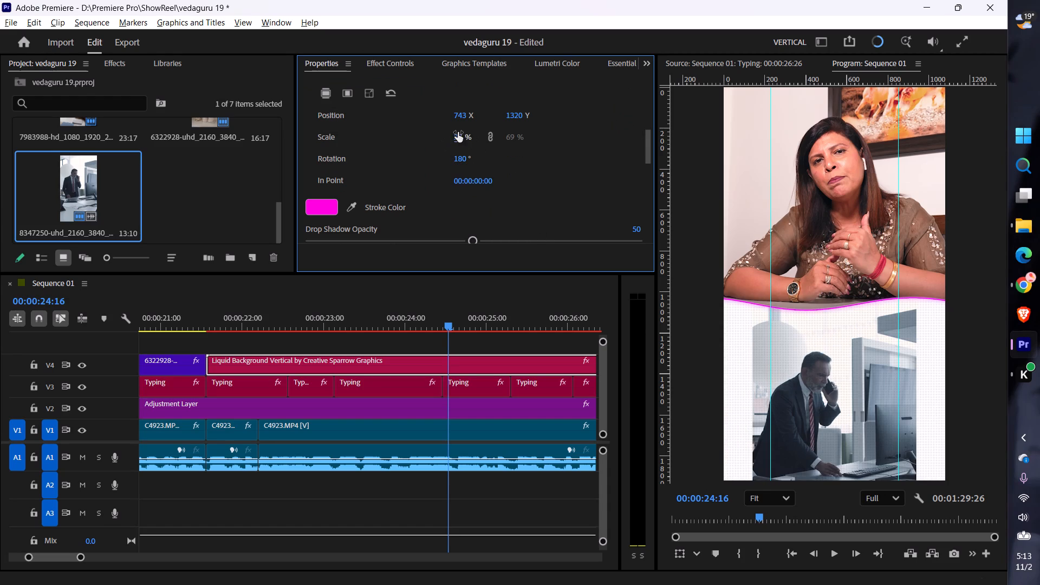
pyautogui.moveTo(458, 132); pyautogui.dragTo(467, 132)
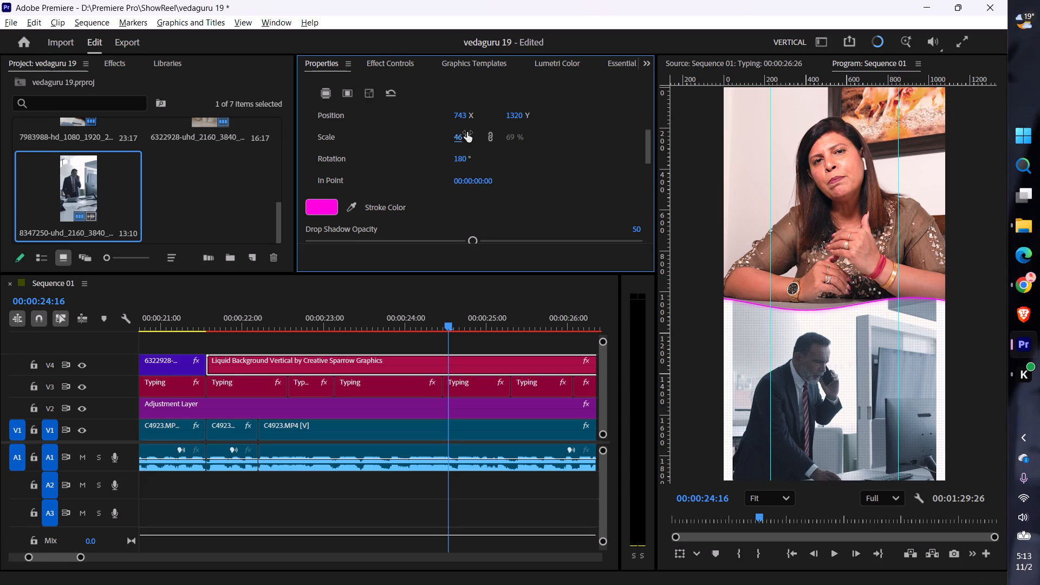
pyautogui.moveTo(454, 135); pyautogui.dragTo(461, 136)
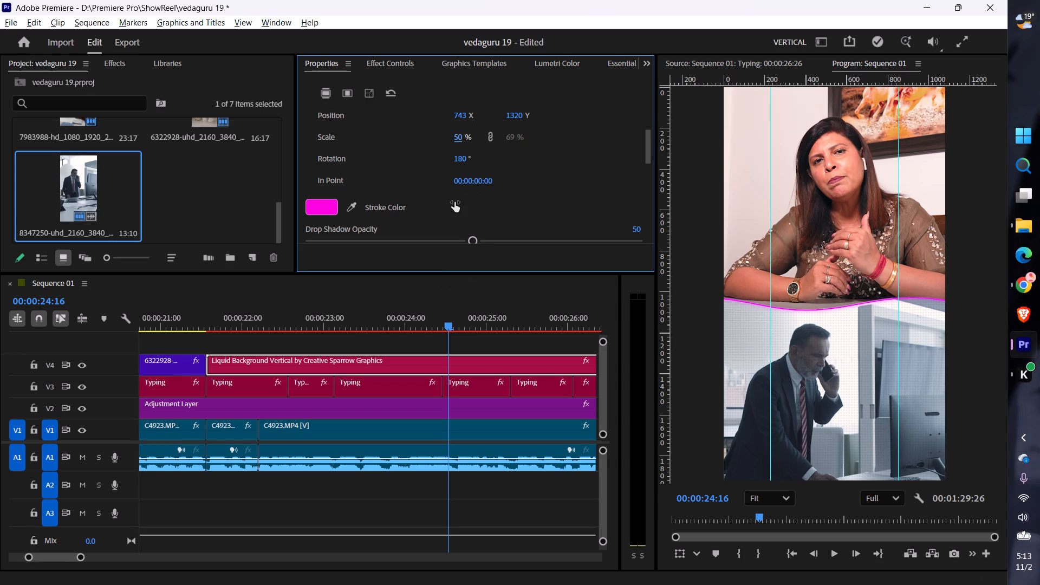
# Play back the sequence from 00:00:21:12 to review the template with the office phone-call footage.
pyautogui.click(194, 313)
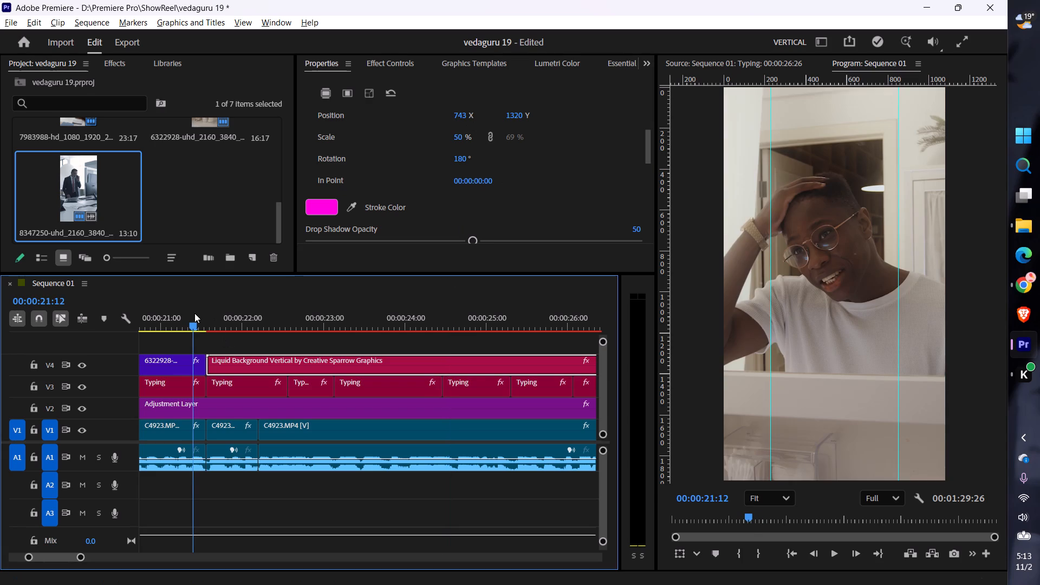
pyautogui.press('space')
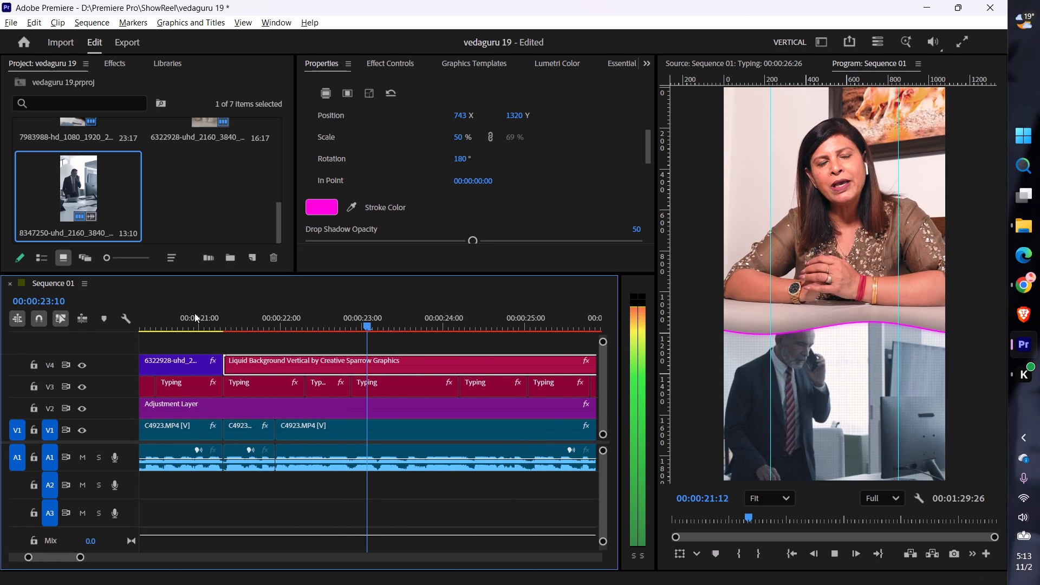
pyautogui.press('space')
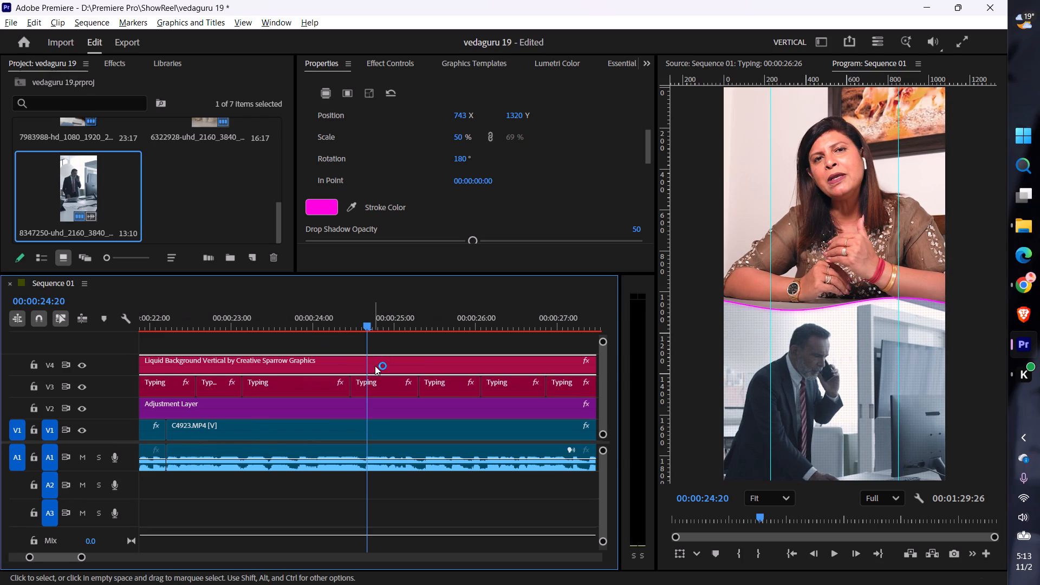
pyautogui.press('space')
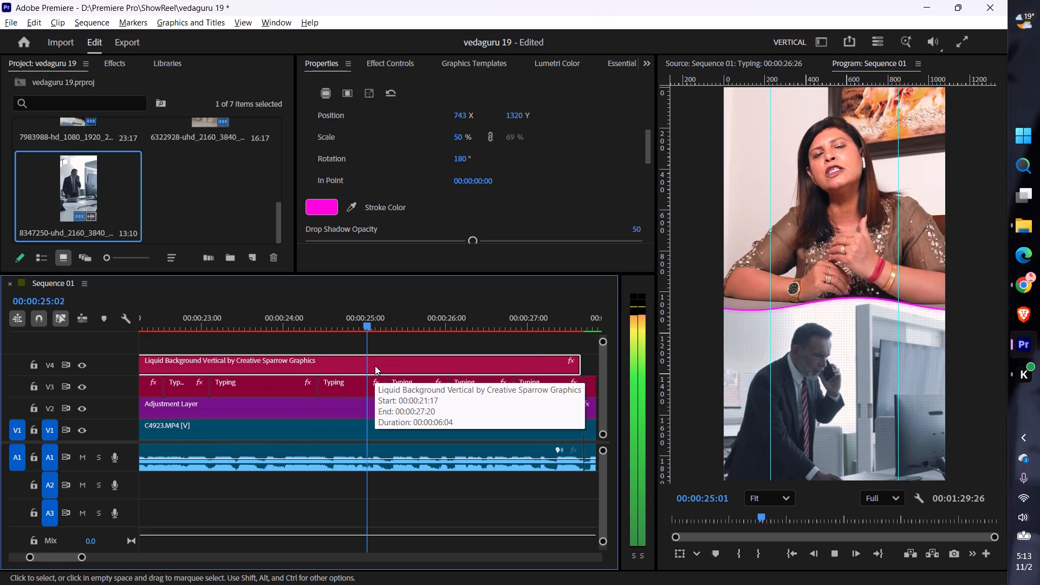
pyautogui.press('space')
# Find the cut point by playback and split the Liquid Background clip on V4 at 00:00:24:18.
pyautogui.click(288, 317)
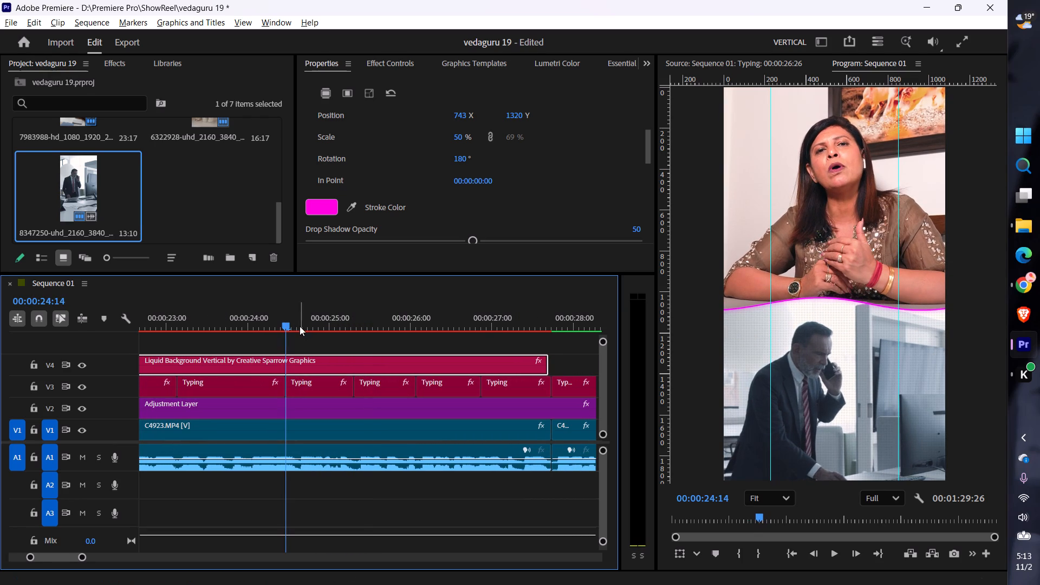
pyautogui.press('space')
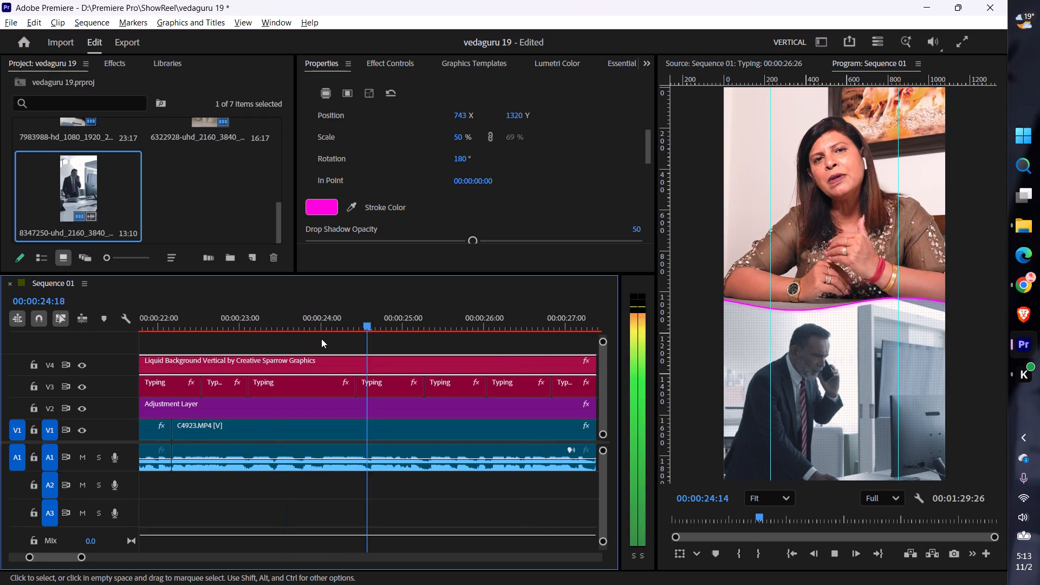
pyautogui.press('space')
pyautogui.moveTo(370, 327); pyautogui.dragTo(346, 358)
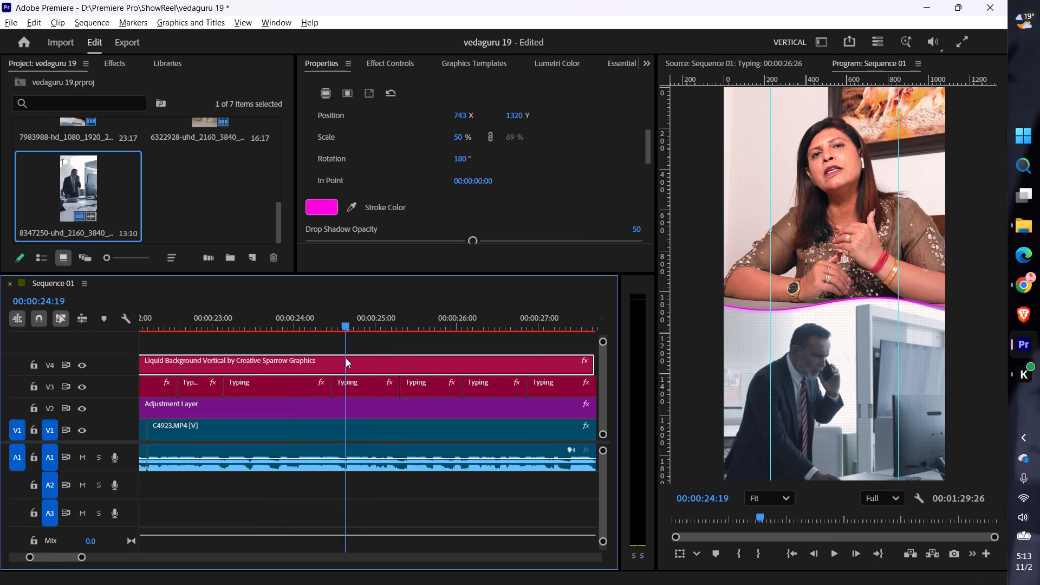
pyautogui.moveTo(346, 358); pyautogui.dragTo(345, 364)
pyautogui.click(354, 357)
pyautogui.hotkey('ctrl', 'k')
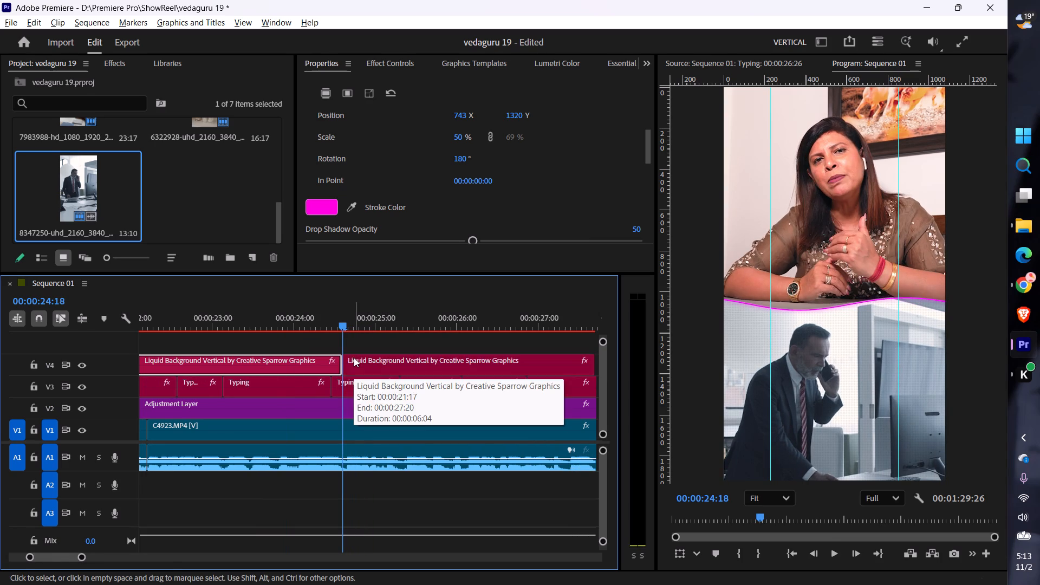
# Switch to Chrome and search Pexels videos for leadership.
pyautogui.hotkey('alt', 'Tab')
pyautogui.click(694, 158)
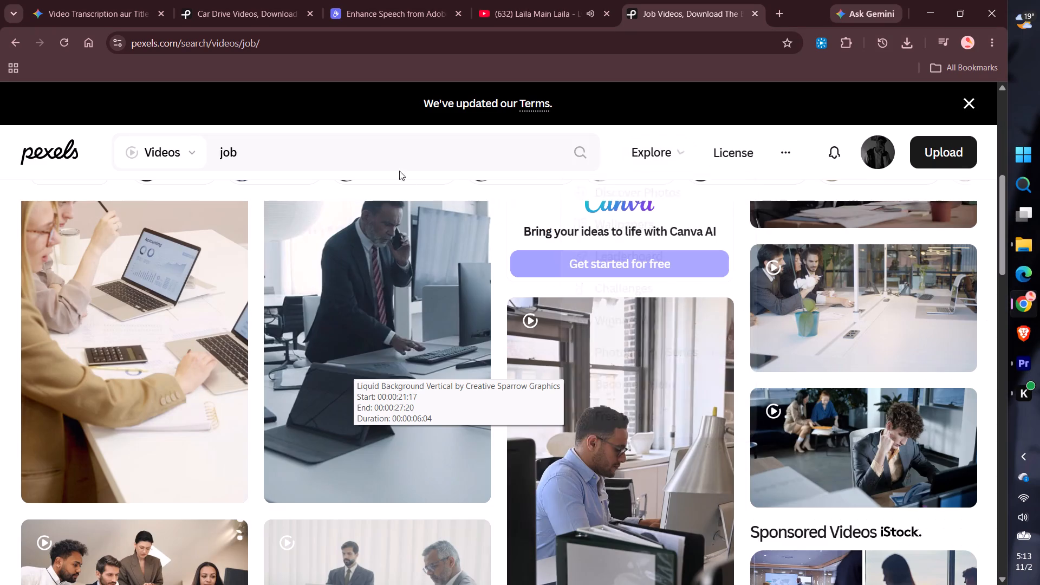
pyautogui.moveTo(386, 159); pyautogui.dragTo(0, 146)
pyautogui.write('leadersh')
pyautogui.write('ip')
pyautogui.press('Return')
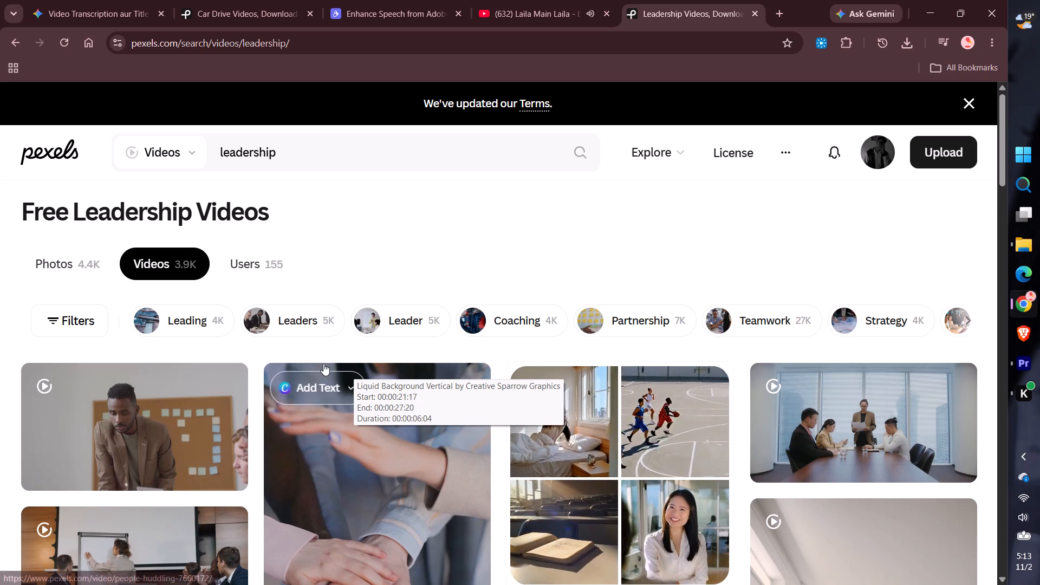
# Download the vertical Pexels clip of a standing businesswoman with a green folder addressing seated colleagues.
pyautogui.scroll(-1, 326, 363)
pyautogui.scroll(-1, 421, 370)
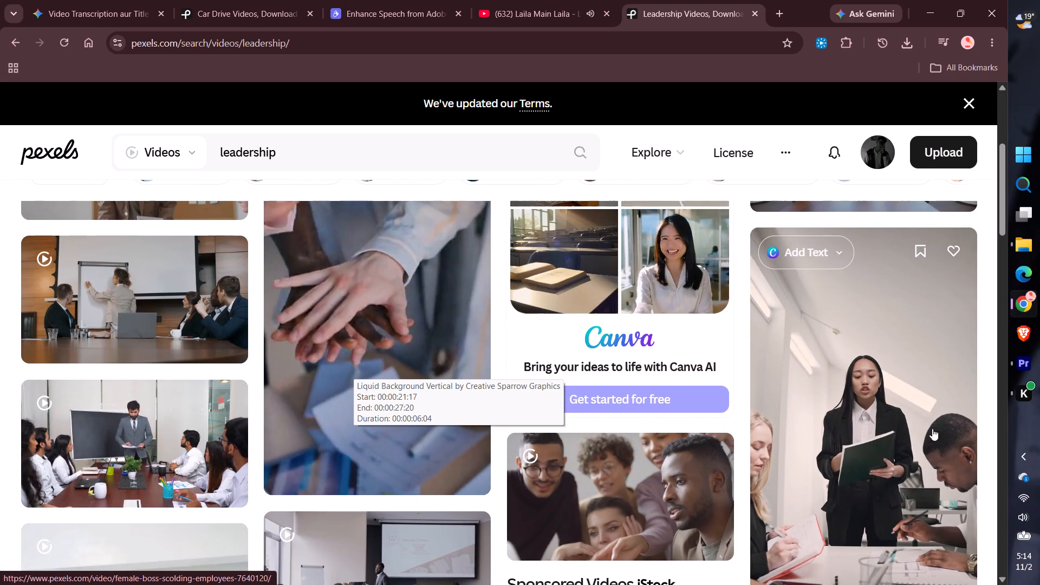
pyautogui.scroll(-1, 896, 404)
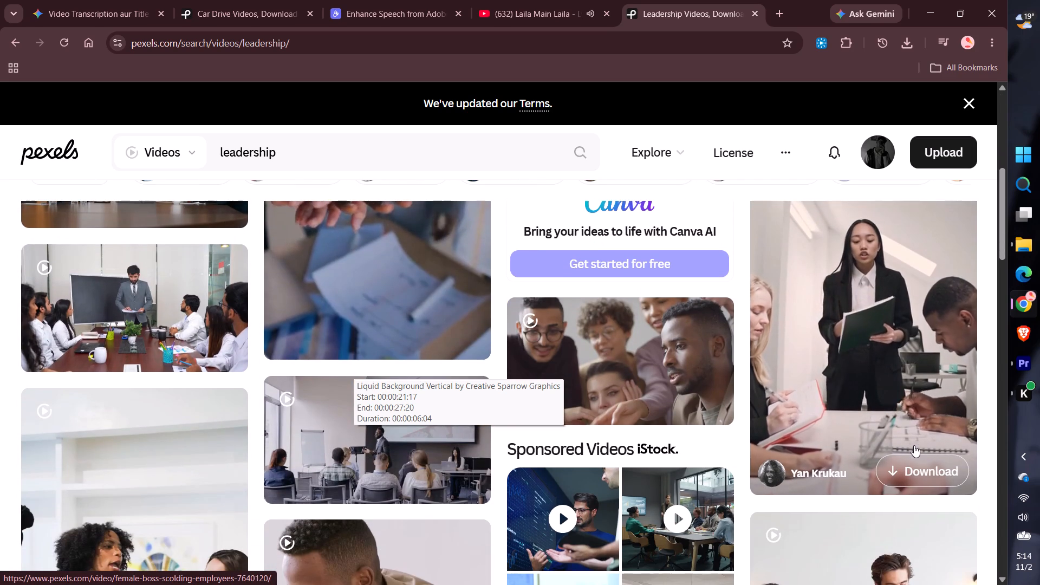
pyautogui.click(920, 462)
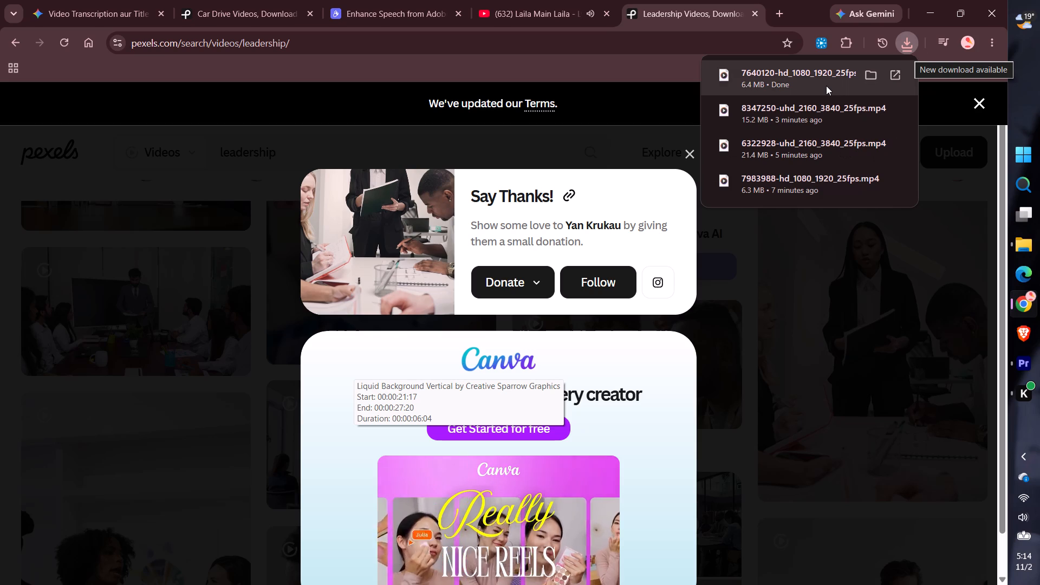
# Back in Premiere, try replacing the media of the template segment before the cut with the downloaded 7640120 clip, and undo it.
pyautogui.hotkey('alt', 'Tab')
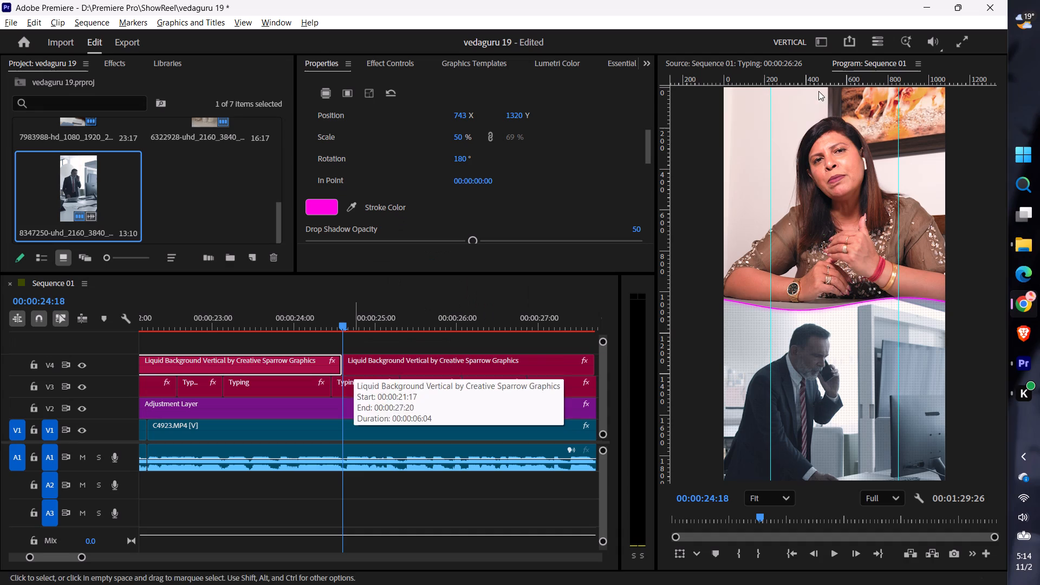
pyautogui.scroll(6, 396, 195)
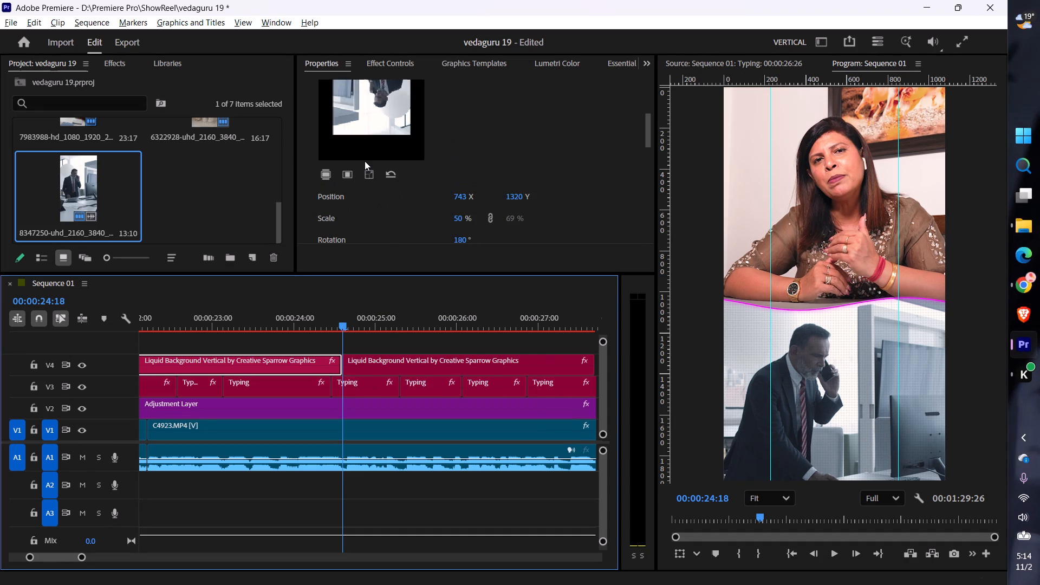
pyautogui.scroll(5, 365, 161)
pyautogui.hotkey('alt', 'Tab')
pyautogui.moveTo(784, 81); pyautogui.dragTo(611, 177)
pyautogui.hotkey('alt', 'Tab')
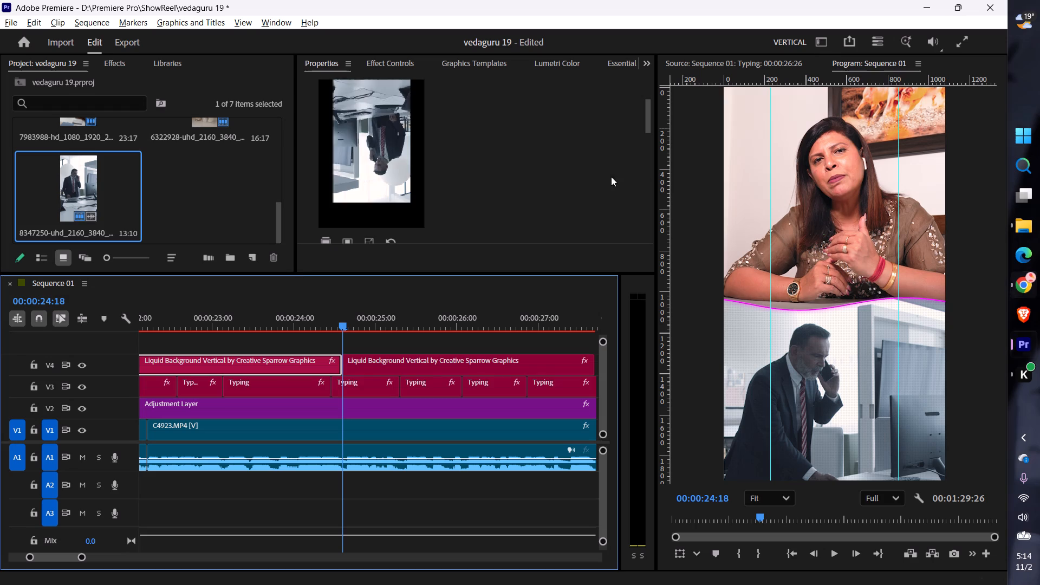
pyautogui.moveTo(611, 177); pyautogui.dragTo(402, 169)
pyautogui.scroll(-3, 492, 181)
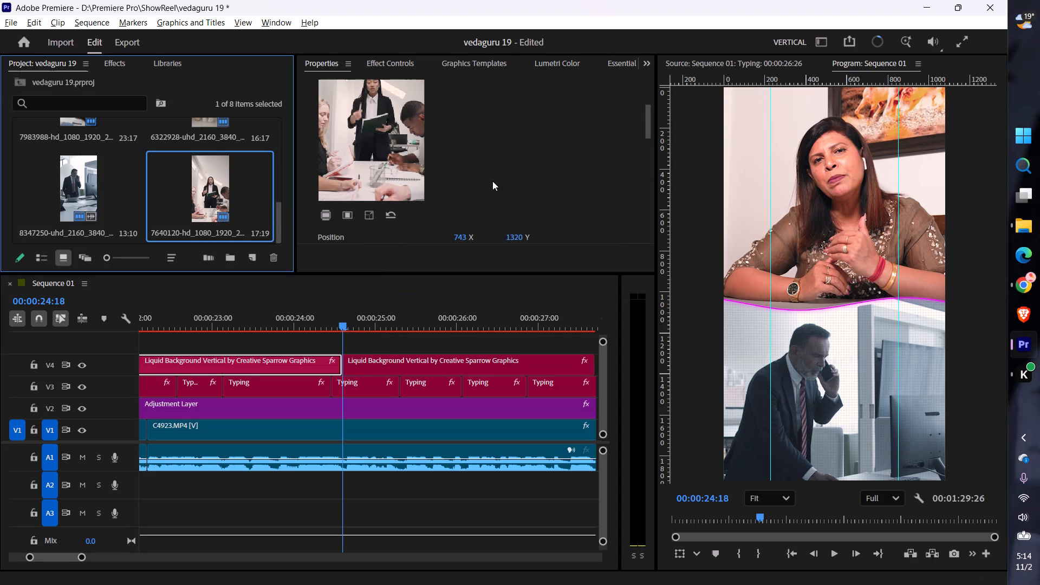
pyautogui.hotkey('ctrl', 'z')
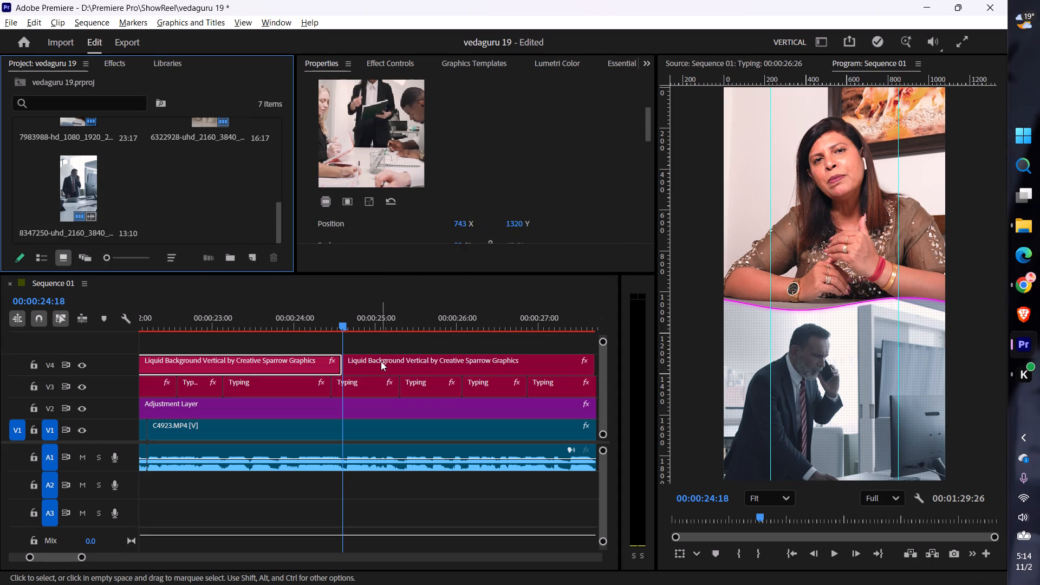
# Replace the media of the Liquid Background segment after the 00:00:24:18 cut with the downloaded 7640120 clip from Chrome.
pyautogui.click(381, 361)
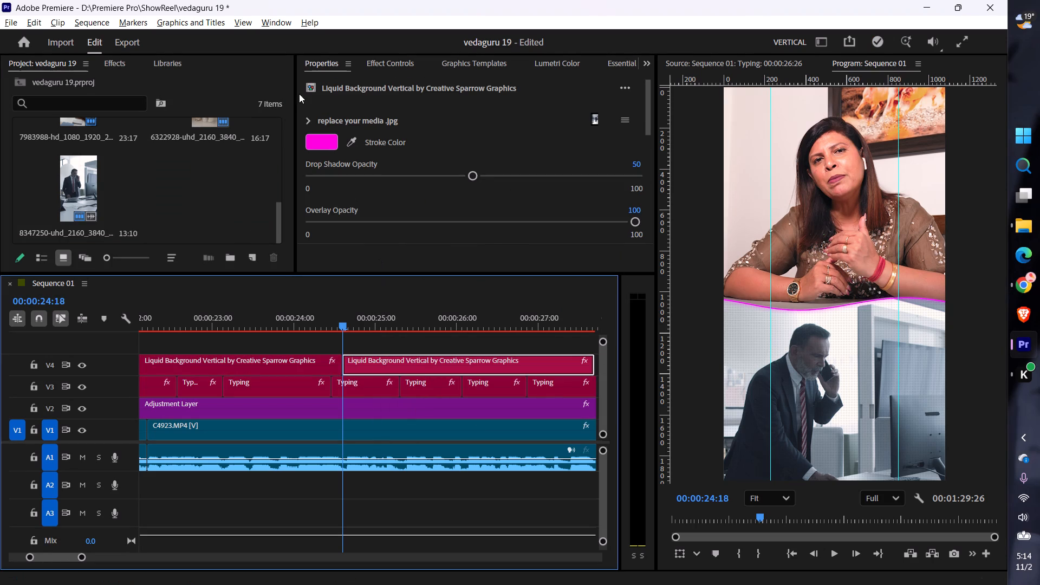
pyautogui.click(311, 121)
pyautogui.hotkey('alt', 'Tab')
pyautogui.moveTo(804, 74); pyautogui.dragTo(682, 140)
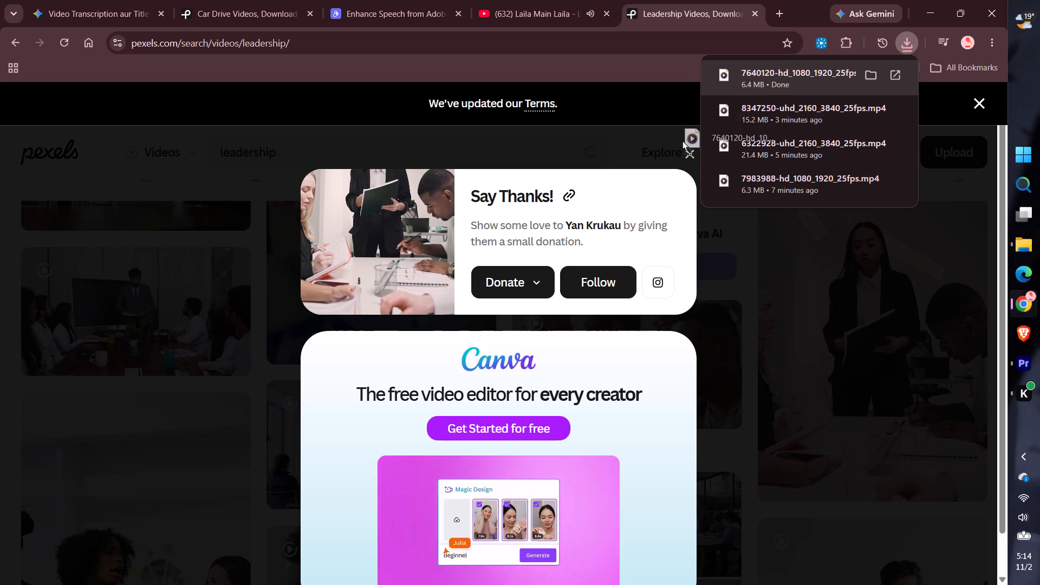
pyautogui.moveTo(682, 140); pyautogui.dragTo(388, 172)
pyautogui.hotkey('alt', 'Tab')
# Set the rotation of the replaced media in this template segment to 180°.
pyautogui.scroll(-10, 497, 190)
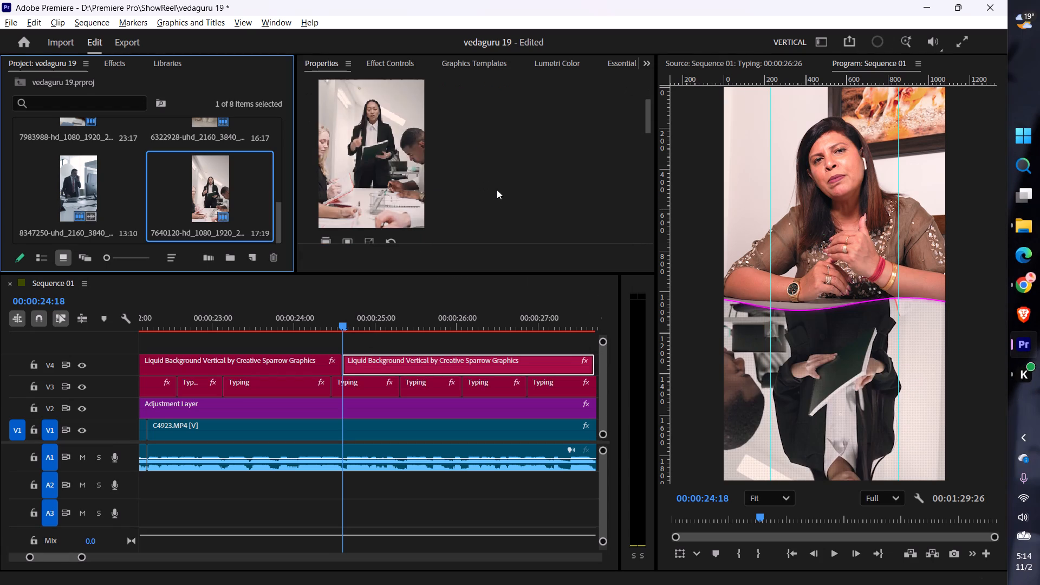
pyautogui.scroll(-10, 497, 190)
pyautogui.click(459, 134)
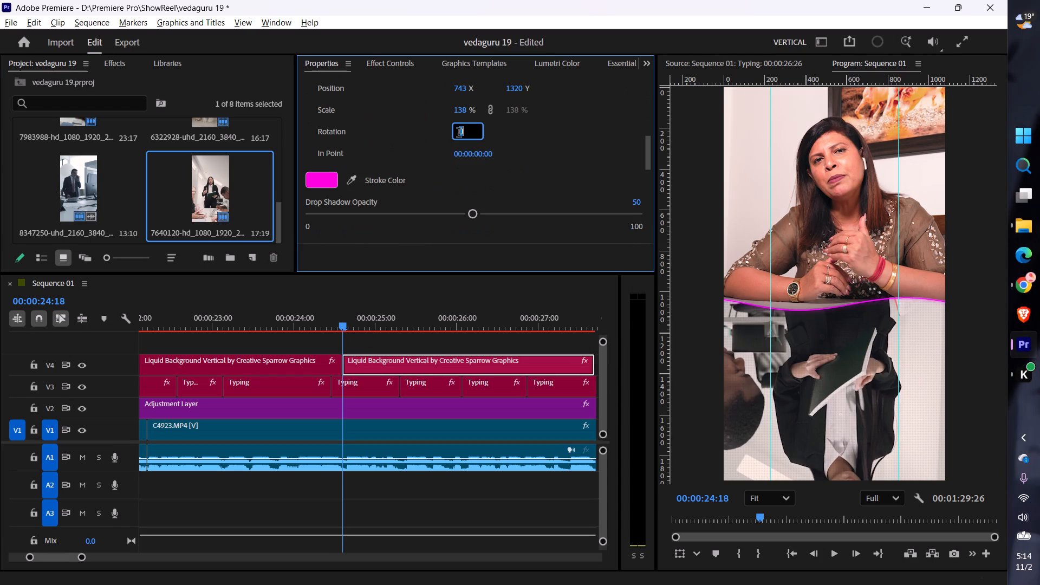
pyautogui.write('180')
pyautogui.press('Return')
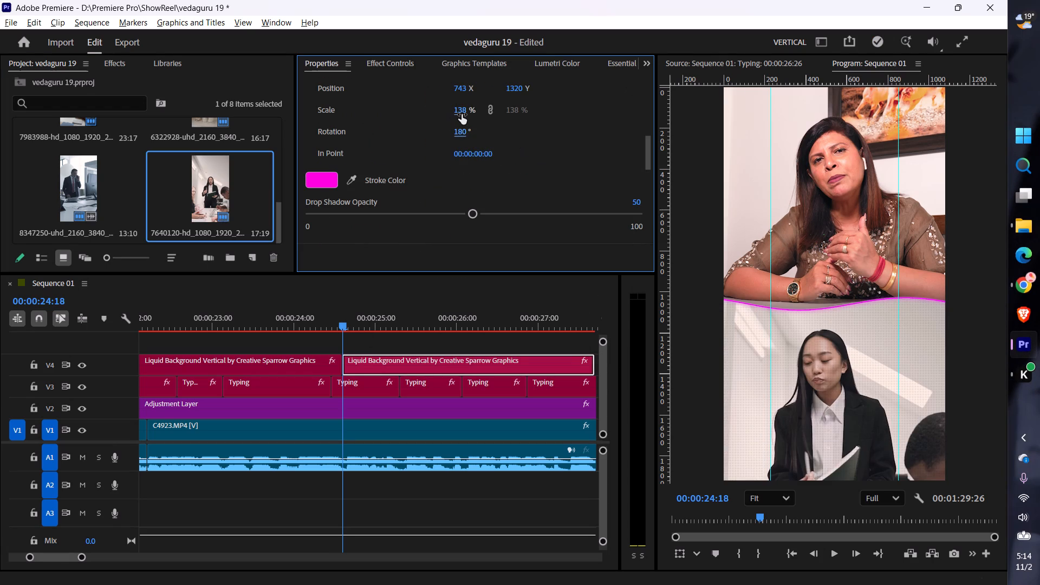
# Scale the replaced media to 101% and set its vertical position to 1224 to frame the businesswoman.
pyautogui.moveTo(462, 112); pyautogui.dragTo(443, 122)
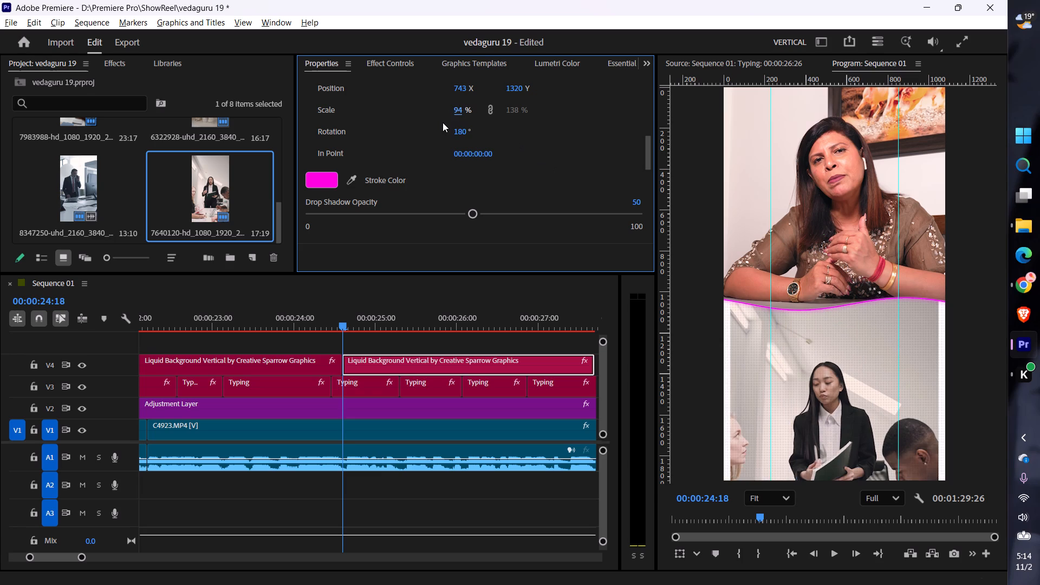
pyautogui.moveTo(457, 108); pyautogui.dragTo(462, 108)
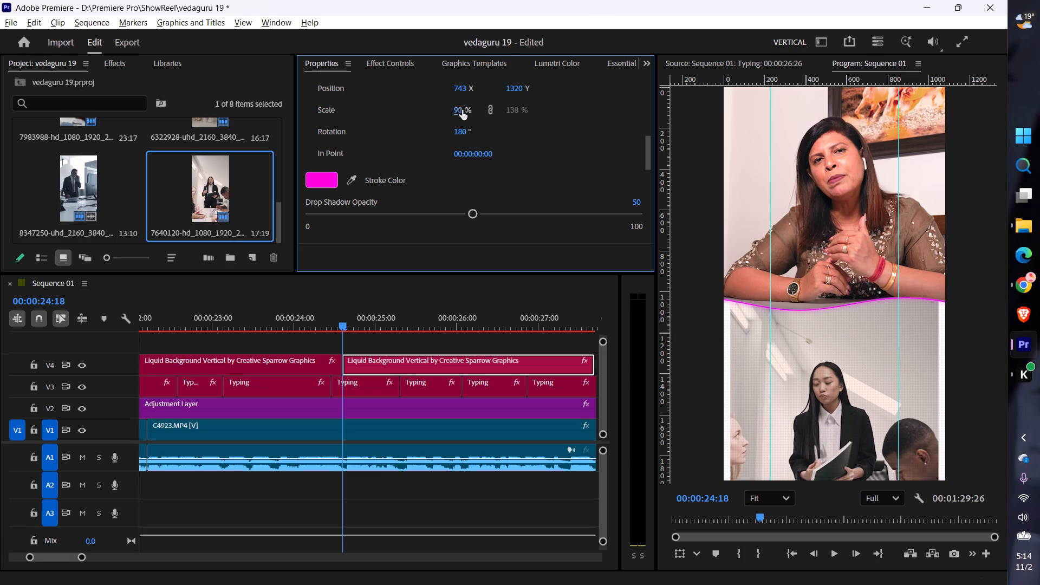
pyautogui.click(459, 115)
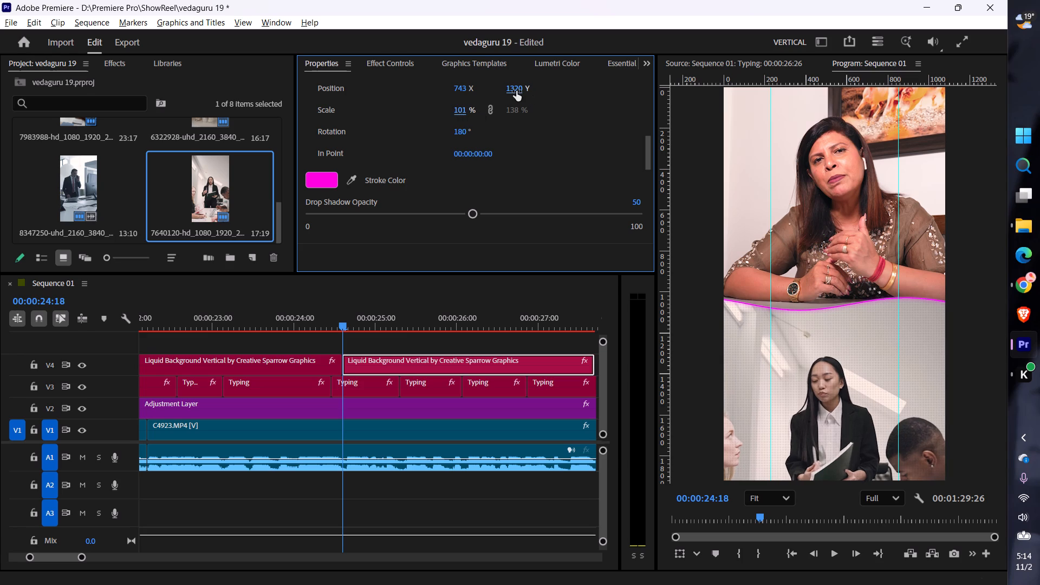
pyautogui.moveTo(516, 91); pyautogui.dragTo(496, 102)
pyautogui.moveTo(496, 102); pyautogui.dragTo(483, 109)
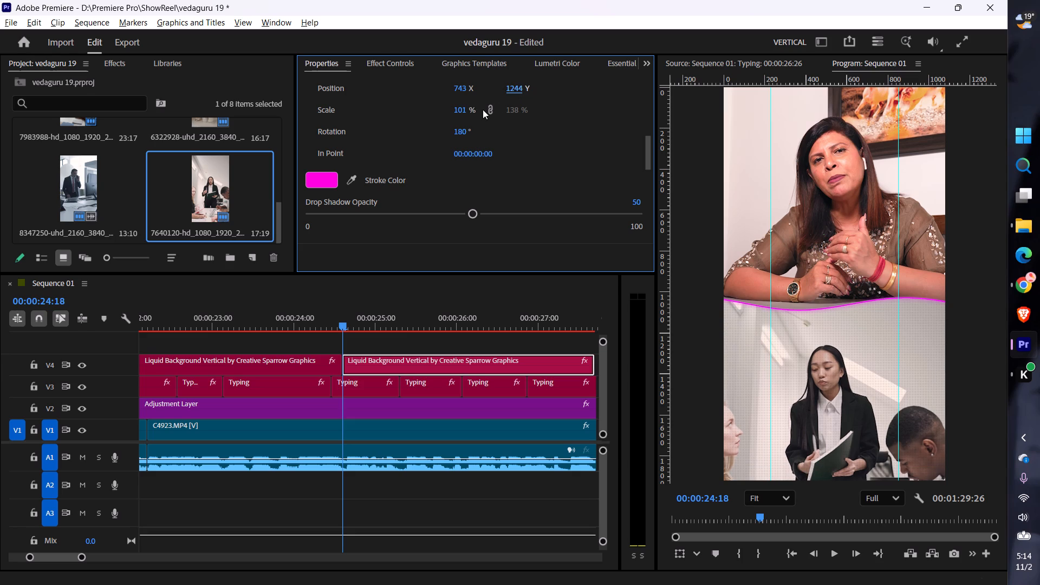
pyautogui.moveTo(513, 93); pyautogui.dragTo(500, 97)
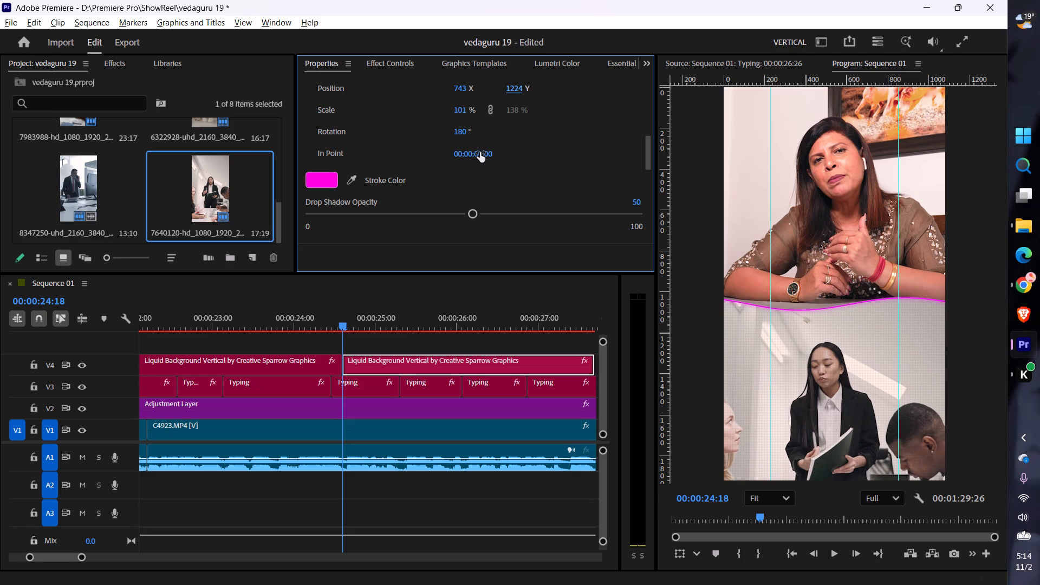
# Play the sequence from 00:00:21:06 through both template segments and on to about 00:00:34:20.
pyautogui.click(310, 312)
pyautogui.scroll(4, 304, 318)
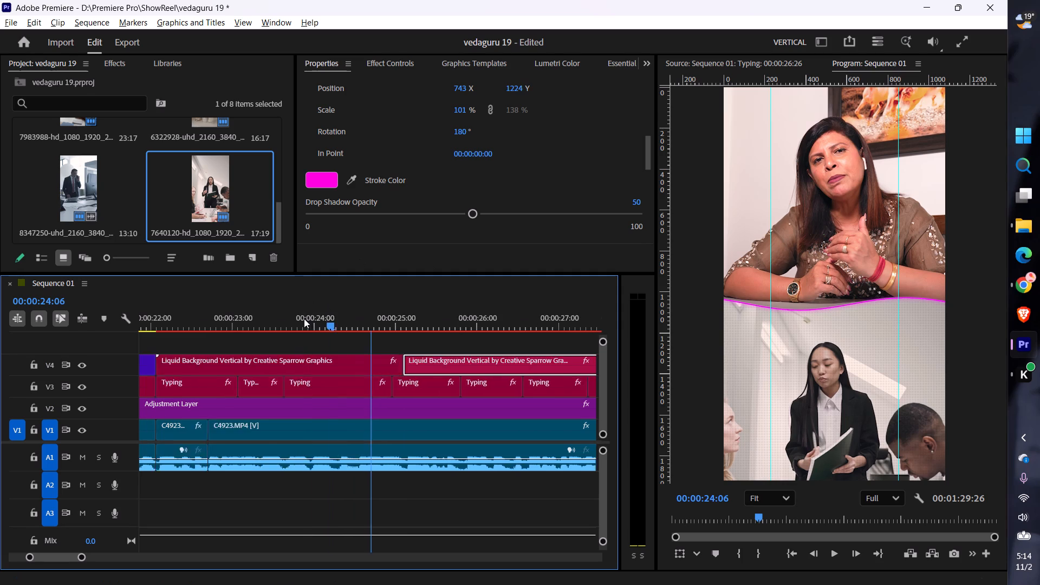
pyautogui.scroll(3, 304, 318)
pyautogui.scroll(3, 236, 329)
pyautogui.click(269, 314)
pyautogui.click(269, 321)
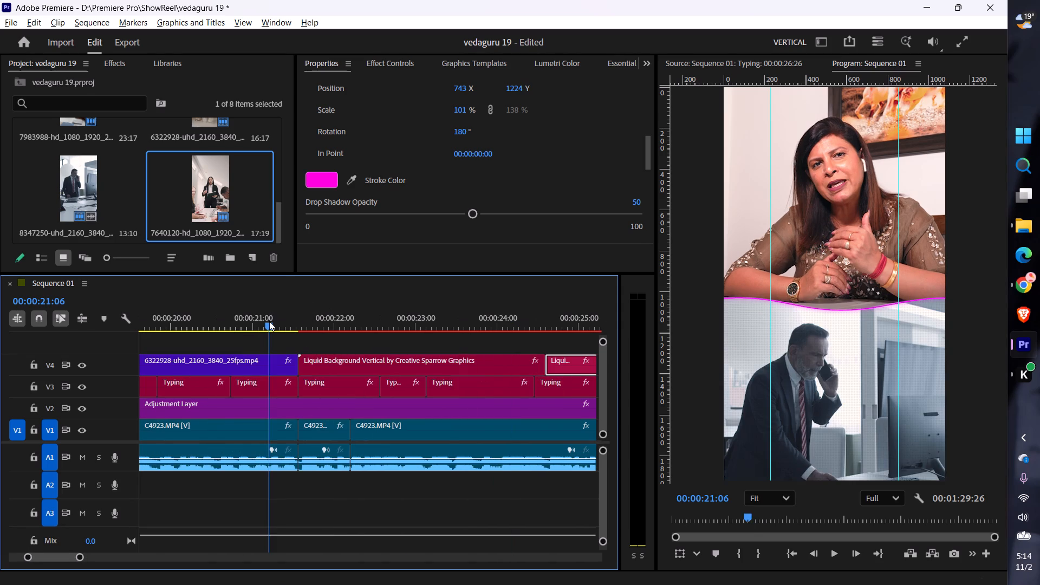
pyautogui.press('space')
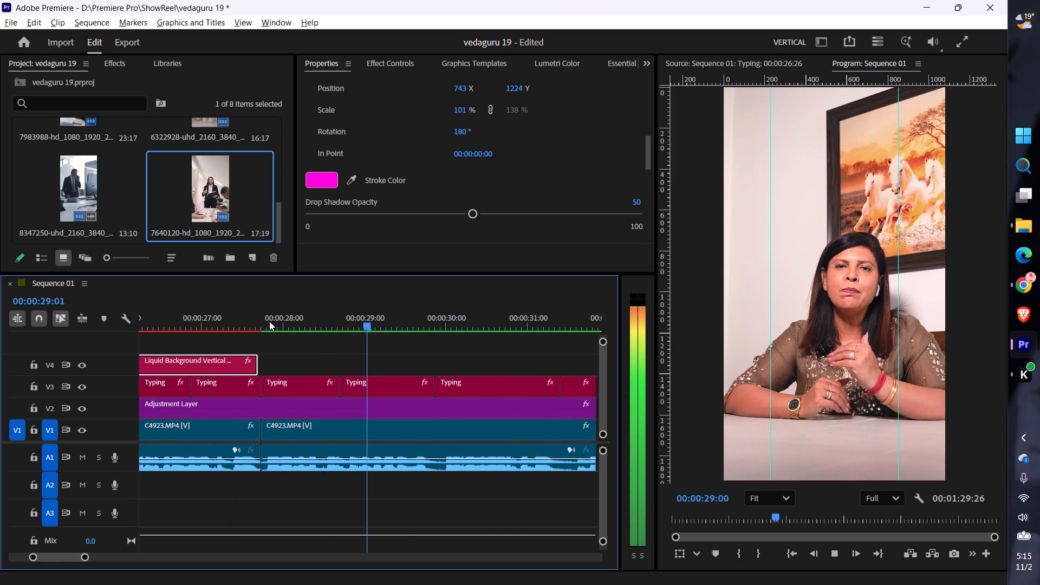
pyautogui.press('space')
pyautogui.press('space')
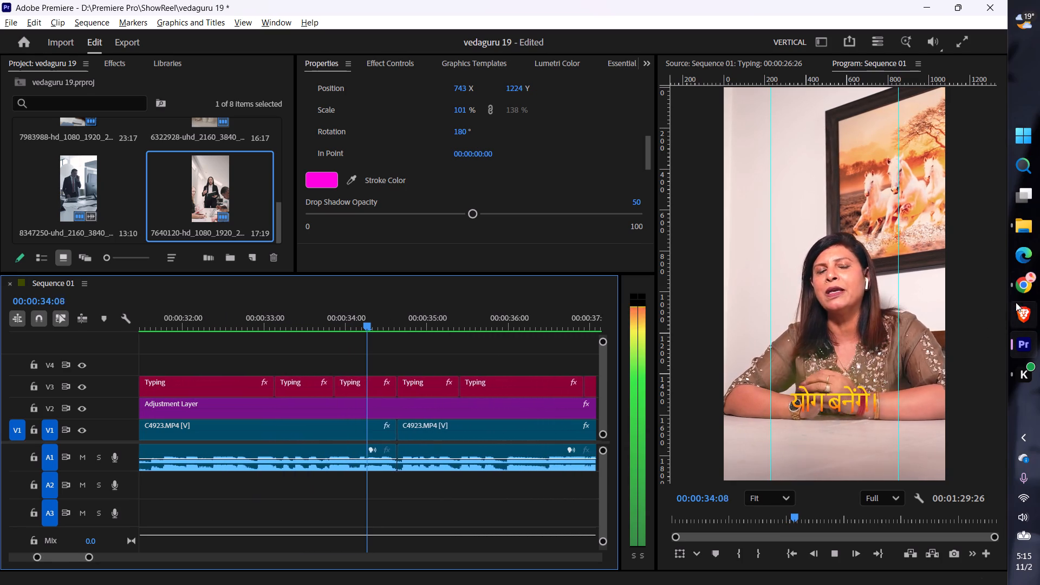
pyautogui.press('space')
# Switch to Chrome, dismiss the download thank-you popup, and search Pexels videos for business.
pyautogui.click(1022, 287)
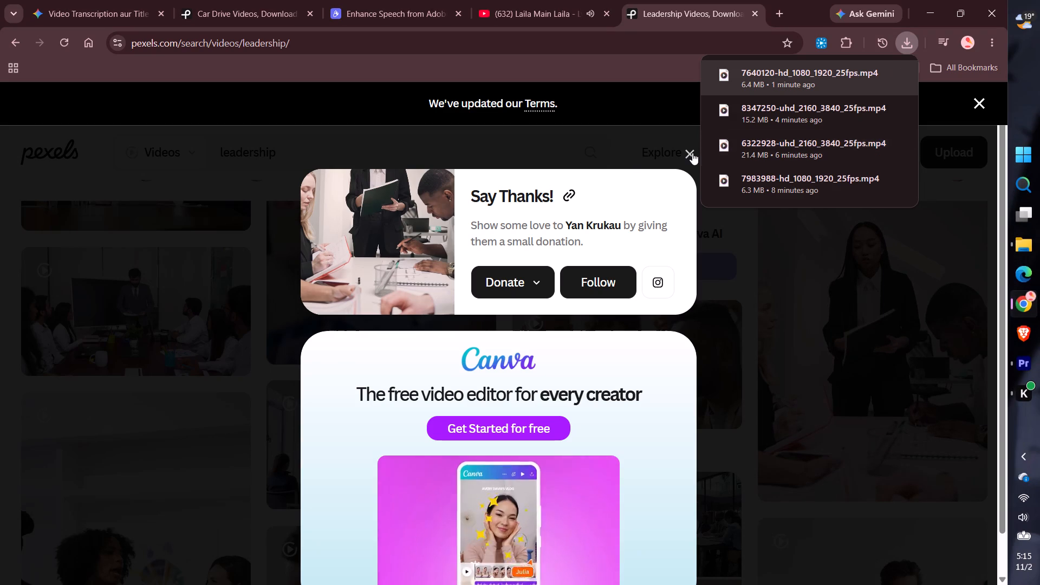
pyautogui.click(692, 153)
pyautogui.moveTo(311, 153); pyautogui.dragTo(48, 149)
pyautogui.write('businees')
pyautogui.press('Return')
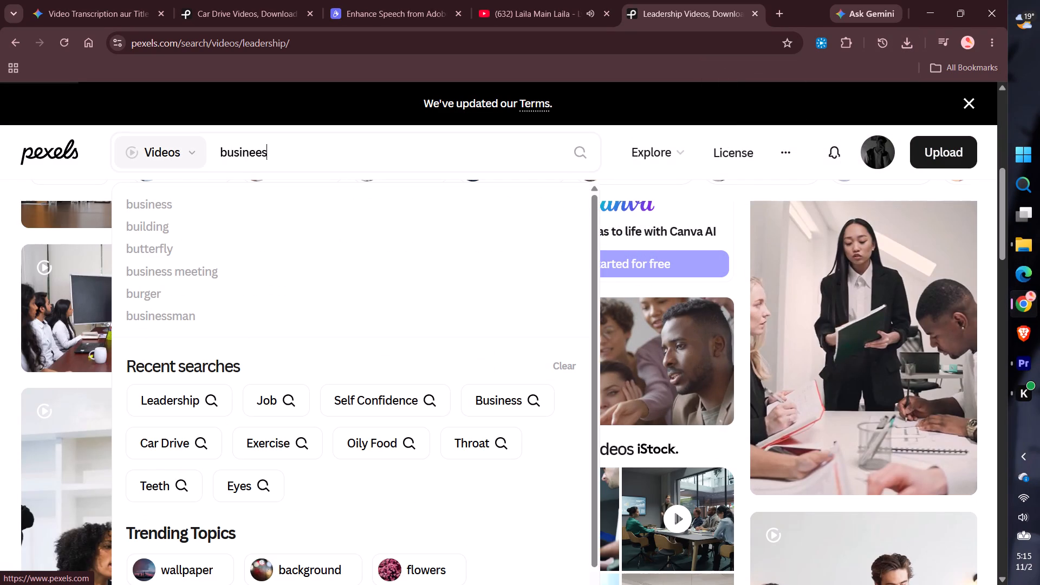
# Browse the business results and download the vertical clip of a man in a navy suit writing on paper.
pyautogui.scroll(-1, 48, 149)
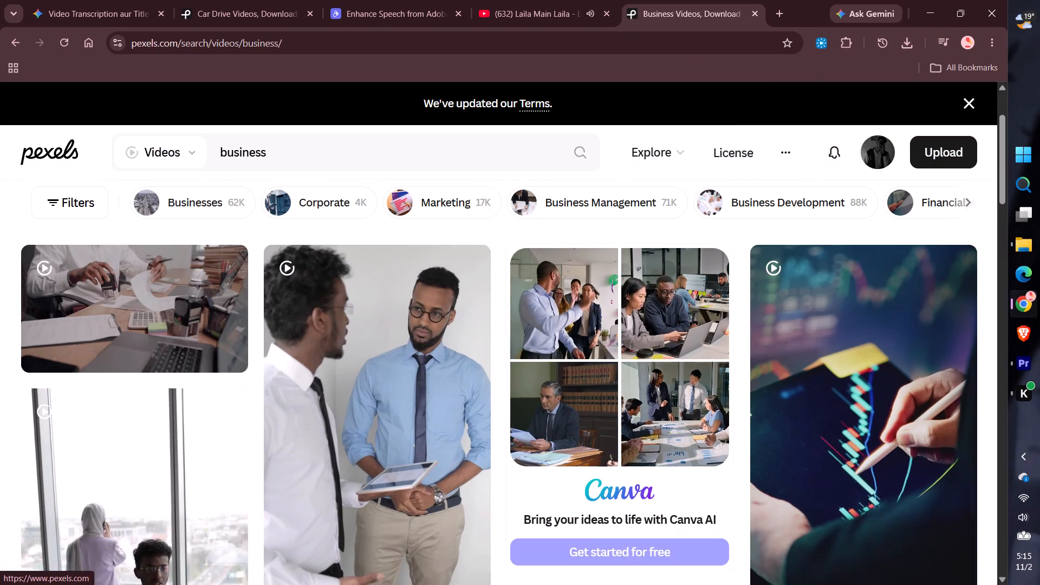
pyautogui.scroll(-8, 48, 149)
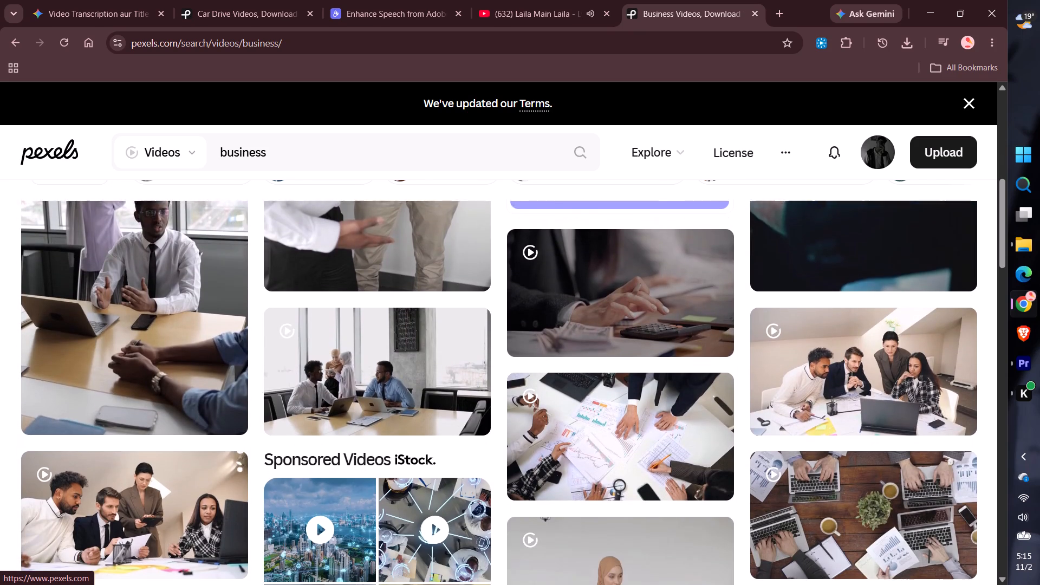
pyautogui.scroll(-1, 48, 149)
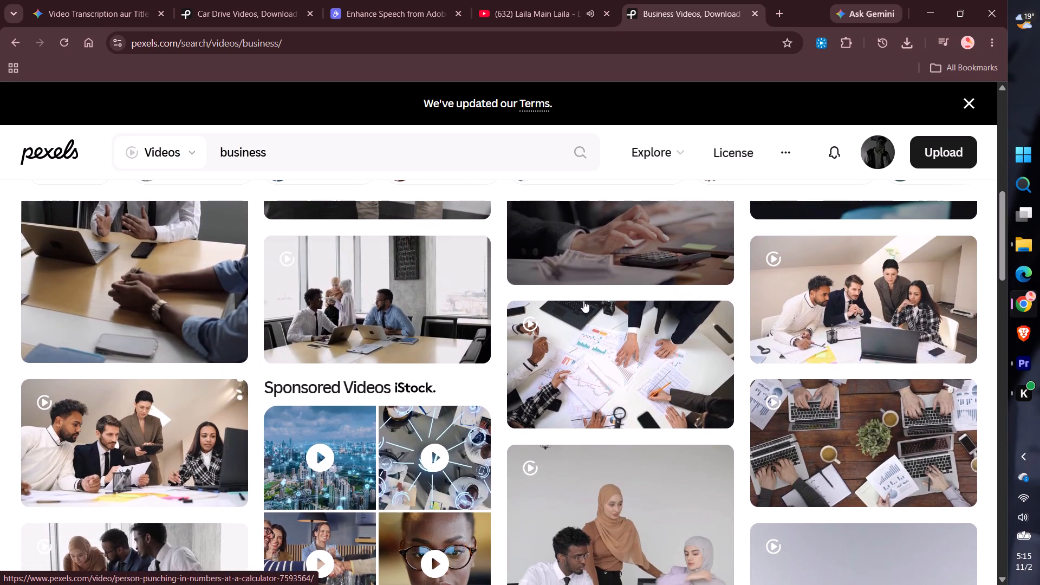
pyautogui.scroll(-4, 583, 301)
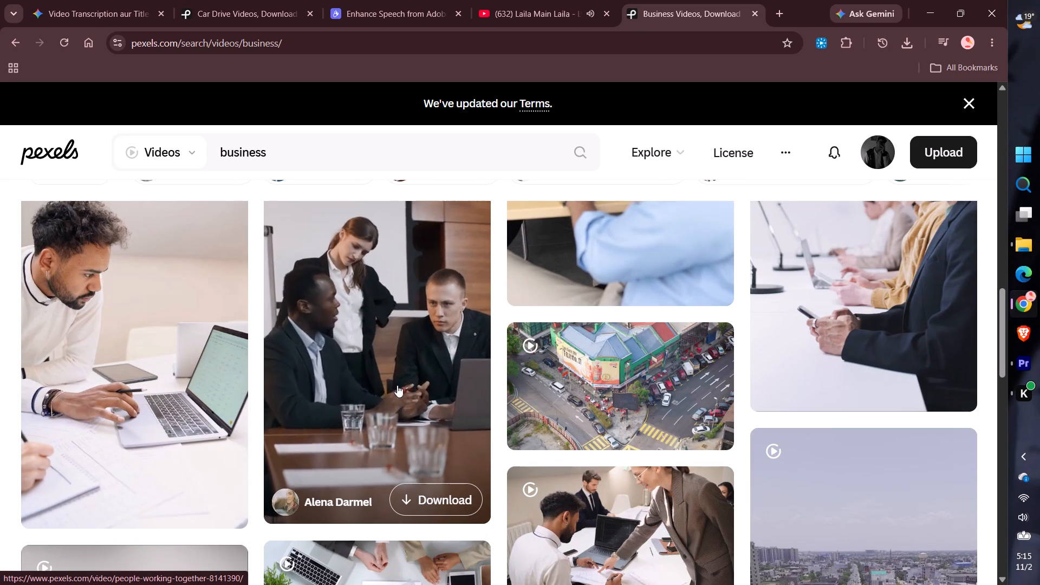
pyautogui.scroll(1, 397, 385)
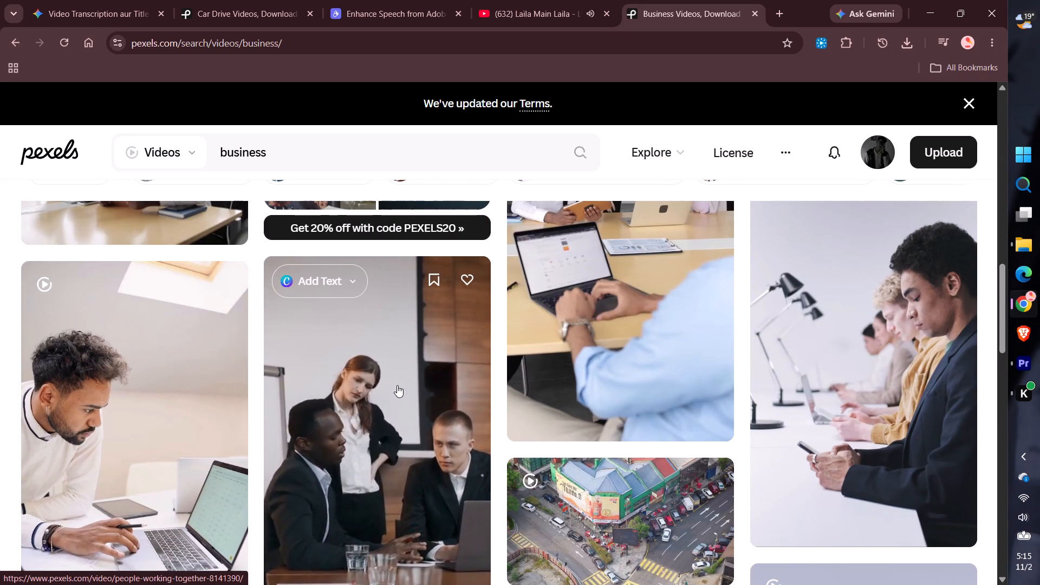
pyautogui.scroll(-1, 397, 385)
pyautogui.scroll(2, 397, 385)
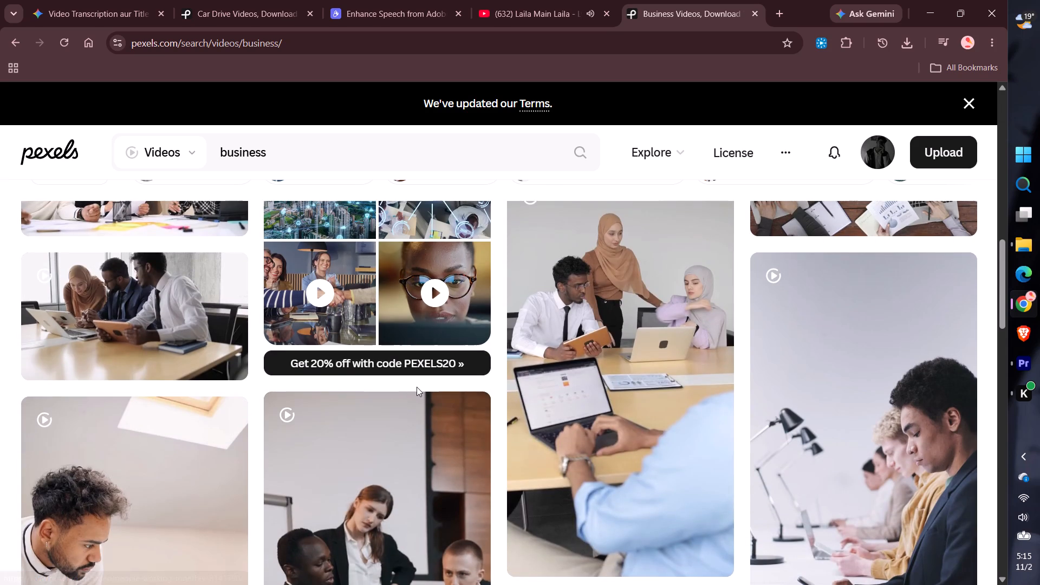
pyautogui.scroll(-8, 417, 387)
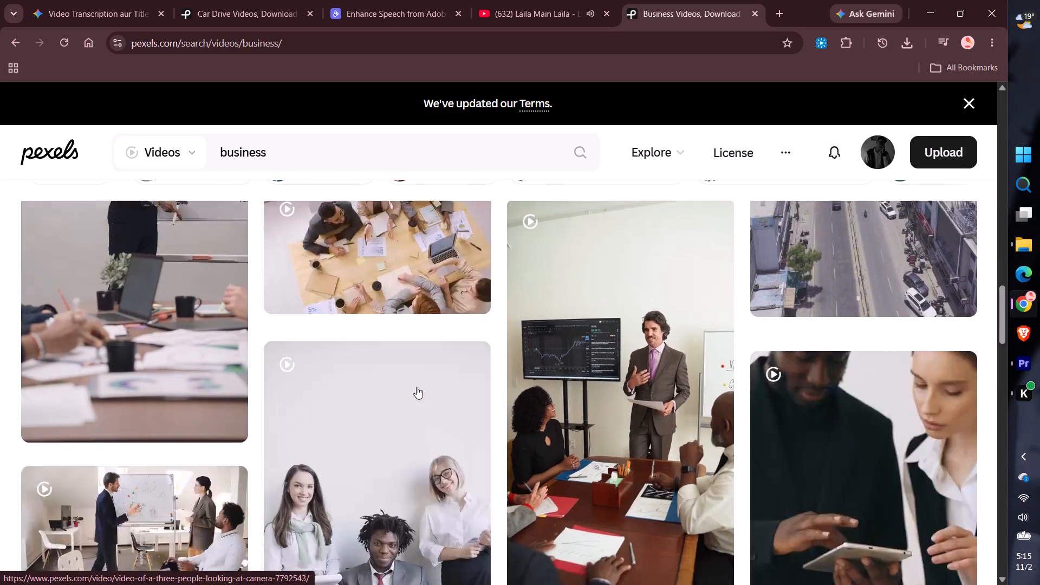
pyautogui.scroll(-1, 417, 387)
pyautogui.scroll(2, 417, 387)
pyautogui.scroll(1, 581, 376)
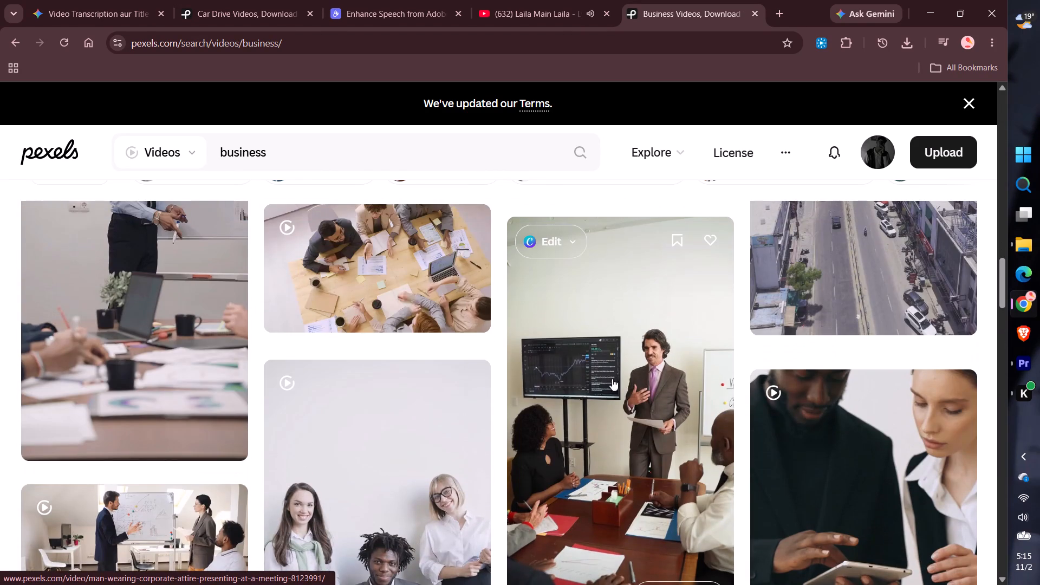
pyautogui.scroll(-1, 639, 370)
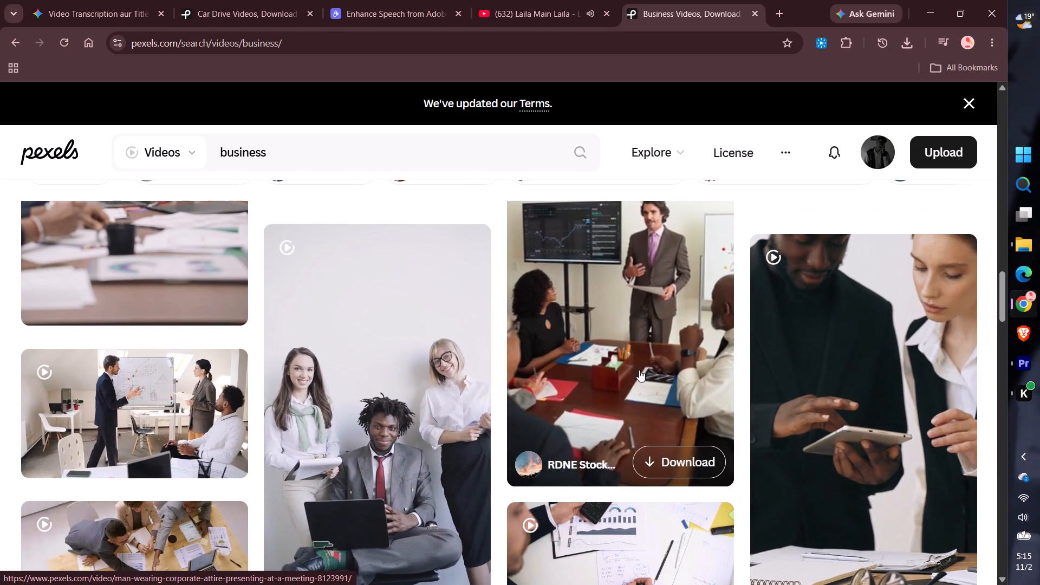
pyautogui.scroll(1, 639, 376)
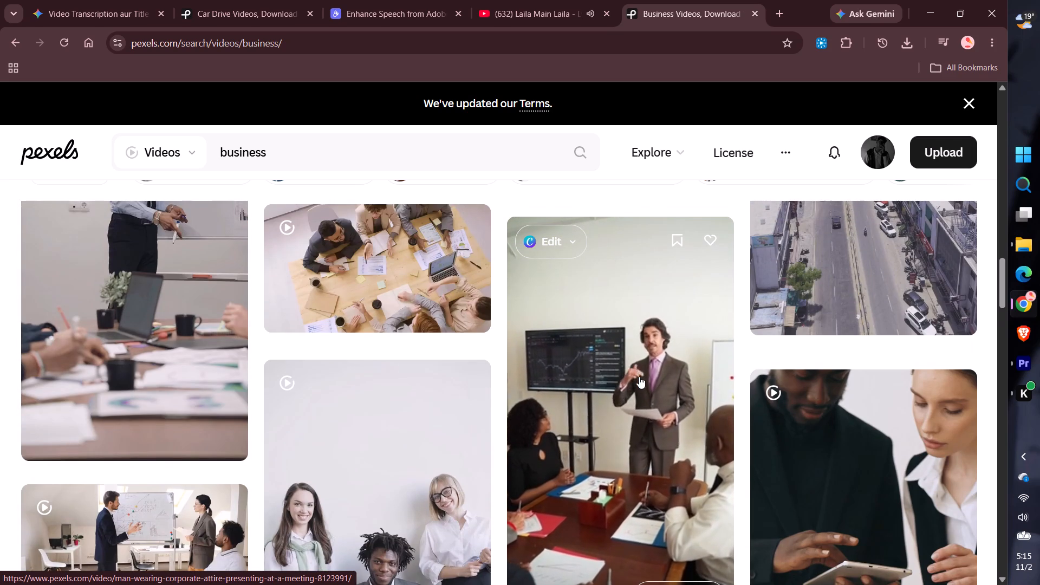
pyautogui.scroll(2, 617, 436)
pyautogui.scroll(-6, 460, 450)
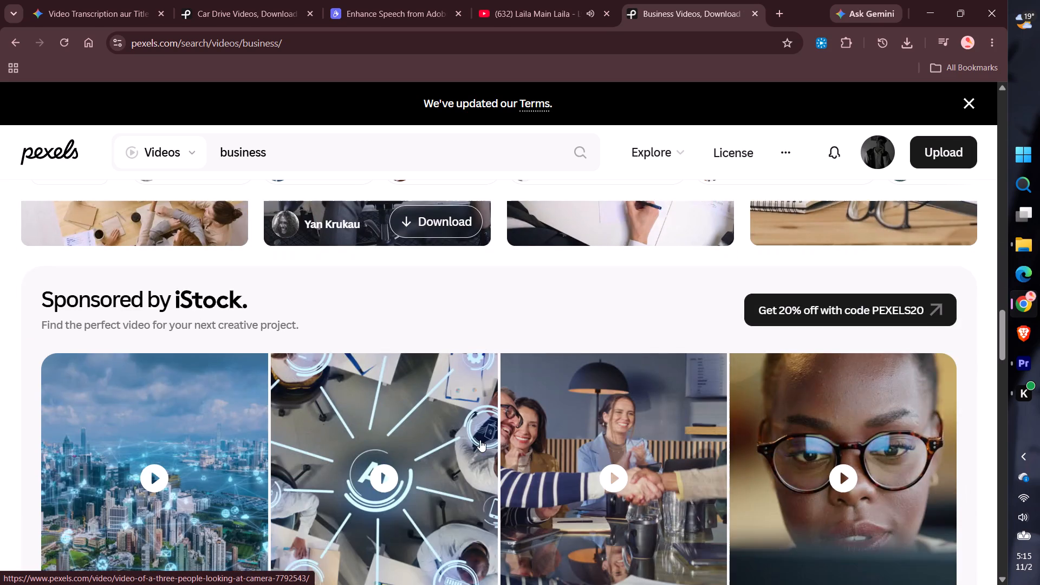
pyautogui.scroll(-2, 480, 440)
pyautogui.scroll(-3, 562, 404)
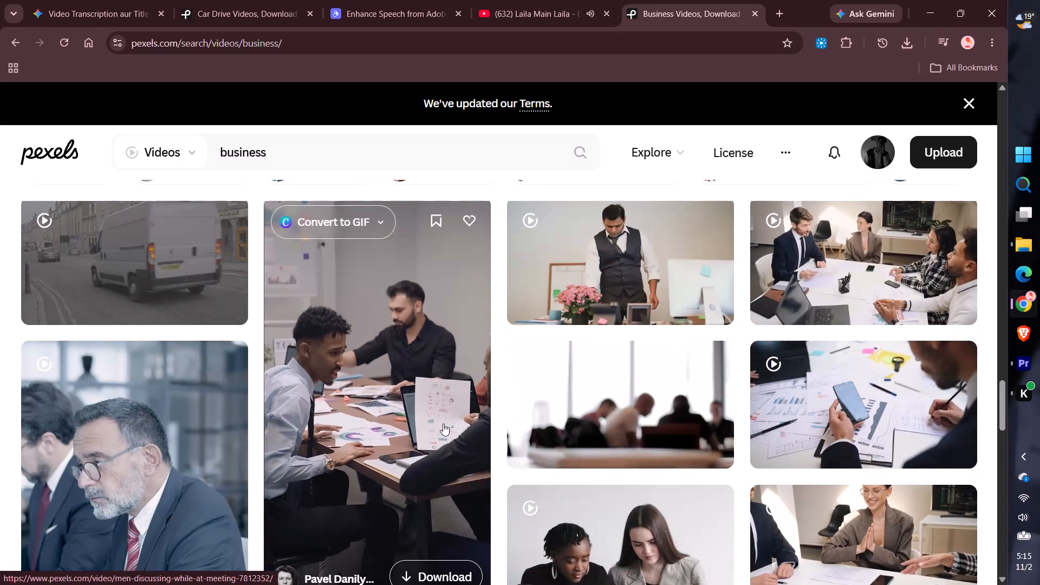
pyautogui.scroll(-2, 443, 424)
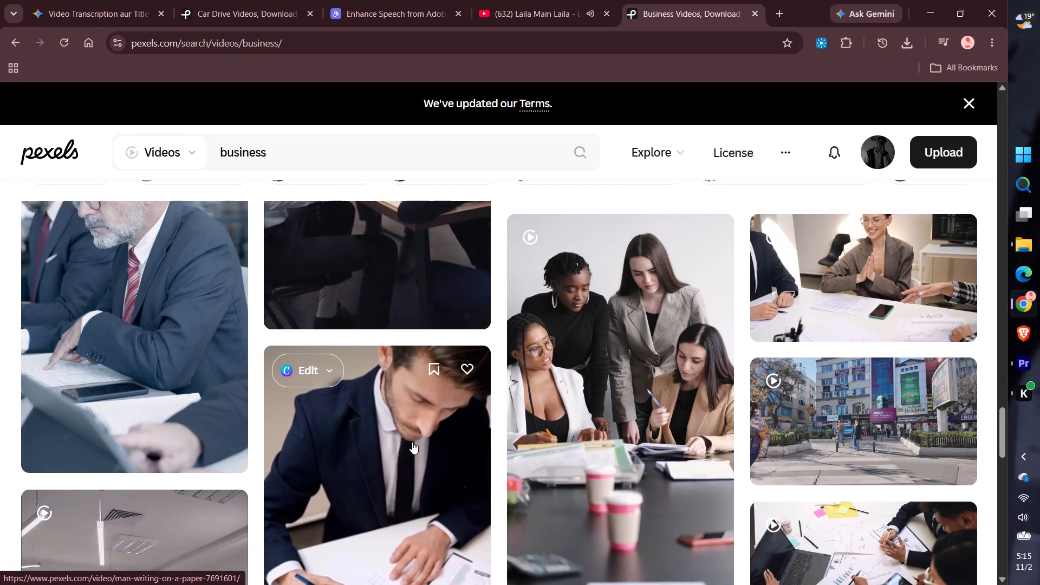
pyautogui.scroll(-2, 412, 442)
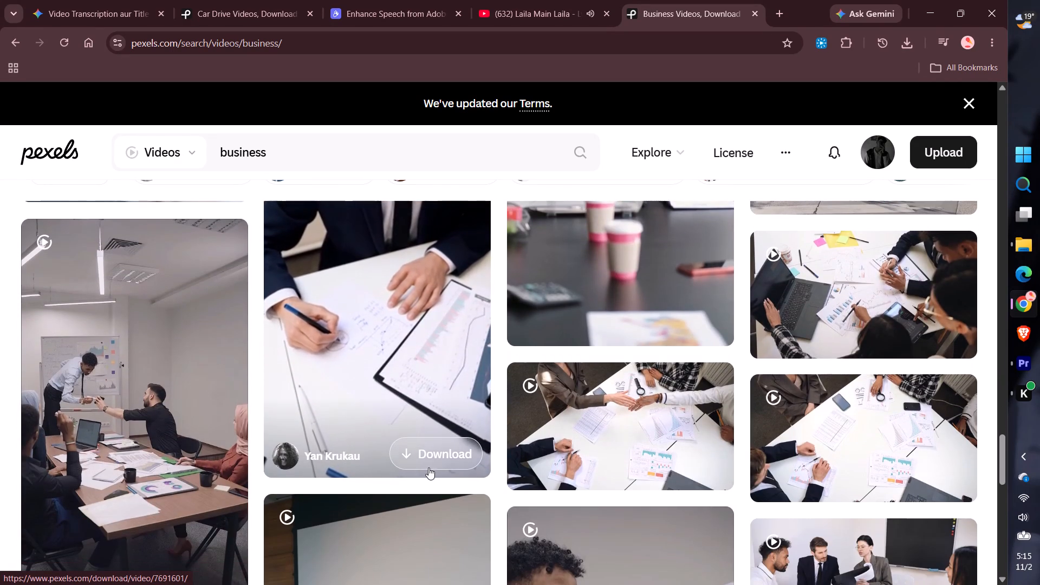
pyautogui.click(434, 453)
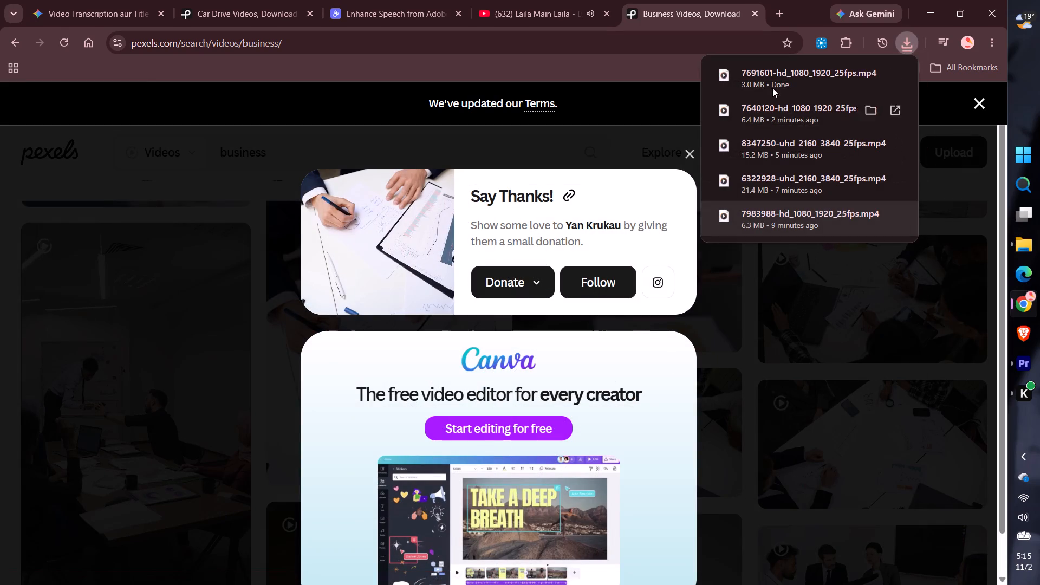
# Place the downloaded 7691601 clip on V4 in Premiere, starting with the V3 Typing clip just before 00:00:34:00.
pyautogui.moveTo(771, 86); pyautogui.dragTo(321, 358)
pyautogui.hotkey('alt', 'Tab')
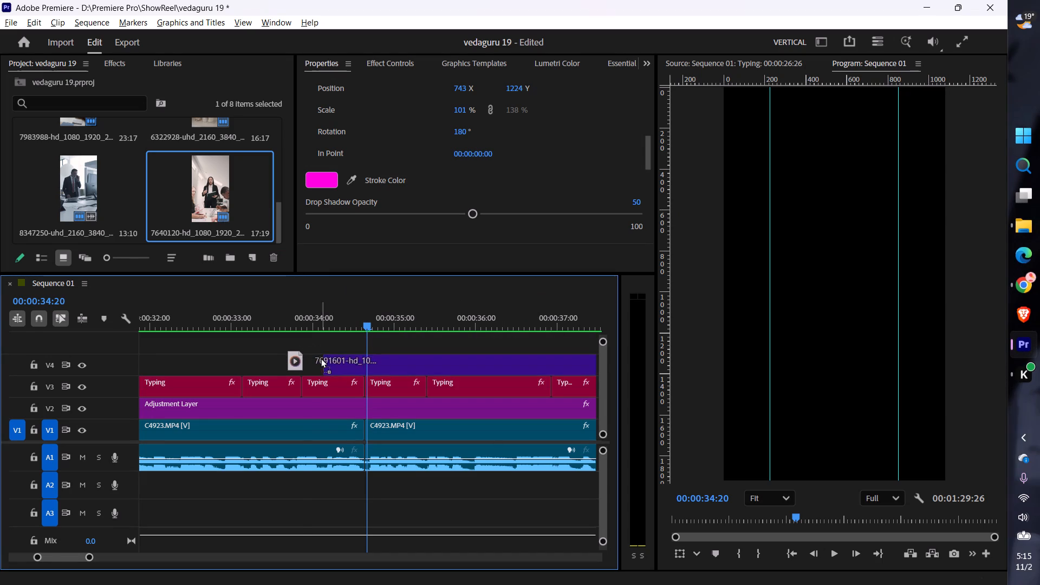
pyautogui.moveTo(321, 358); pyautogui.dragTo(302, 354)
# Shift the 7691601 clip earlier on V4 to match the speech, starting it at 00:00:32:12.
pyautogui.click(275, 318)
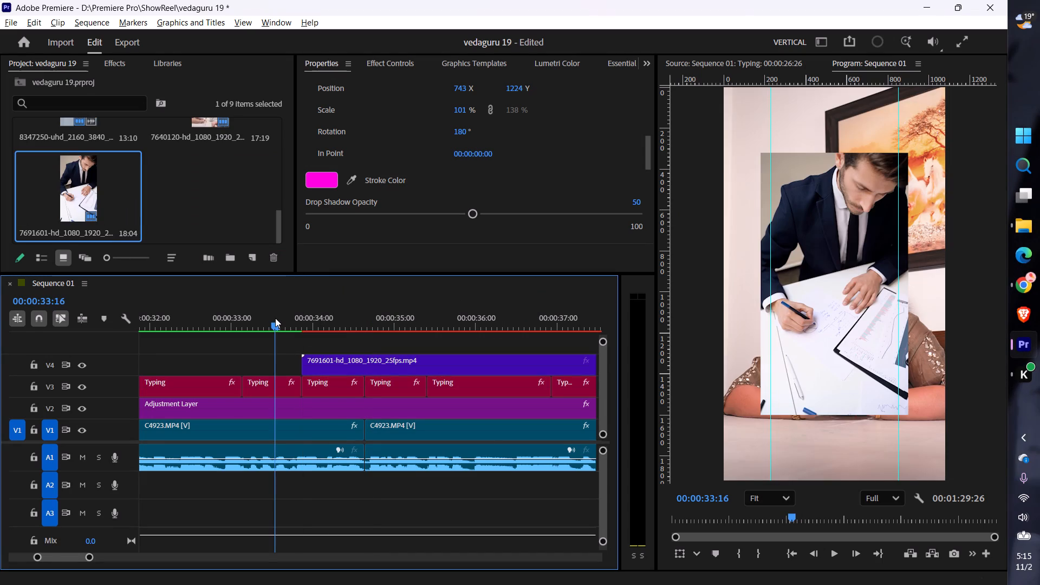
pyautogui.press('space')
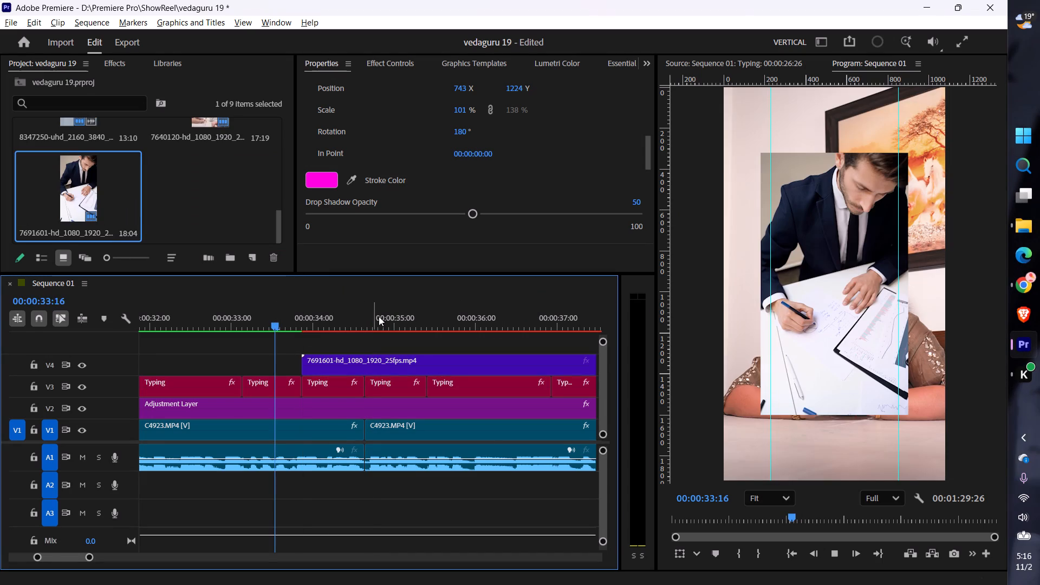
pyautogui.press('space')
pyautogui.click(378, 366)
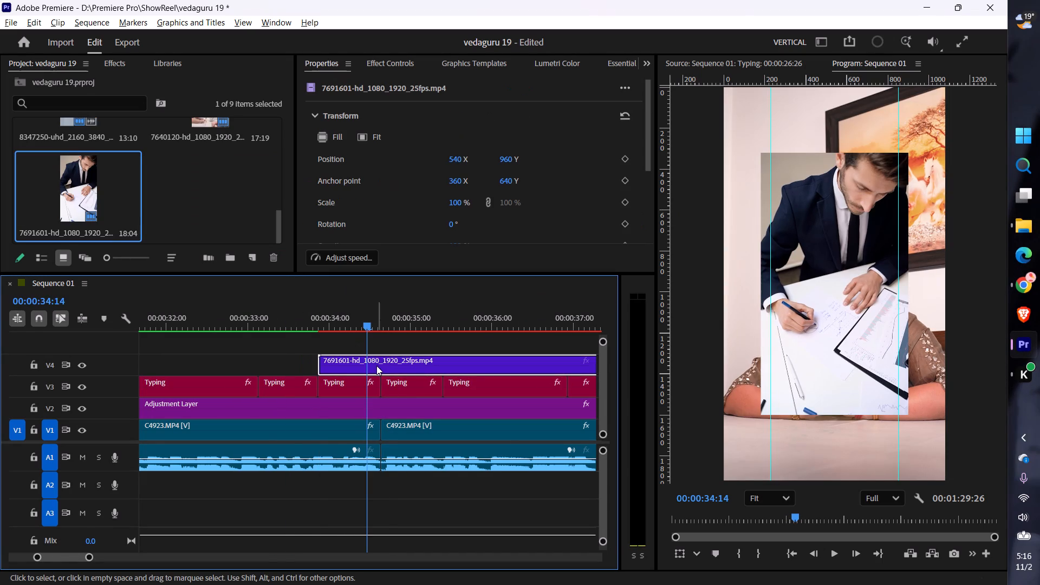
pyautogui.moveTo(375, 366); pyautogui.dragTo(313, 367)
pyautogui.click(200, 314)
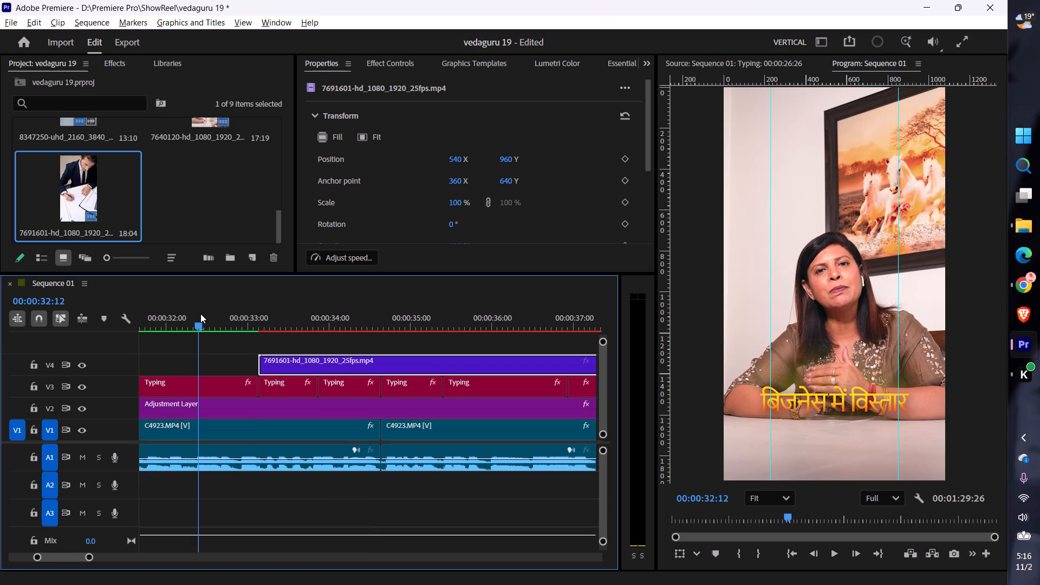
pyautogui.press('space')
pyautogui.press('space')
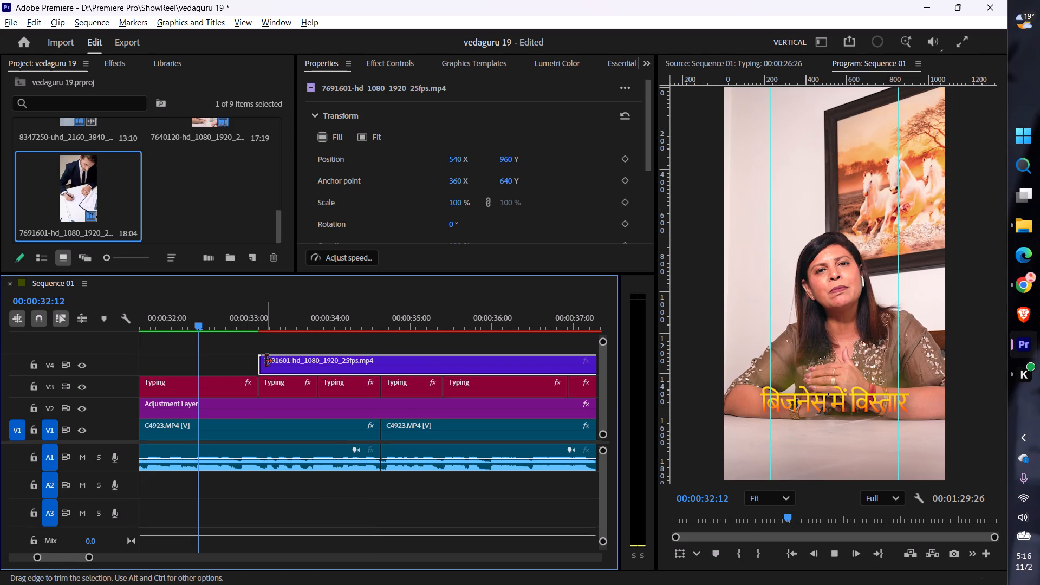
pyautogui.scroll(4, 266, 361)
pyautogui.moveTo(368, 357); pyautogui.dragTo(300, 359)
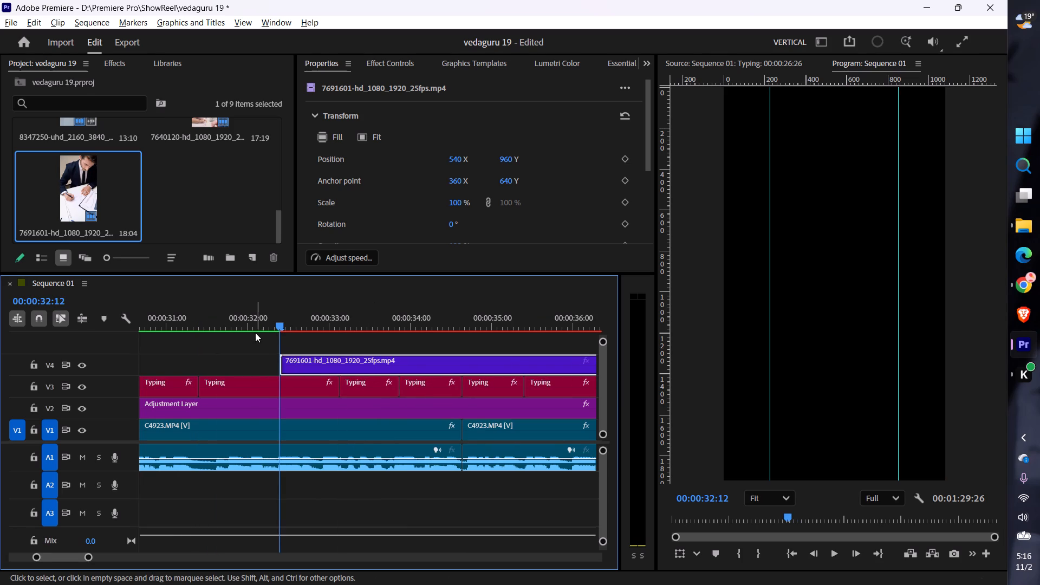
# Play through the 7691601 clip, cut it at 00:00:34:19, and delete the remainder.
pyautogui.click(255, 333)
pyautogui.click(260, 328)
pyautogui.press('space')
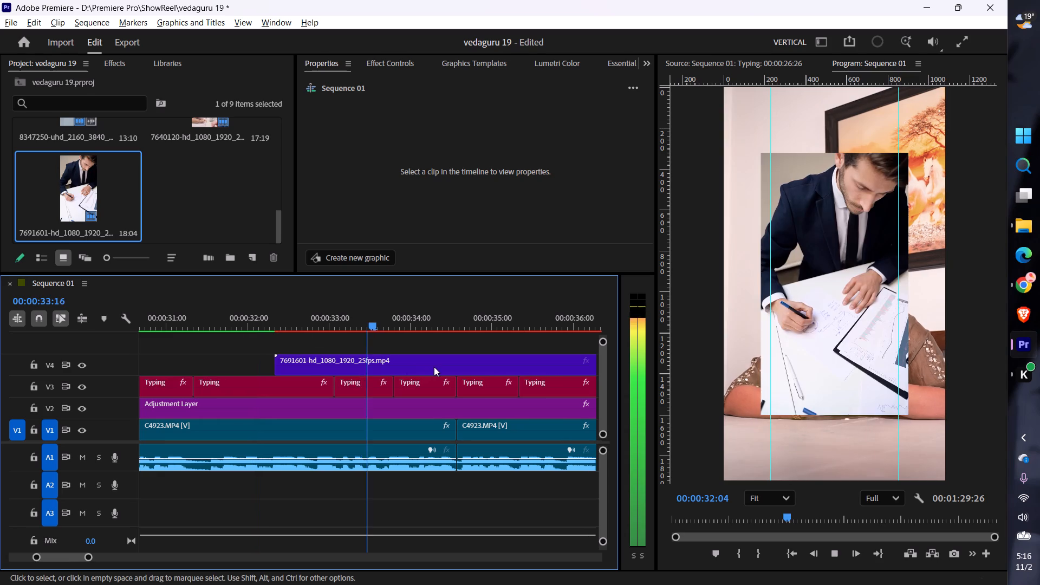
pyautogui.press('space')
pyautogui.click(391, 362)
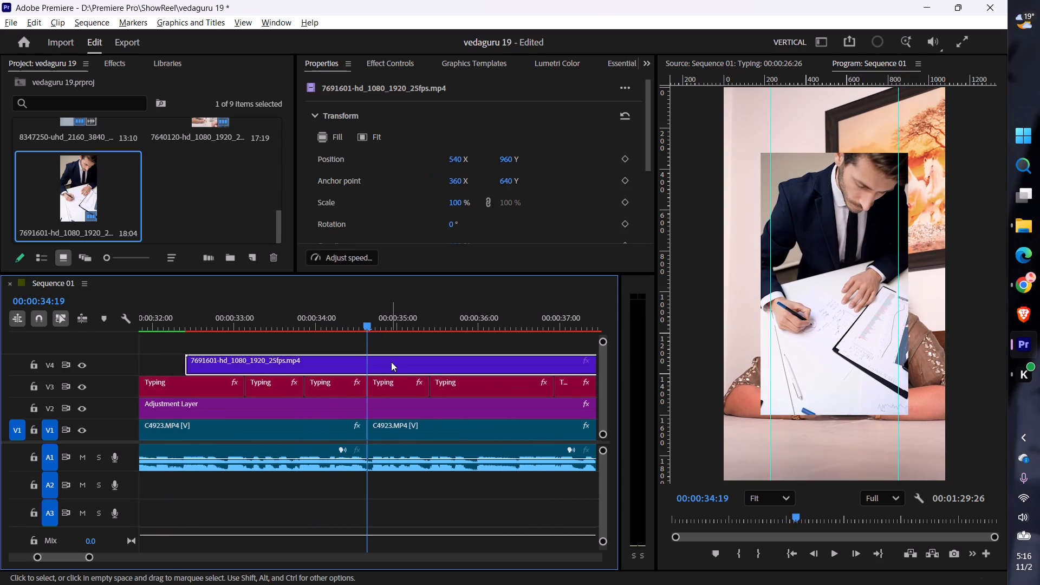
pyautogui.hotkey('ctrl', 'k')
pyautogui.hotkey('ctrl', 'Down')
pyautogui.press('Delete')
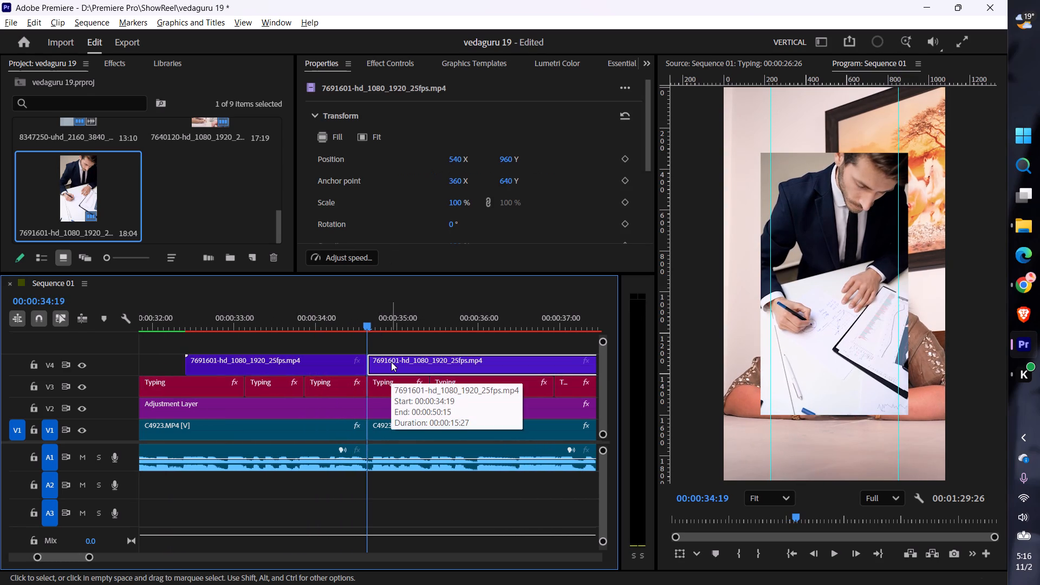
# Play on to about 00:00:39:17, and switch to Chrome to search Pexels videos for profit.
pyautogui.press('space')
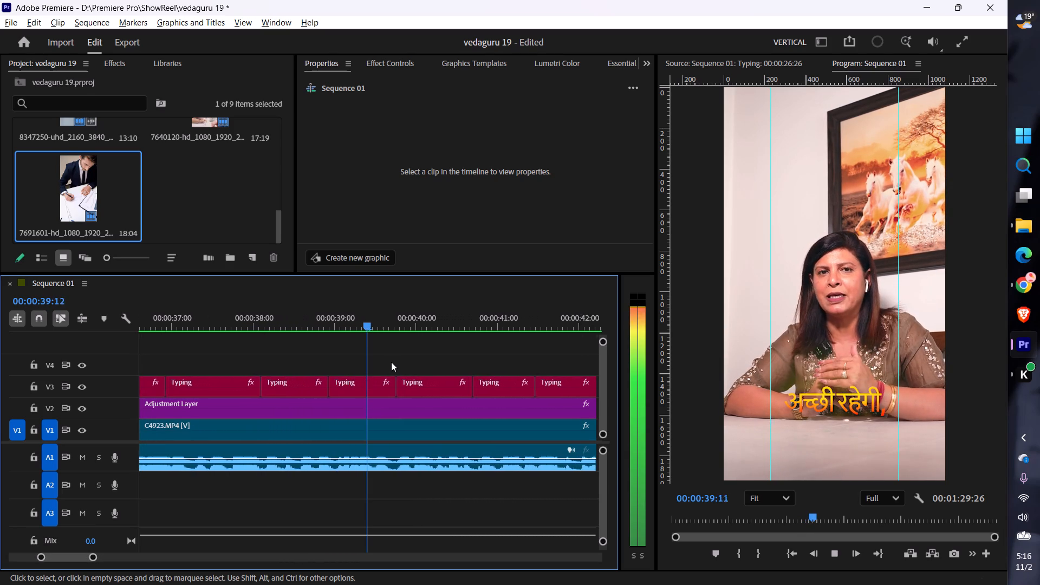
pyautogui.press('space')
pyautogui.hotkey('alt', 'Tab')
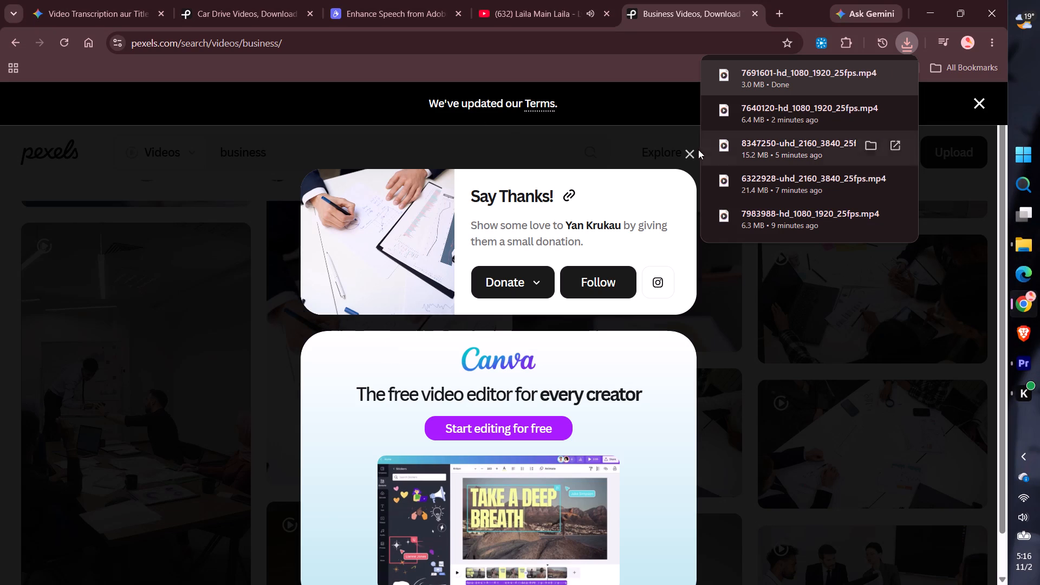
pyautogui.click(691, 152)
pyautogui.moveTo(429, 158); pyautogui.dragTo(0, 131)
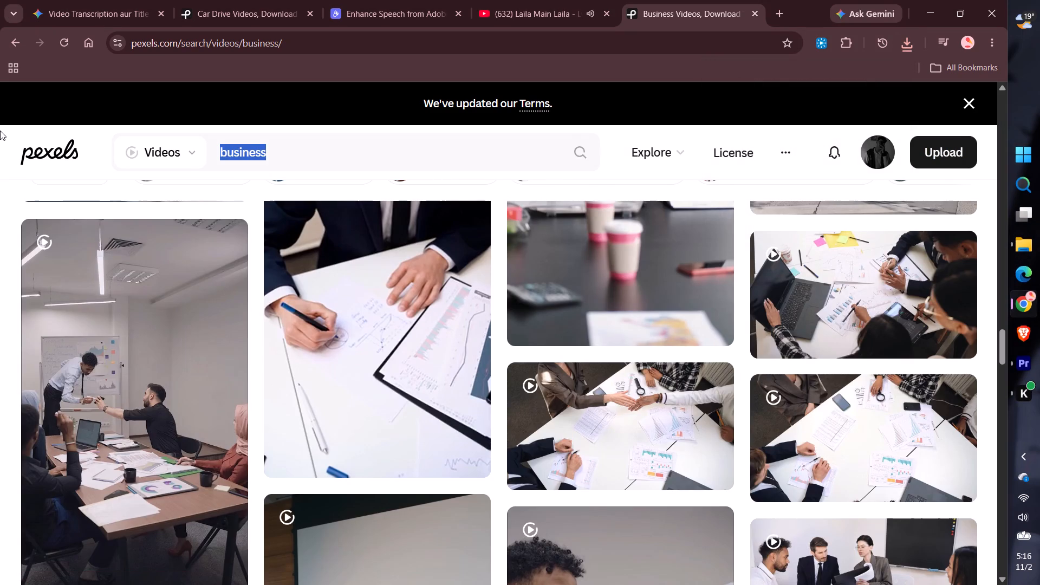
pyautogui.press('[')
pyautogui.press('BackSpace')
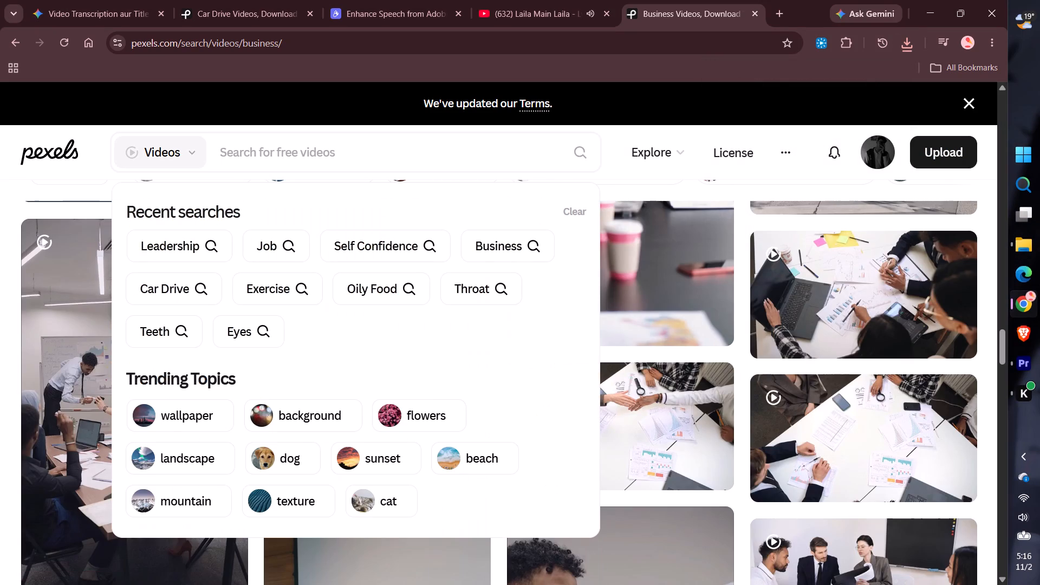
pyautogui.write('profite')
pyautogui.press('Return')
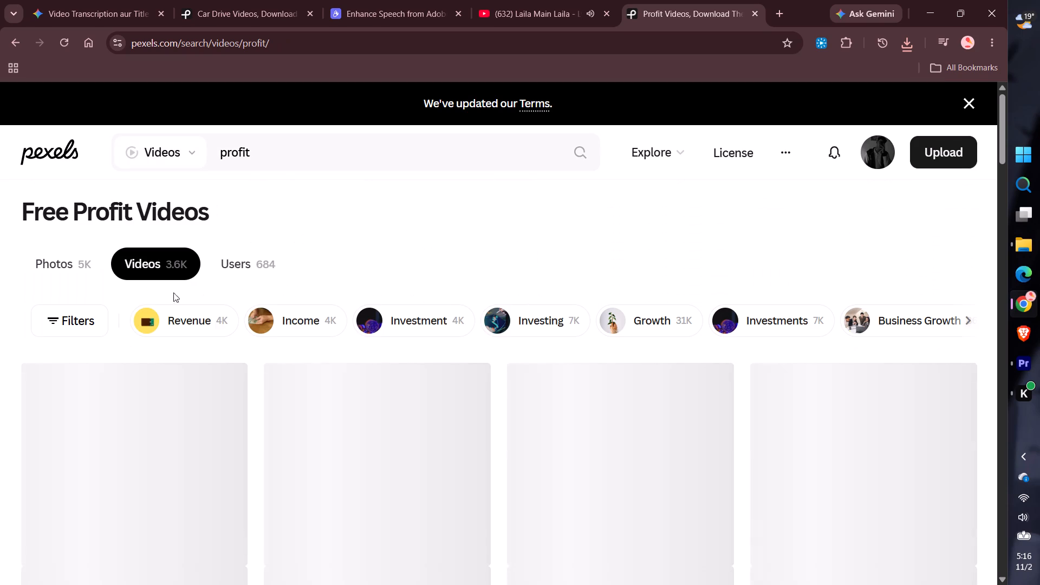
# Browse the profit results and download the vertical clip of a businessman tapping a banknote on his hand.
pyautogui.scroll(-3, 454, 377)
pyautogui.scroll(1, 427, 444)
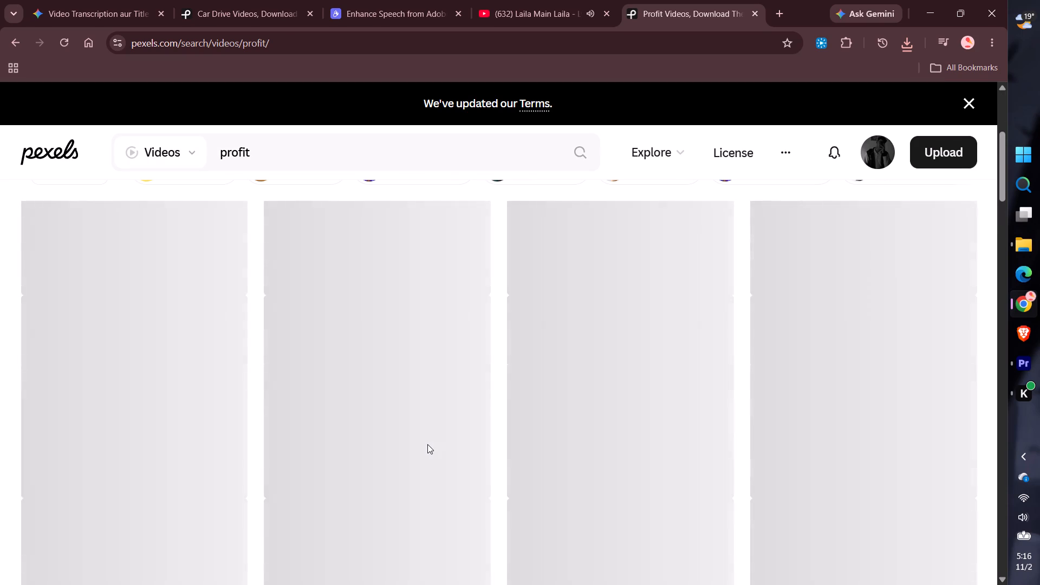
pyautogui.scroll(2, 427, 444)
pyautogui.scroll(-1, 427, 444)
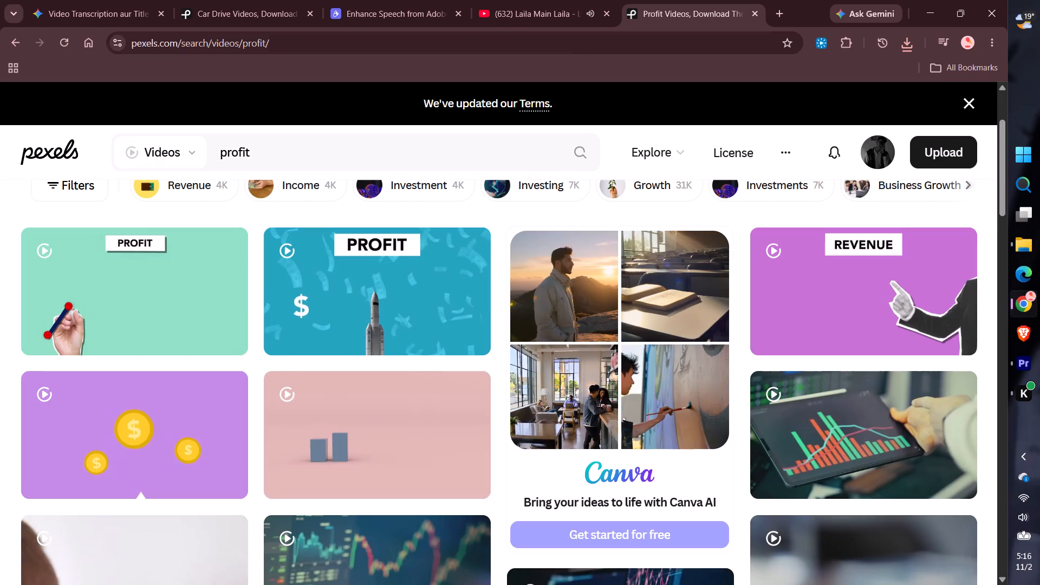
pyautogui.click(532, 0)
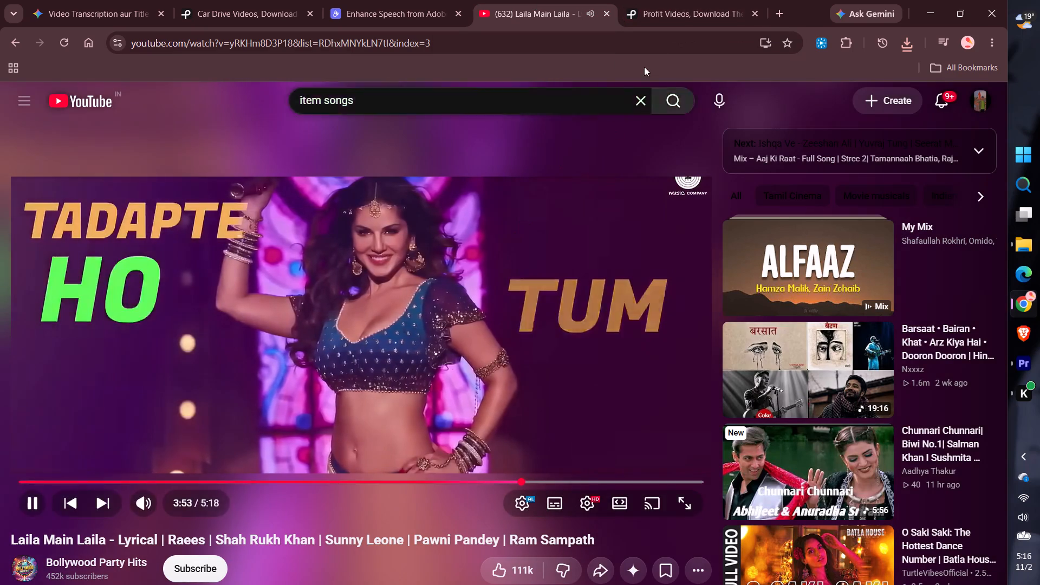
pyautogui.click(658, 0)
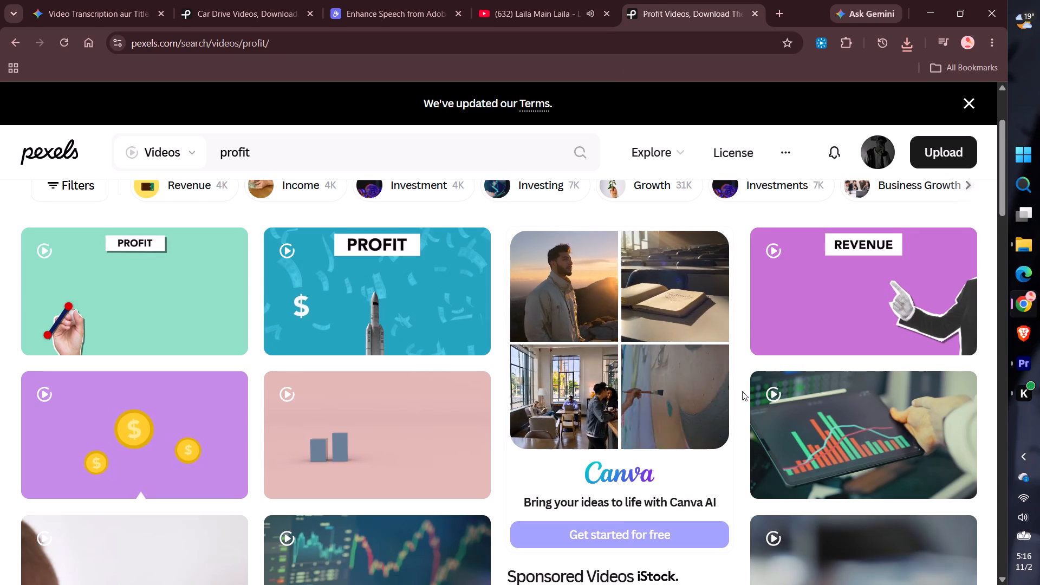
pyautogui.scroll(-2, 351, 330)
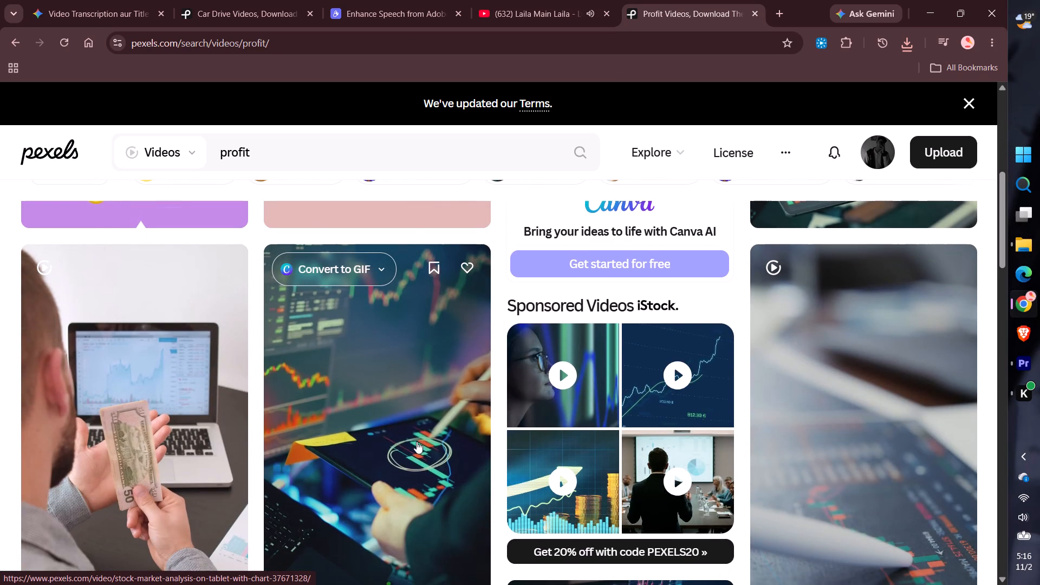
pyautogui.scroll(-1, 417, 441)
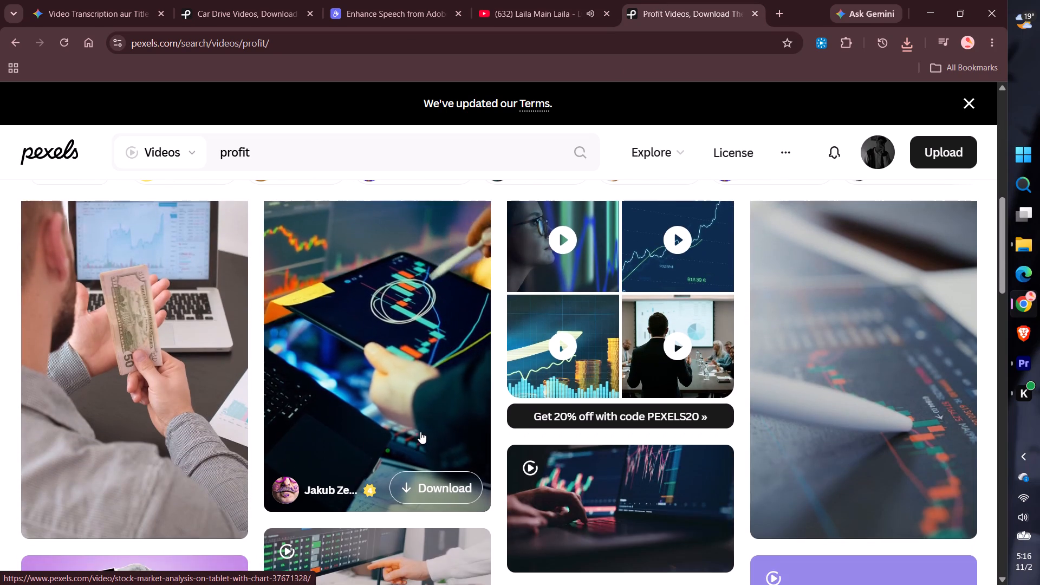
pyautogui.scroll(1, 204, 437)
pyautogui.scroll(-1, 180, 426)
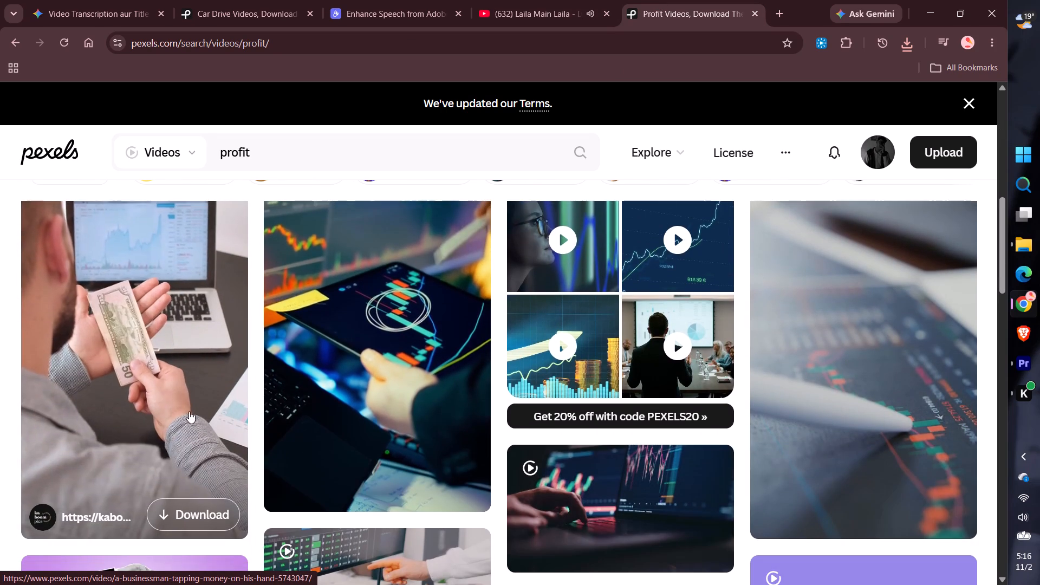
pyautogui.click(190, 512)
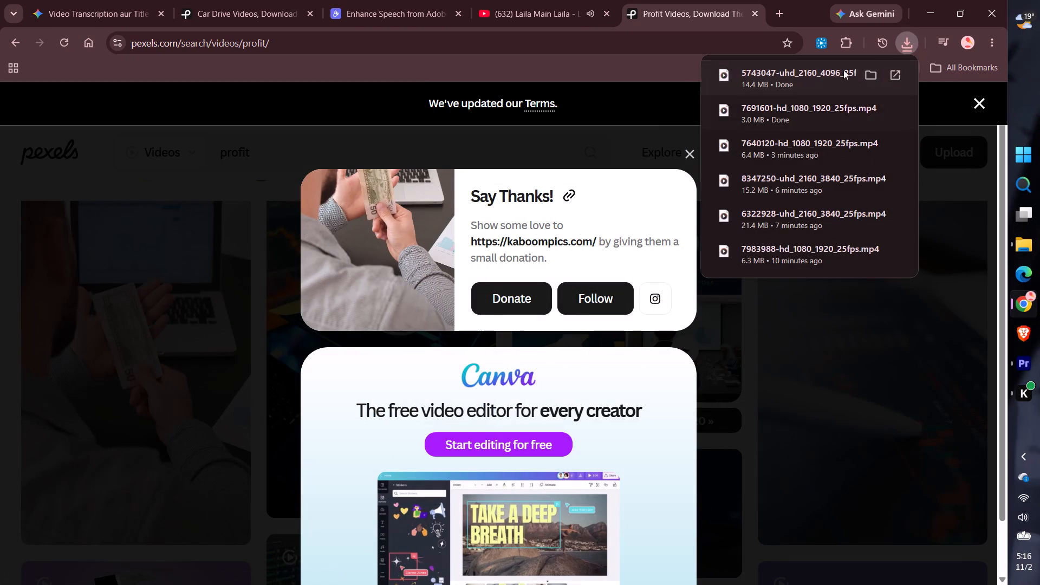
# Place the downloaded 5743047 clip on V4 in Premiere, aligned with the speech to start at 00:00:37:19.
pyautogui.moveTo(831, 89); pyautogui.dragTo(323, 361)
pyautogui.hotkey('alt', 'Tab')
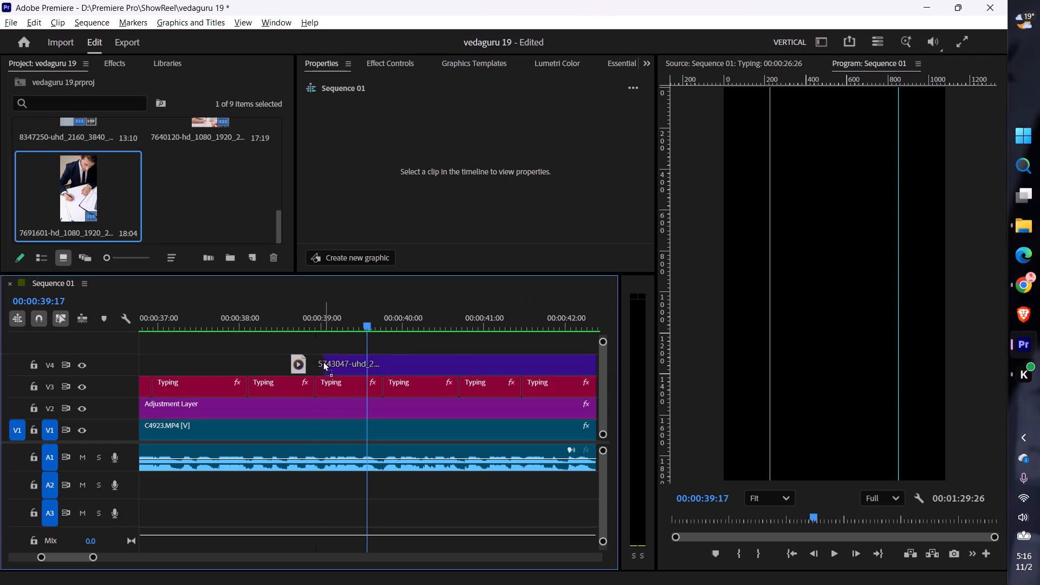
pyautogui.moveTo(323, 361); pyautogui.dragTo(319, 361)
pyautogui.click(253, 321)
pyautogui.press('space')
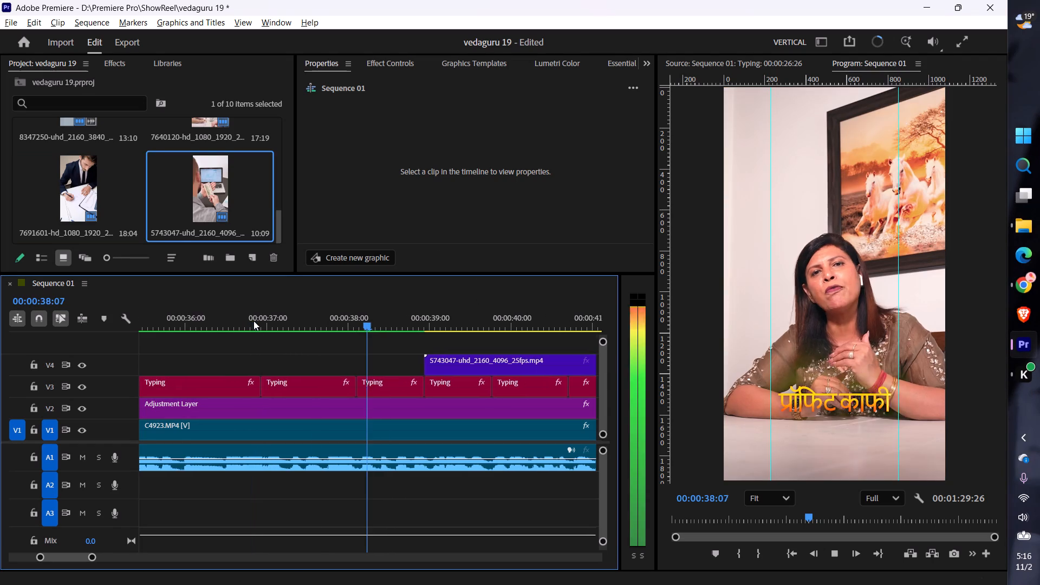
pyautogui.press('space')
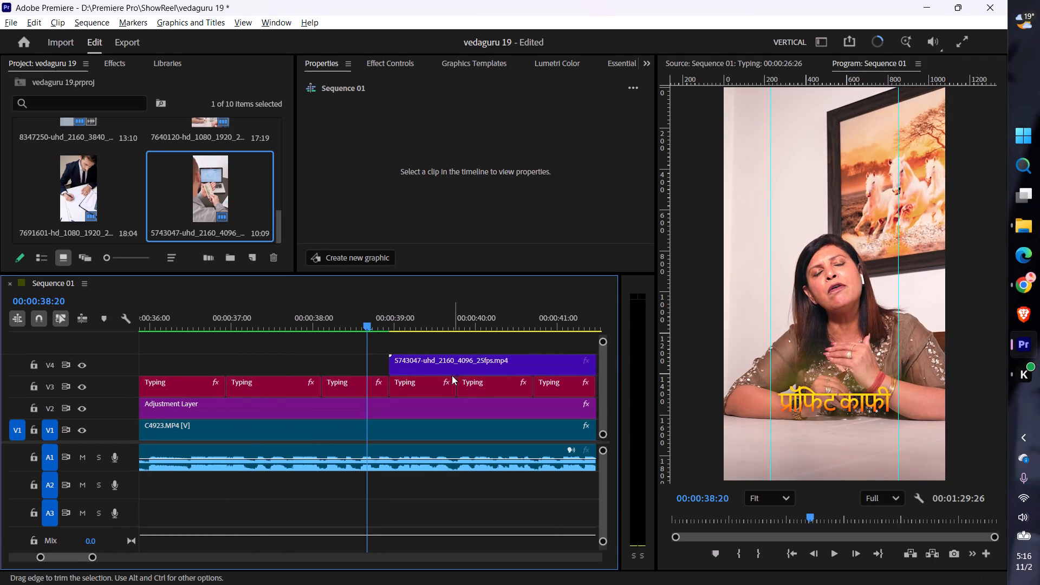
pyautogui.moveTo(445, 372); pyautogui.dragTo(340, 370)
# Play through the 5743047 clip, cut it at 00:00:39:23, and delete the remainder.
pyautogui.click(226, 322)
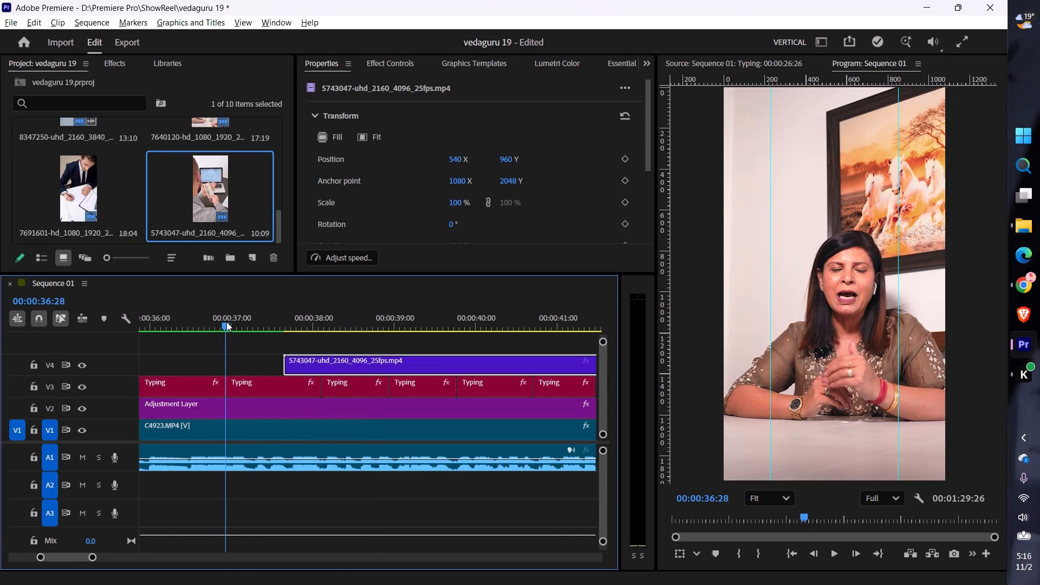
pyautogui.press('space')
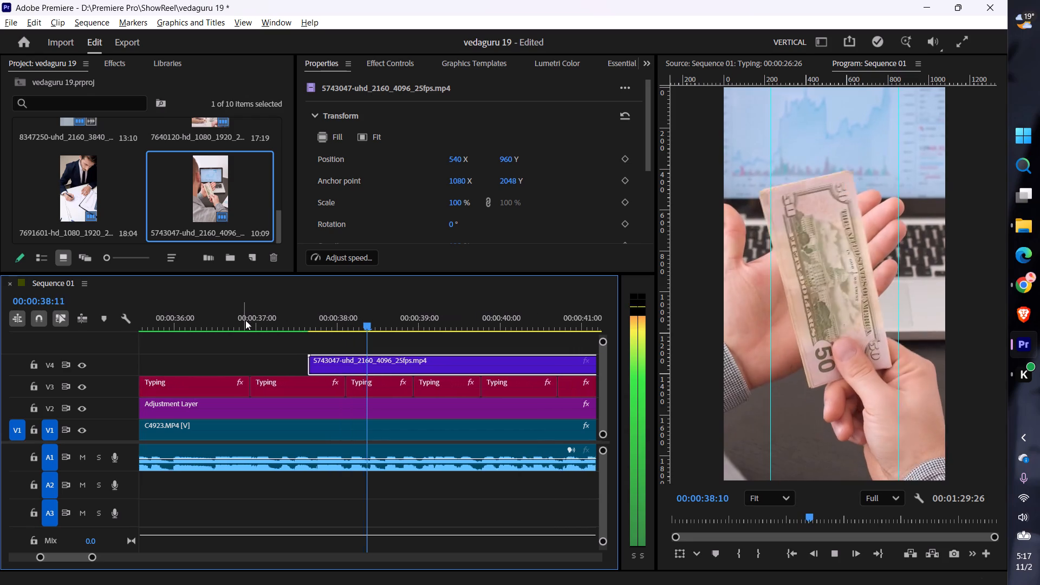
pyautogui.press('space')
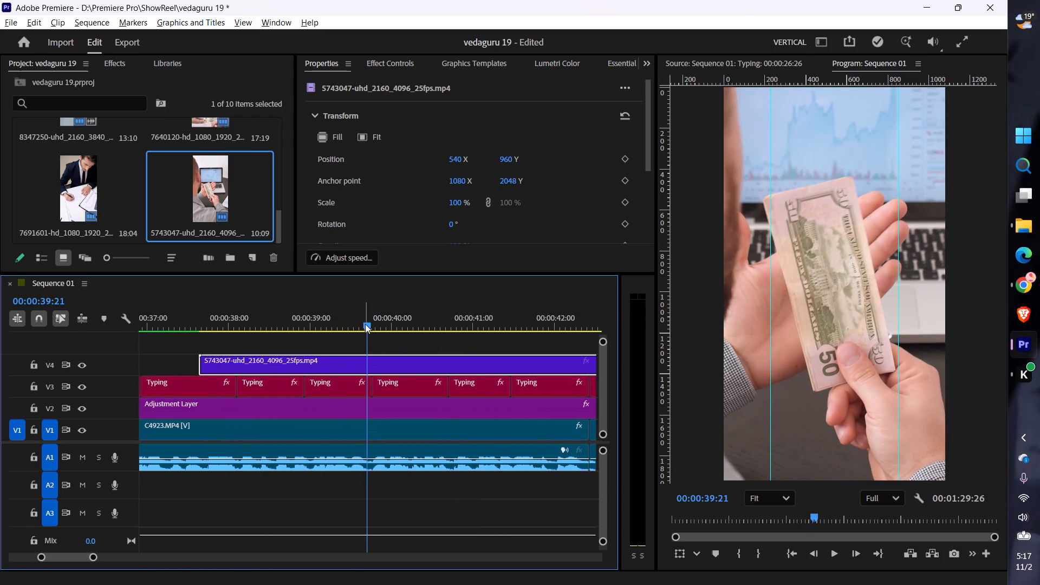
pyautogui.moveTo(365, 319); pyautogui.dragTo(374, 320)
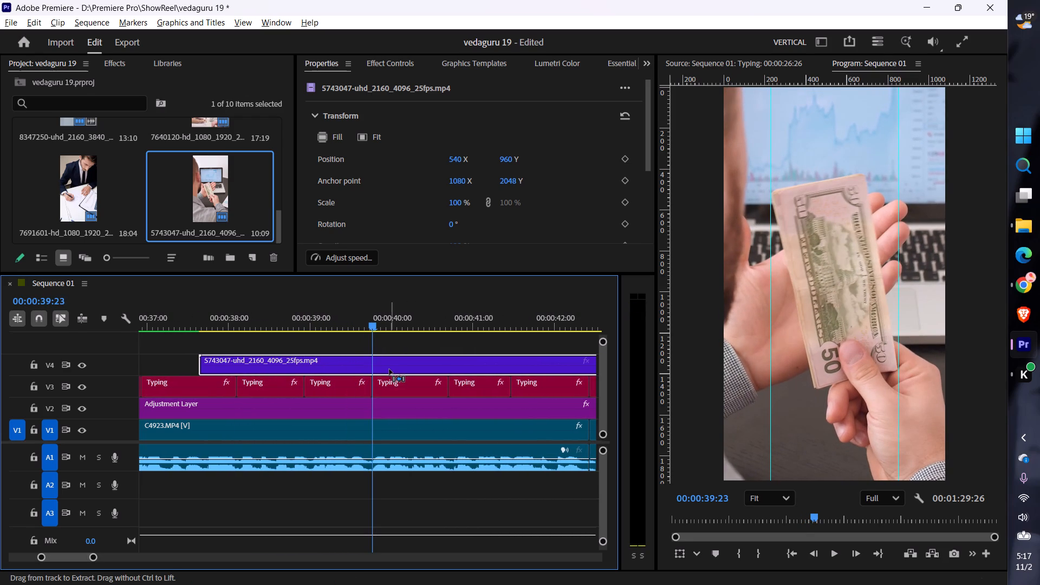
pyautogui.hotkey('ctrl', 'k')
pyautogui.hotkey('ctrl', 'Down')
pyautogui.press('Delete')
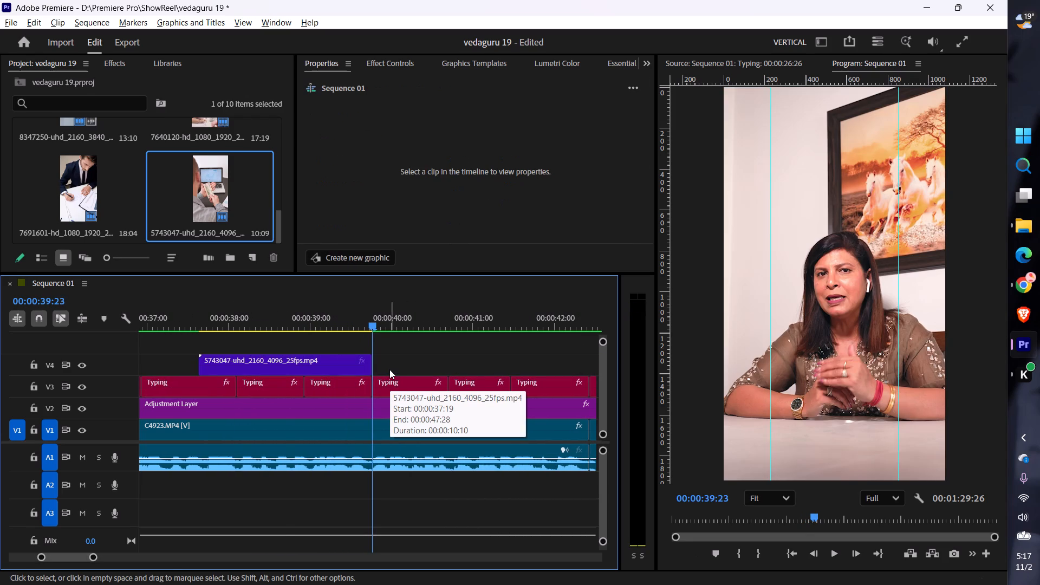
# Set the scale of the trimmed 5743047 clip on V4 to 55%.
pyautogui.click(287, 323)
pyautogui.click(320, 372)
pyautogui.moveTo(457, 201); pyautogui.dragTo(452, 205)
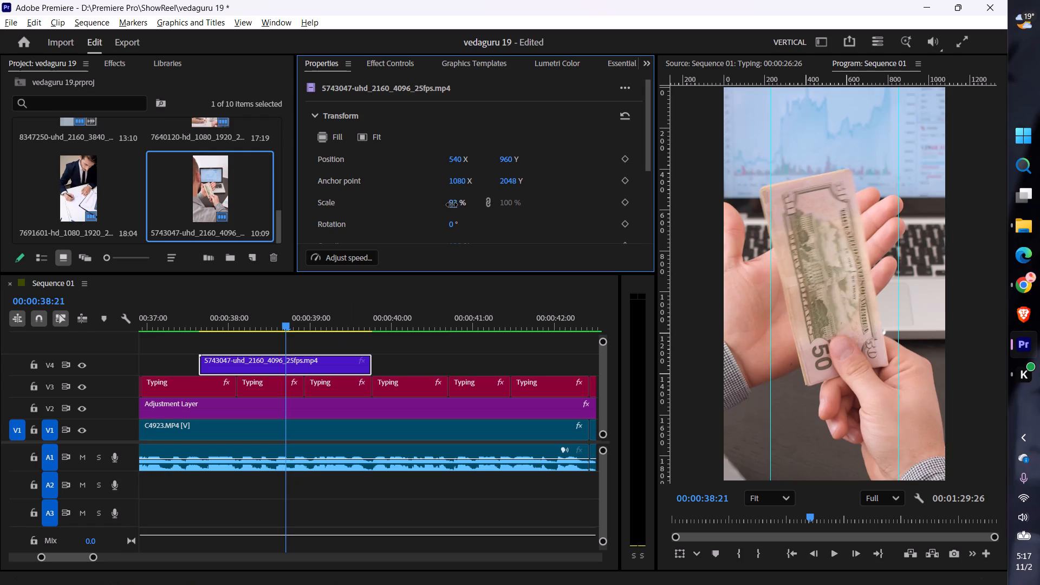
pyautogui.moveTo(452, 205); pyautogui.dragTo(441, 219)
# Play the sequence from just after 00:00:37:00 through the banknote clip and on to about 00:00:44:17.
pyautogui.click(161, 320)
pyautogui.press('space')
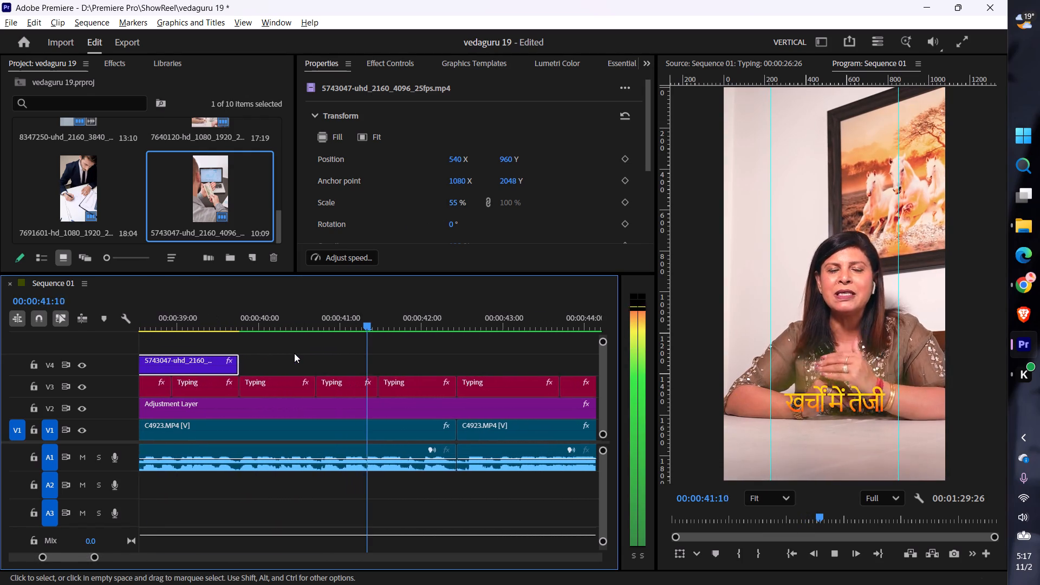
pyautogui.press('space')
pyautogui.press('space')
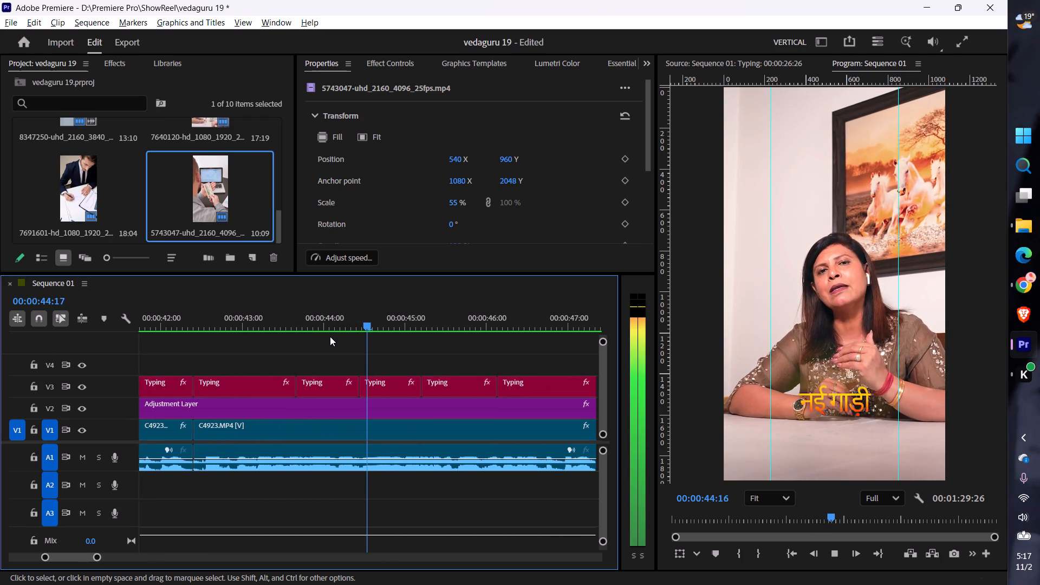
pyautogui.press('space')
# Switch to Pexels in Chrome, dismiss the thank-you popup and search videos for "new house".
pyautogui.hotkey('alt', 'Tab')
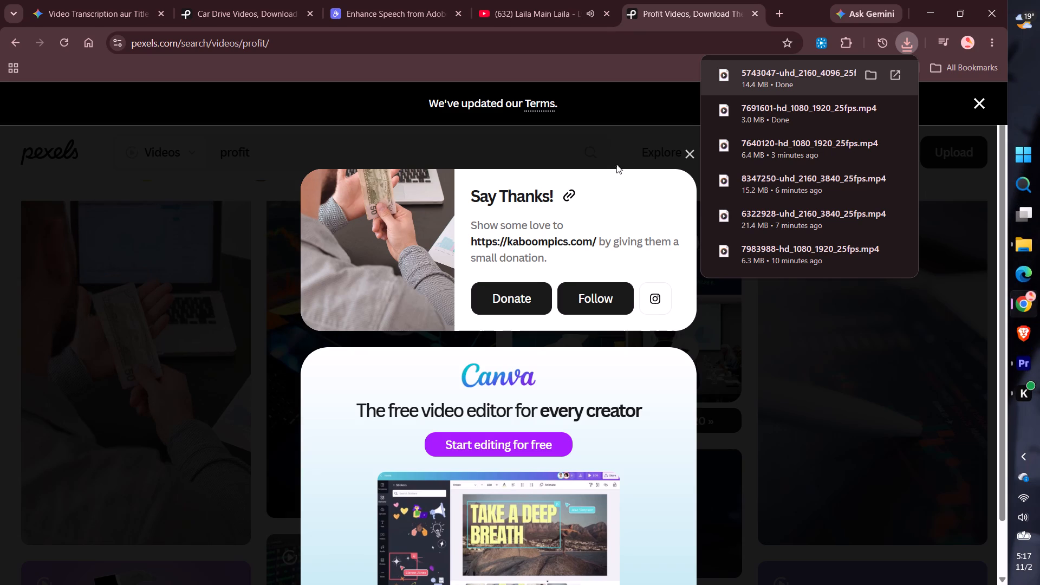
pyautogui.click(686, 154)
pyautogui.moveTo(381, 165); pyautogui.dragTo(0, 196)
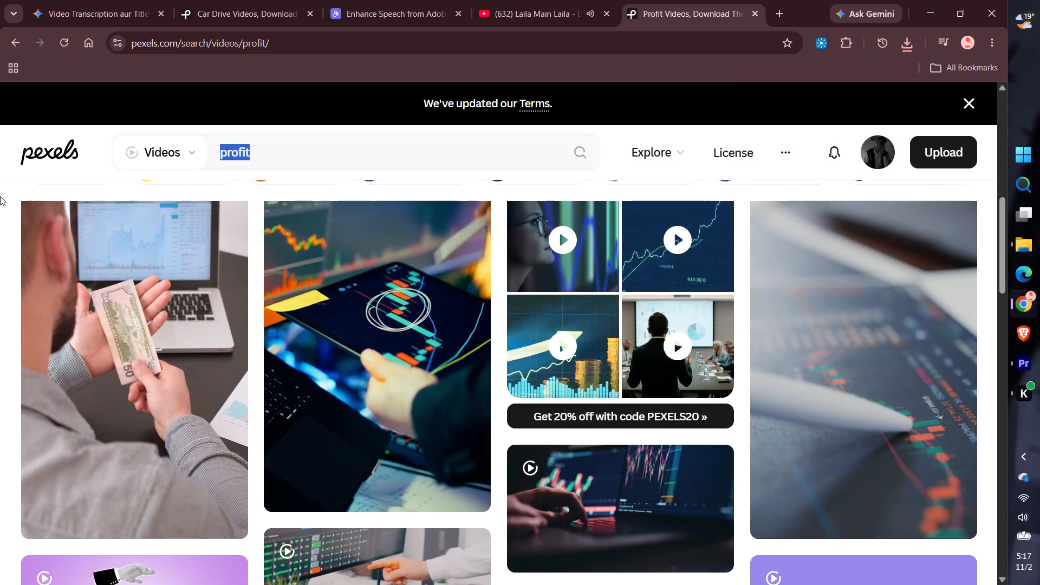
pyautogui.write('new ho')
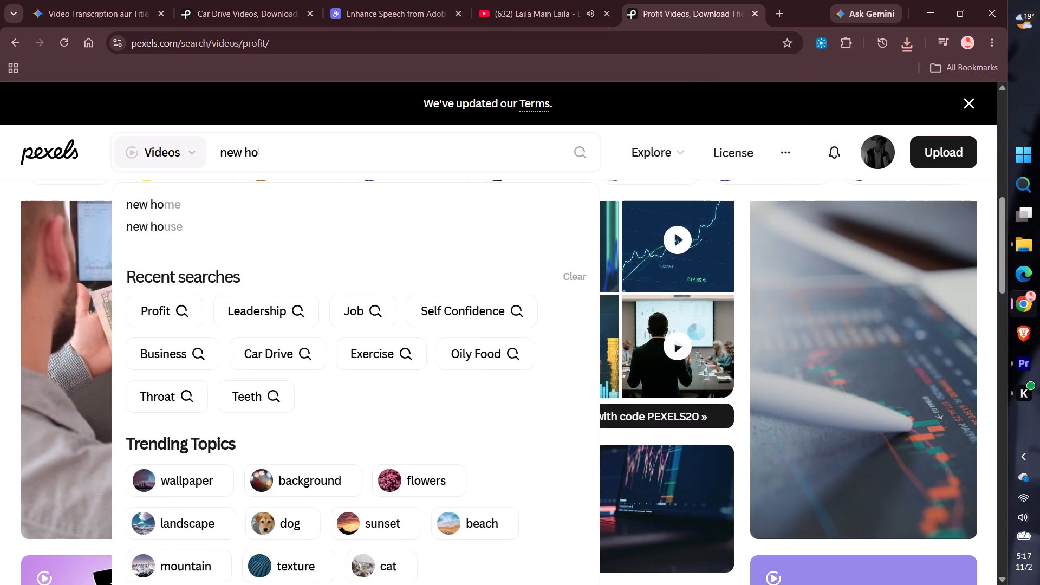
pyautogui.write('use')
pyautogui.press('Return')
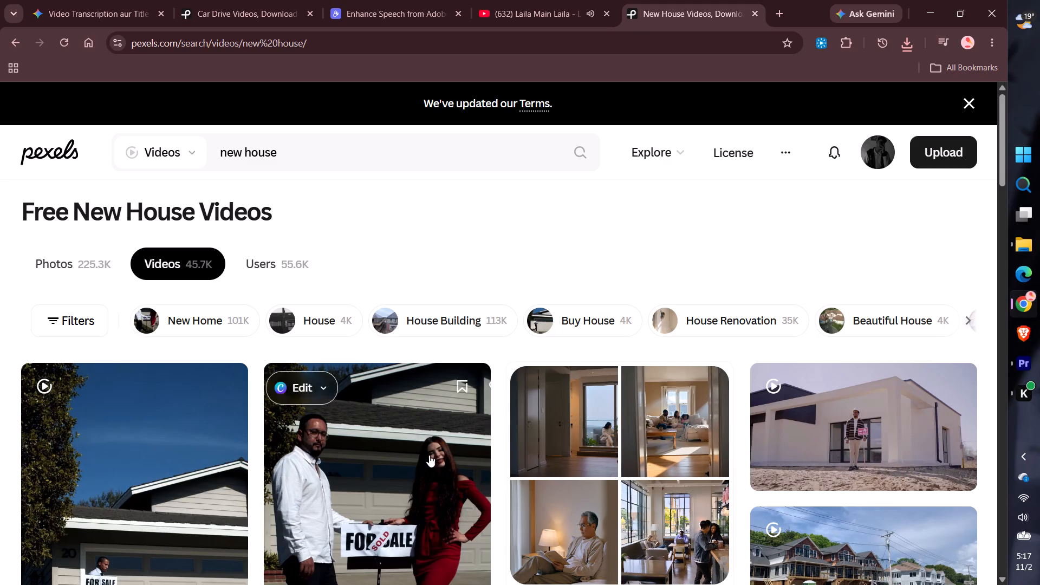
# Browse the new house videos and download the vertical clip of a couple standing before a garage.
pyautogui.scroll(-1, 428, 454)
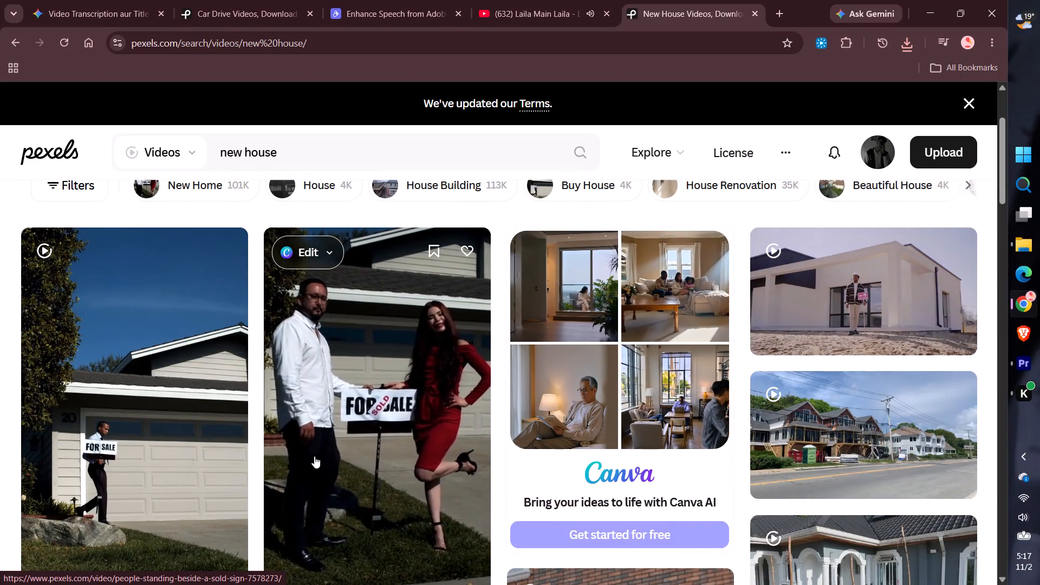
pyautogui.scroll(-2, 376, 420)
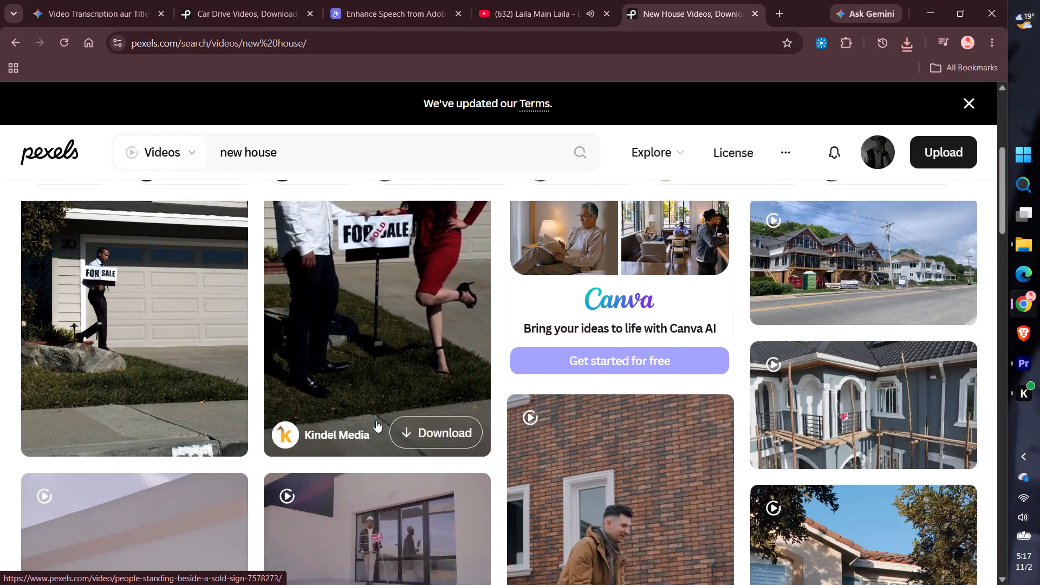
pyautogui.scroll(1, 383, 417)
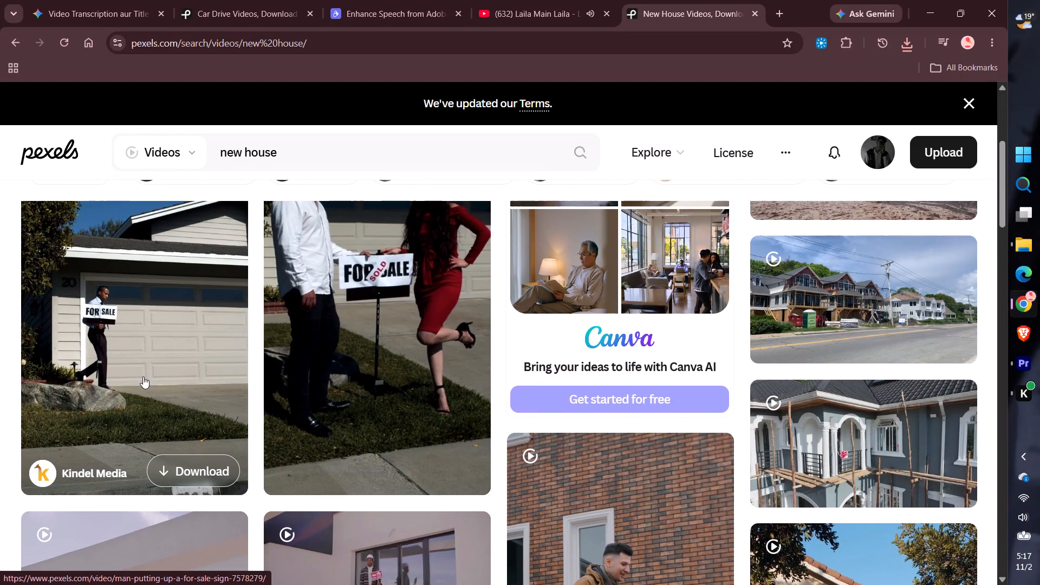
pyautogui.scroll(-3, 143, 376)
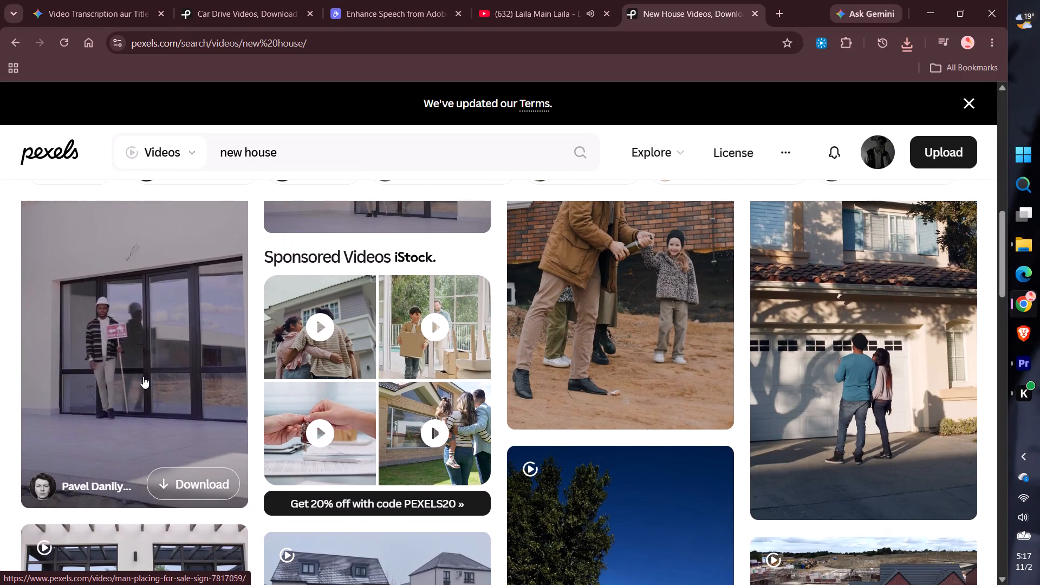
pyautogui.scroll(-1, 143, 376)
pyautogui.scroll(1, 630, 454)
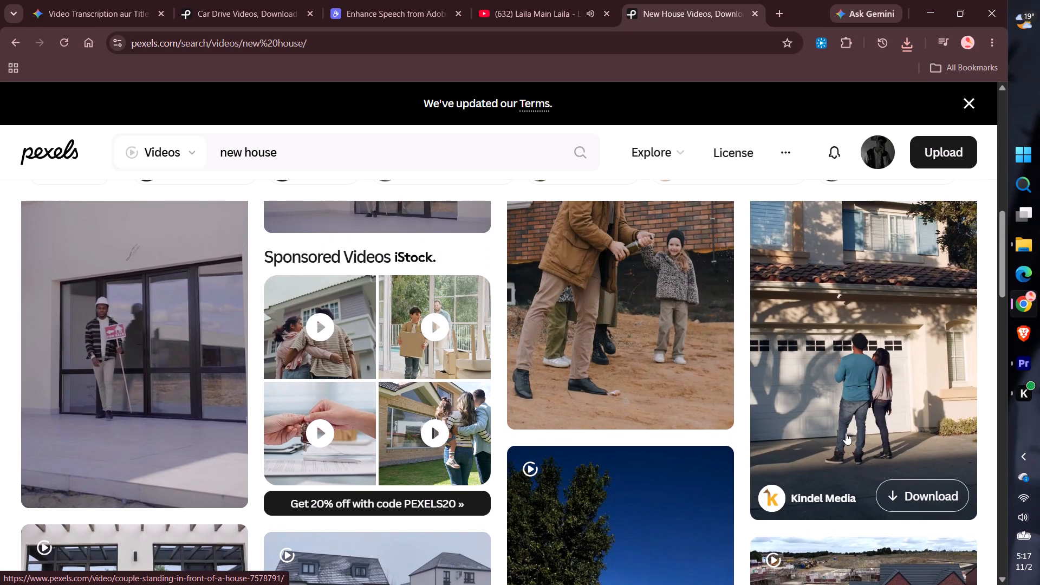
pyautogui.click(916, 495)
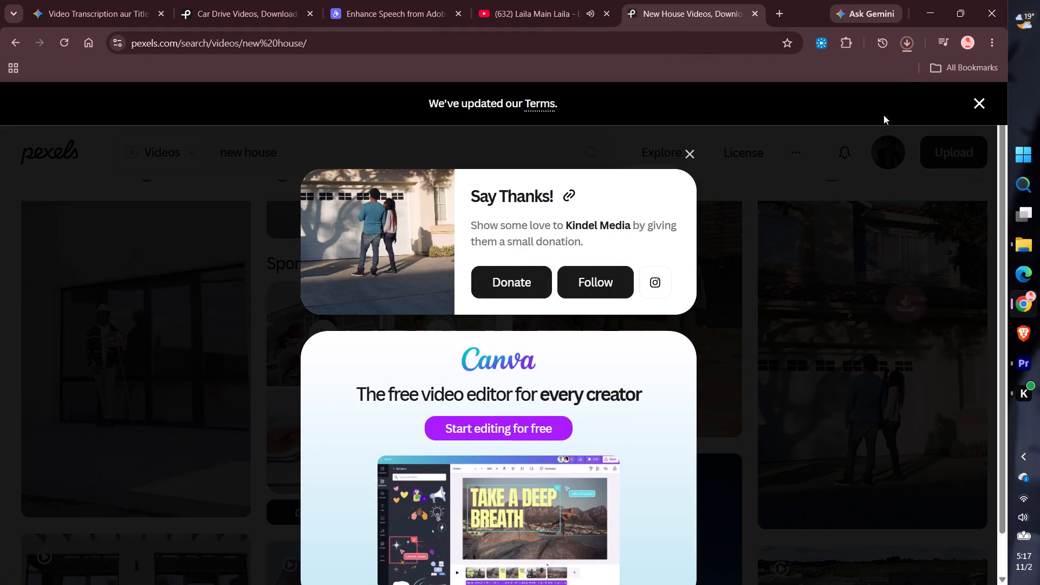
# Place the downloaded 7578791 clip on V4 in Premiere, starting with the "नया घर" caption just before 00:00:44:00.
pyautogui.moveTo(826, 79); pyautogui.dragTo(353, 356)
pyautogui.hotkey('alt', 'Tab')
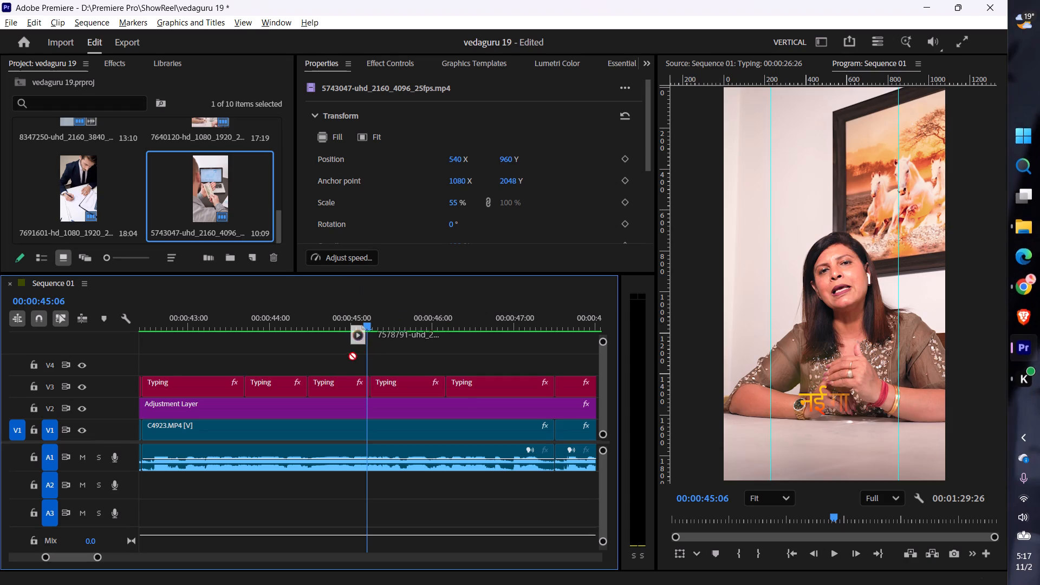
pyautogui.moveTo(353, 356); pyautogui.dragTo(302, 363)
pyautogui.click(275, 320)
pyautogui.press('space')
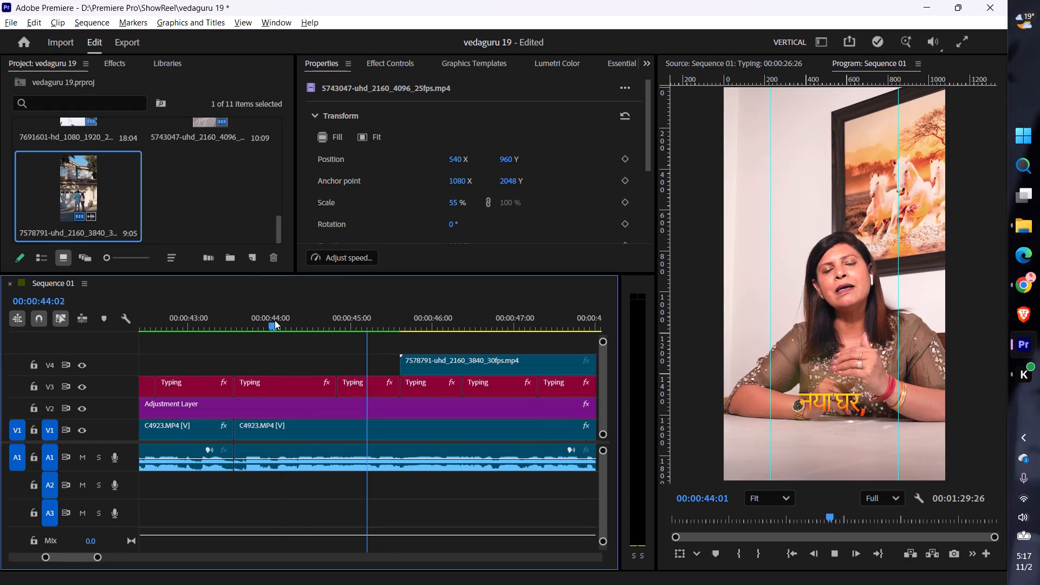
pyautogui.press('space')
pyautogui.moveTo(392, 366); pyautogui.dragTo(323, 372)
# Cut the 7578791 clip on V4 at 00:00:44:14 and delete the remainder.
pyautogui.moveTo(364, 323); pyautogui.dragTo(355, 334)
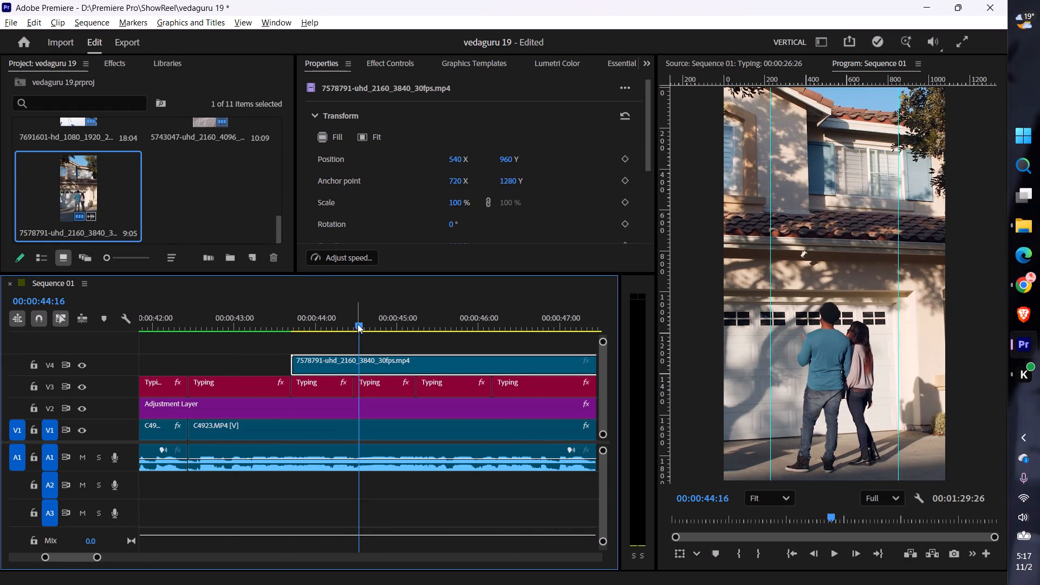
pyautogui.moveTo(357, 324); pyautogui.dragTo(352, 329)
pyautogui.hotkey('ctrl', 'k')
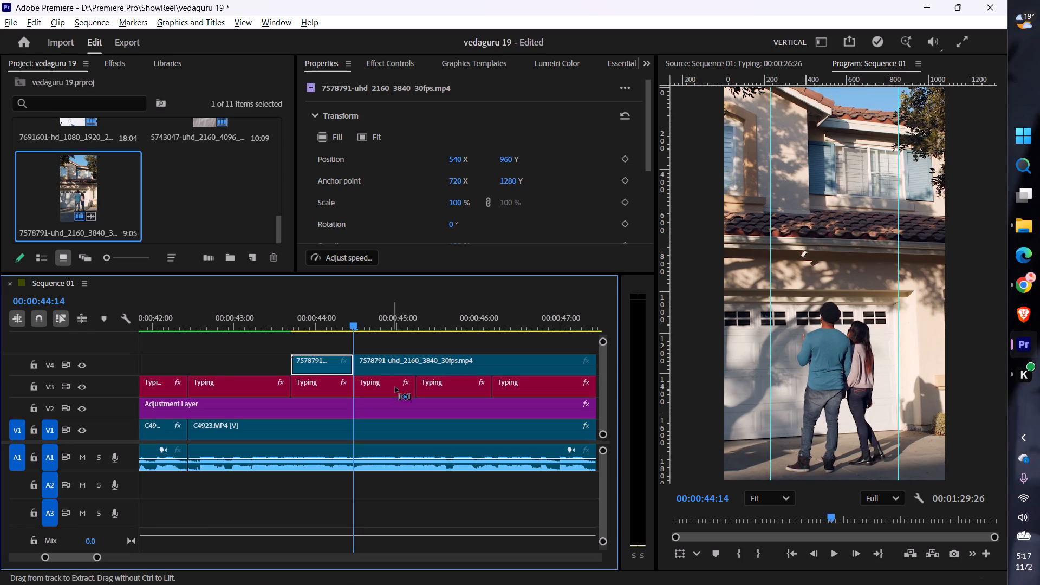
pyautogui.click(401, 362)
pyautogui.press('Delete')
# Return to Pexels in Chrome, dismiss the thank-you popup and search videos for "new car".
pyautogui.hotkey('alt', 'Tab')
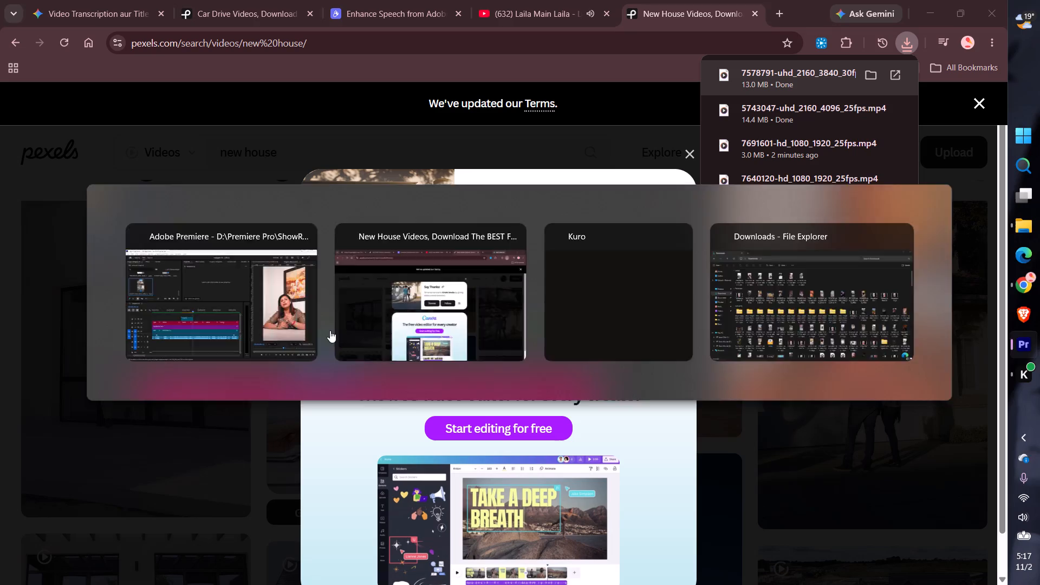
pyautogui.click(683, 155)
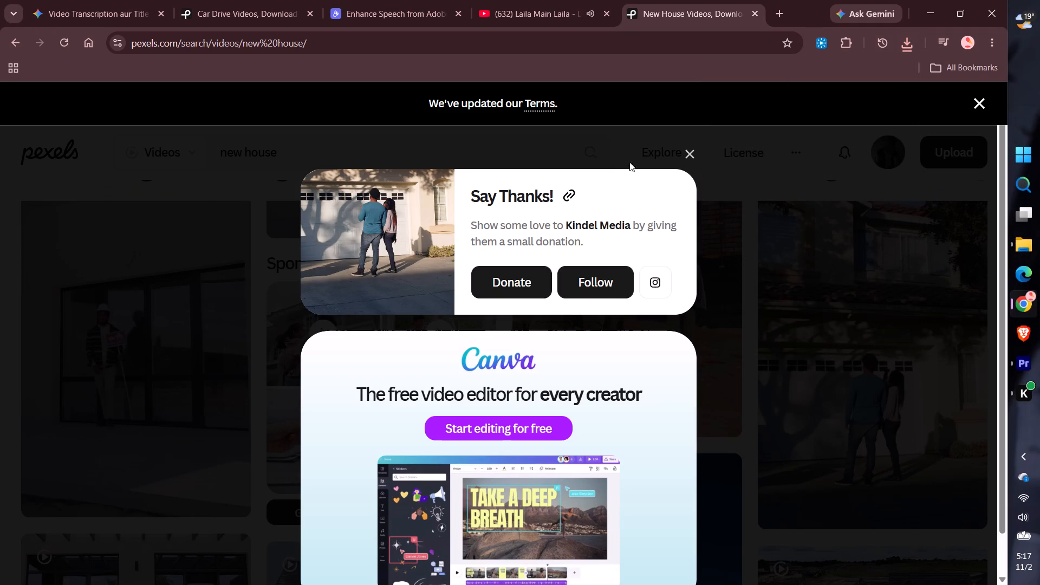
pyautogui.click(698, 156)
pyautogui.click(687, 153)
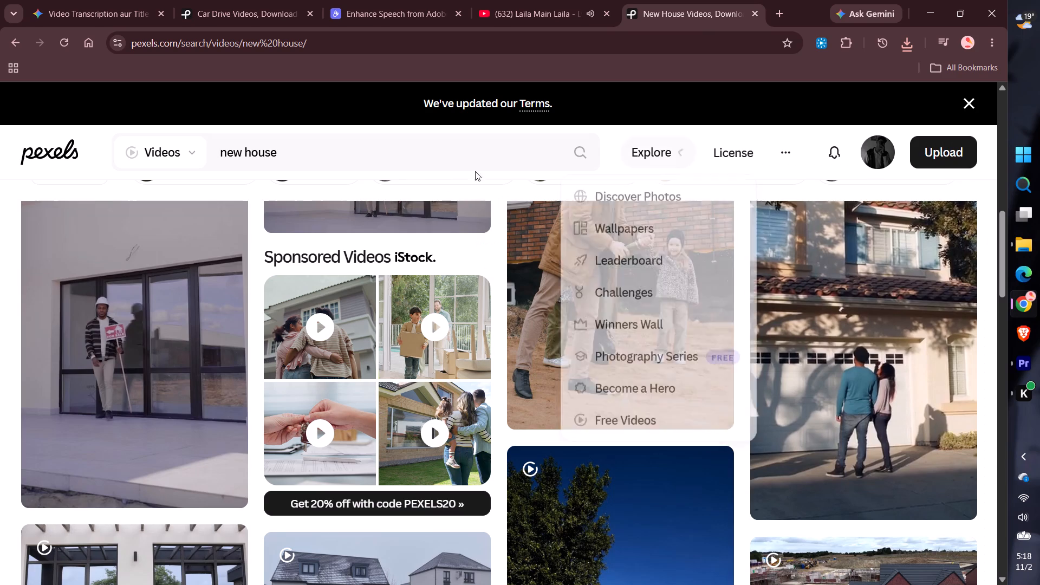
pyautogui.click(414, 170)
pyautogui.moveTo(348, 143); pyautogui.dragTo(244, 173)
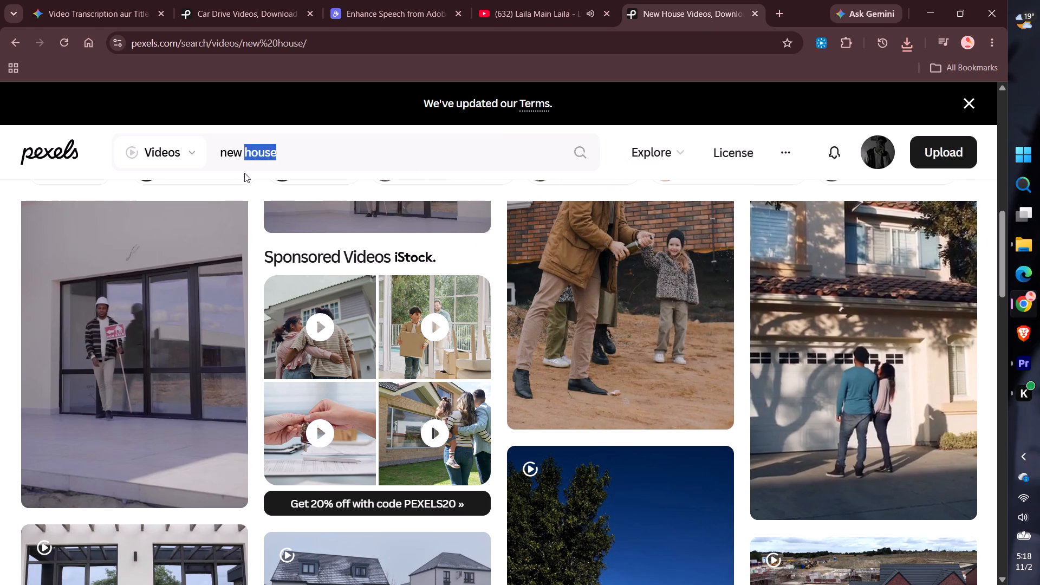
pyautogui.write('car')
pyautogui.press('Return')
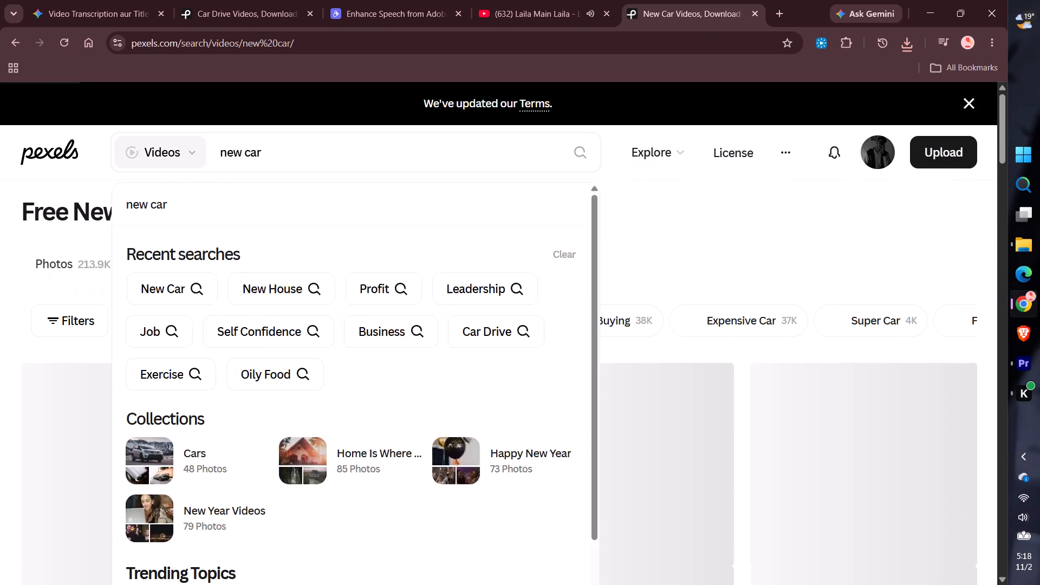
# Browse the new car videos and download the vertical clip of a woman posing inside her silver car.
pyautogui.scroll(-1, 498, 380)
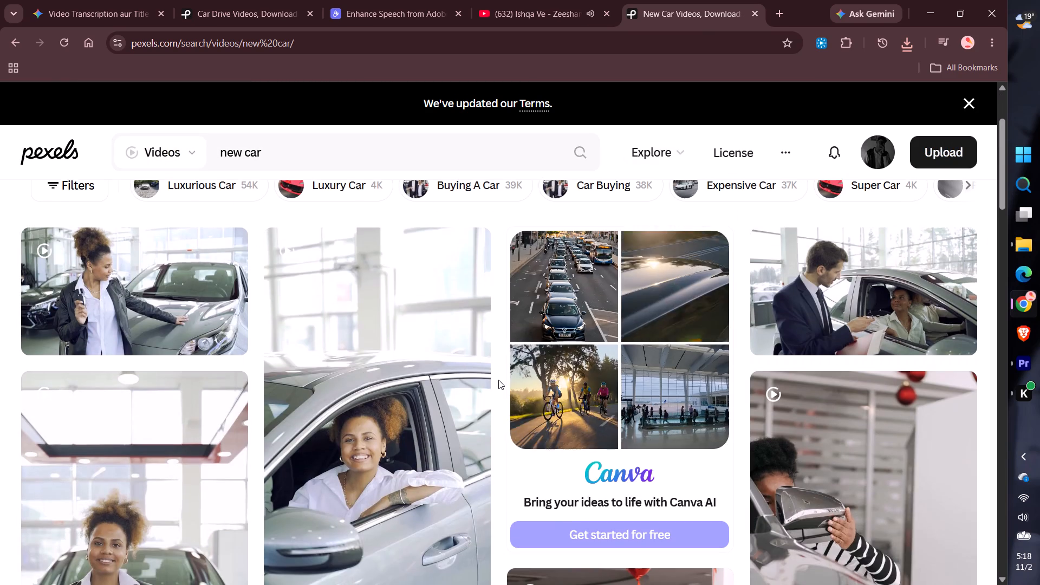
pyautogui.scroll(-1, 751, 382)
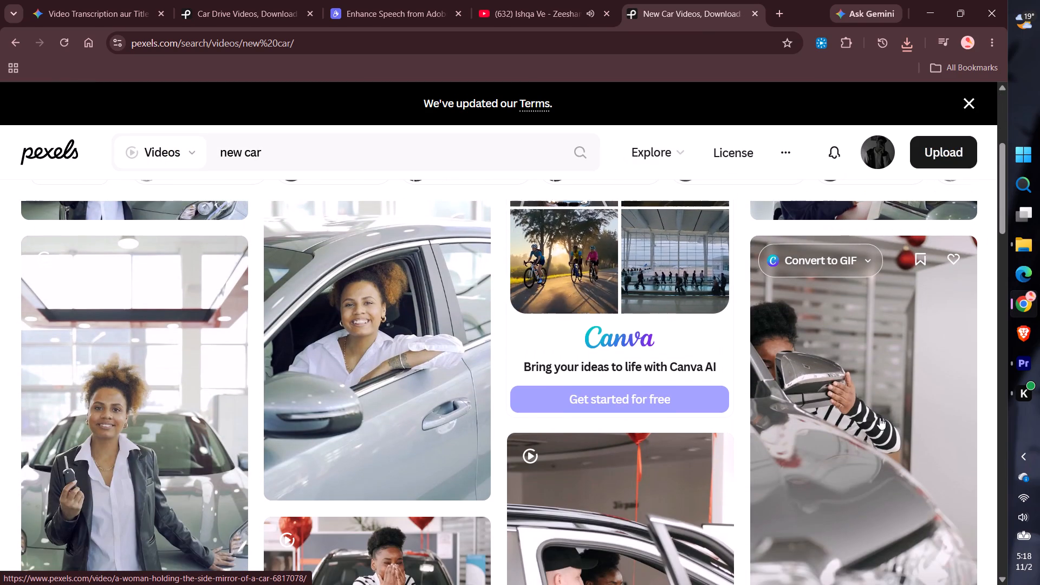
pyautogui.scroll(-3, 458, 403)
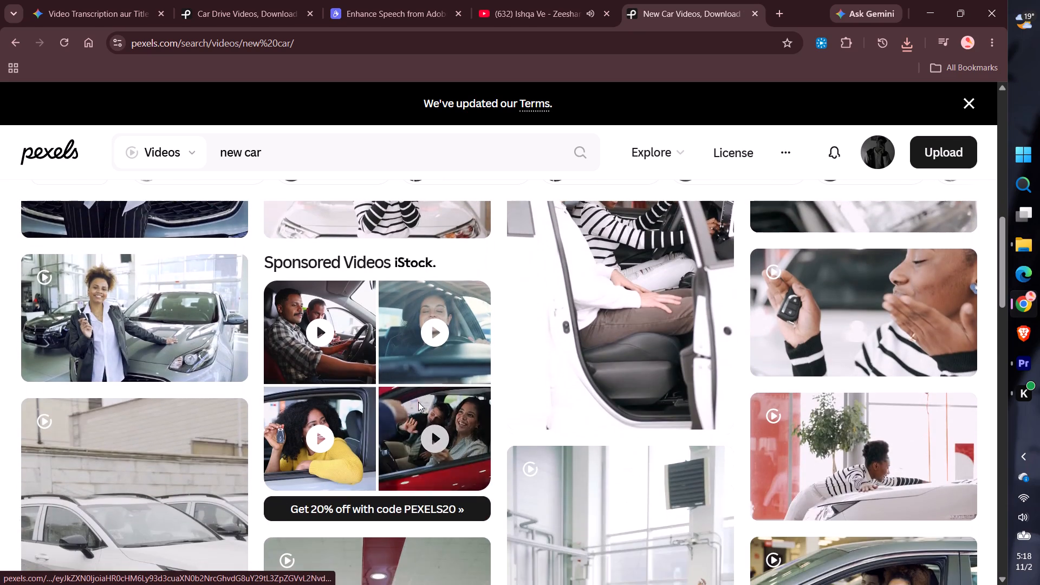
pyautogui.scroll(-3, 581, 365)
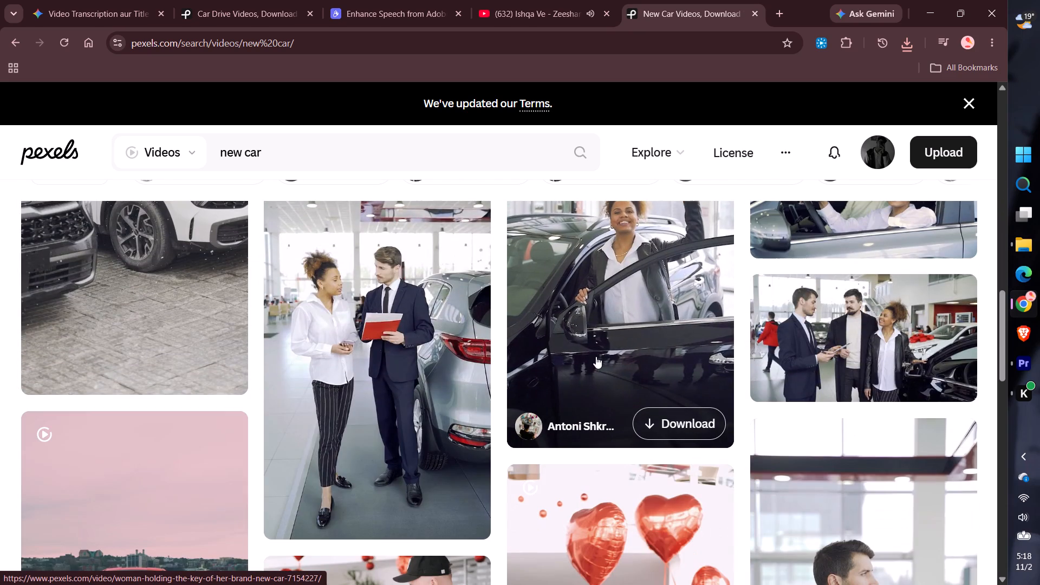
pyautogui.scroll(1, 332, 353)
pyautogui.scroll(-1, 357, 352)
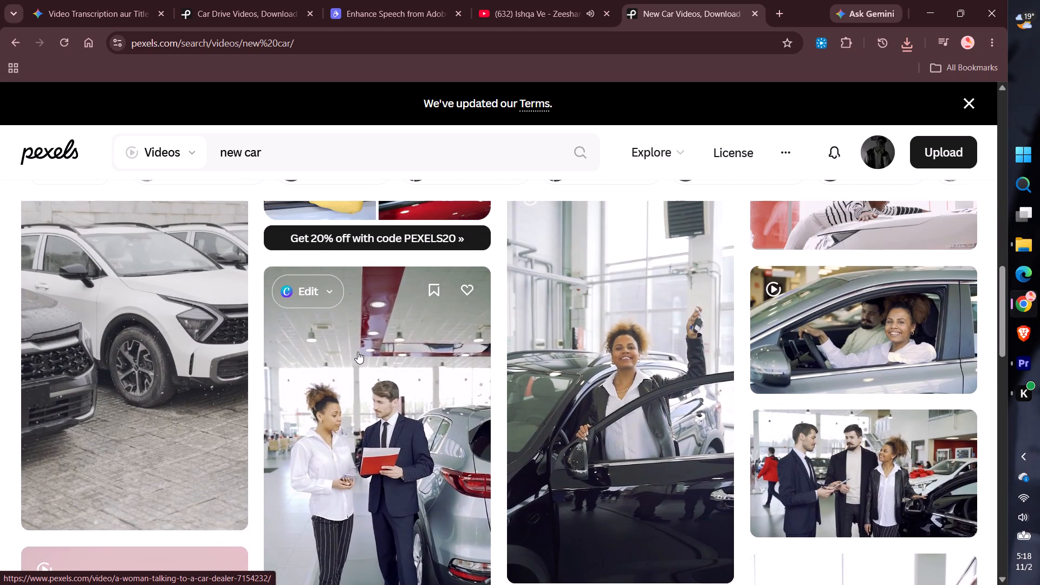
pyautogui.scroll(-2, 399, 362)
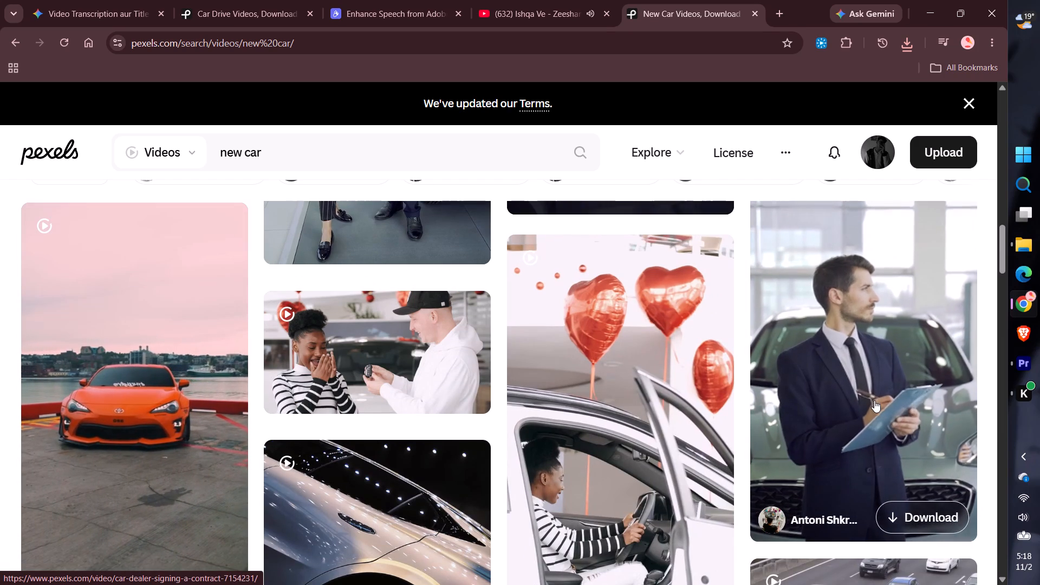
pyautogui.scroll(-3, 874, 400)
pyautogui.scroll(-3, 570, 388)
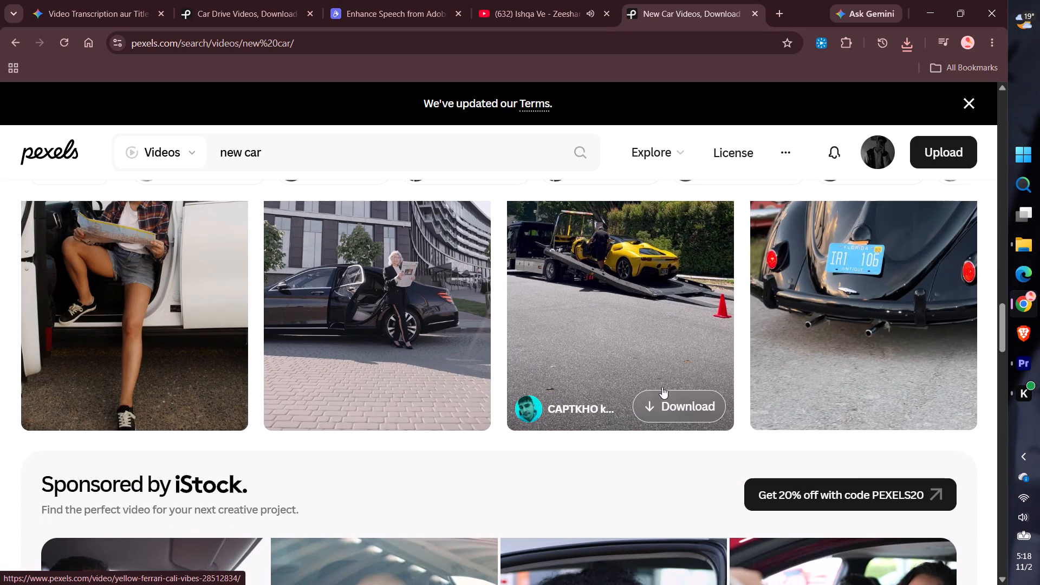
pyautogui.scroll(1, 530, 398)
pyautogui.scroll(-1, 182, 398)
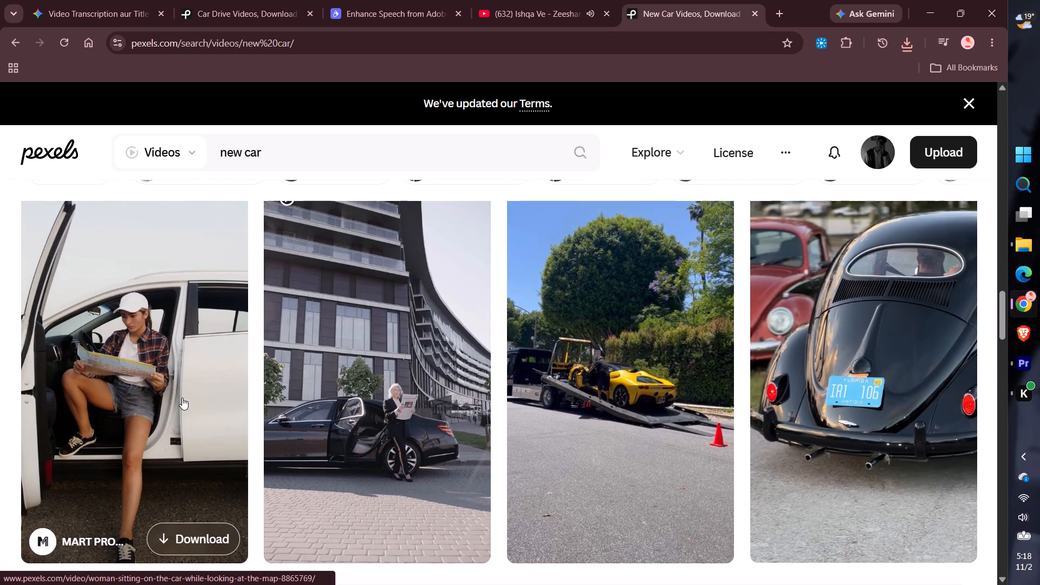
pyautogui.scroll(-3, 182, 398)
pyautogui.scroll(17, 487, 388)
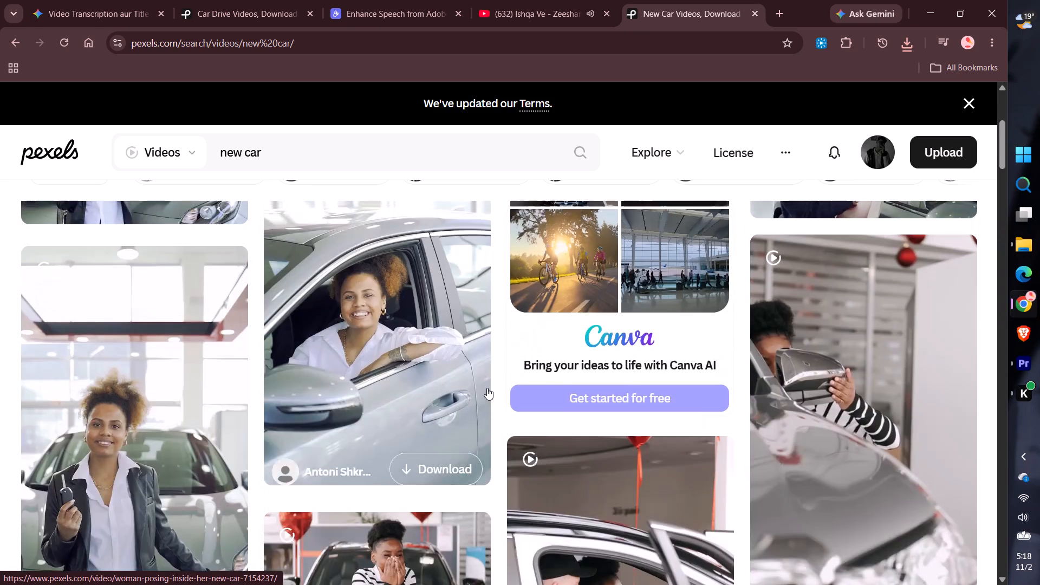
pyautogui.scroll(3, 487, 388)
pyautogui.scroll(-2, 421, 443)
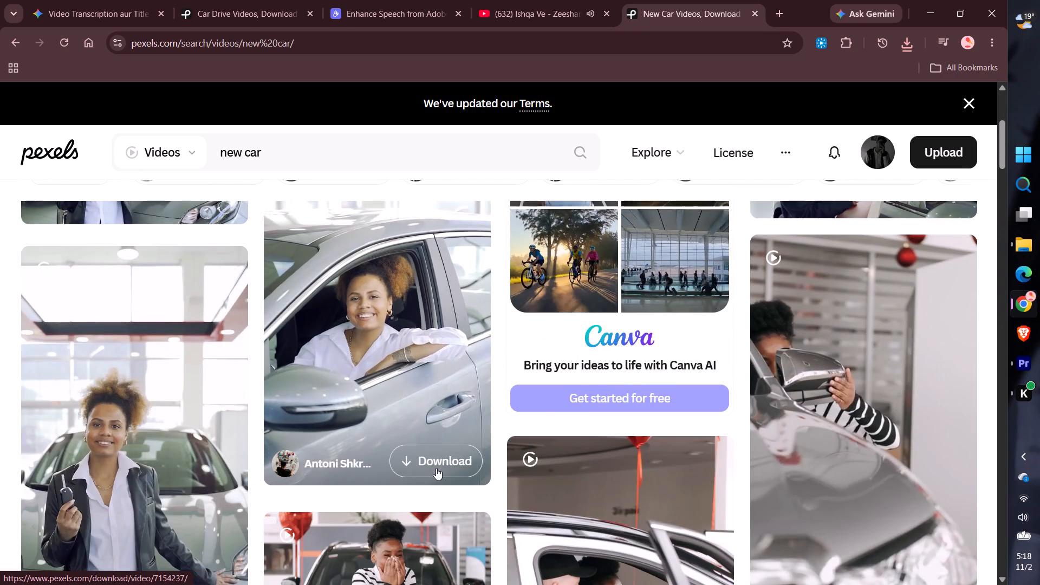
pyautogui.click(438, 465)
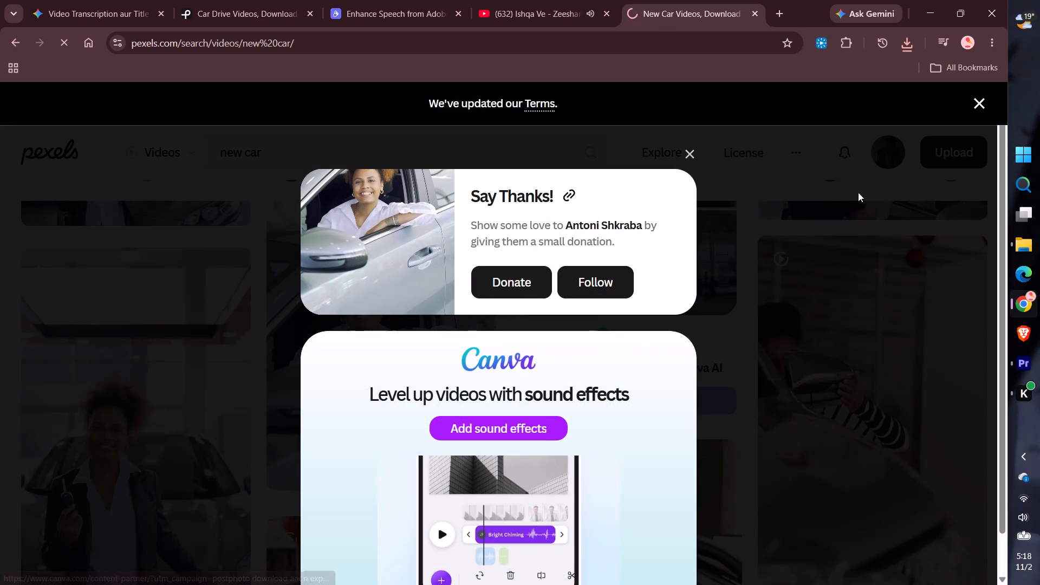
# Place the downloaded 7154237 clip on V4 in Premiere at 00:00:44:14, directly after the house clip.
pyautogui.moveTo(822, 83); pyautogui.dragTo(434, 339)
pyautogui.hotkey('alt', 'Tab')
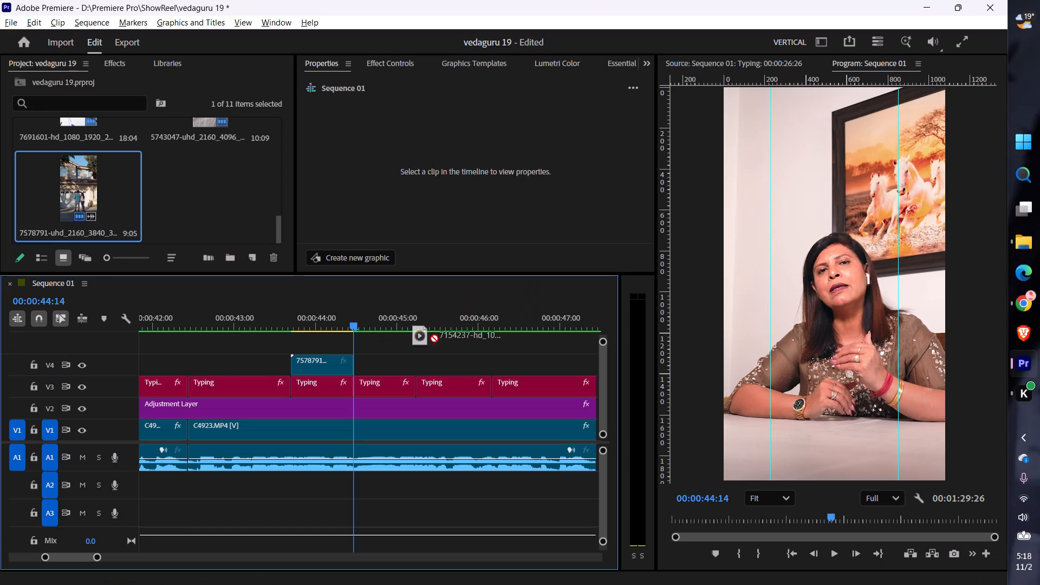
pyautogui.moveTo(434, 339); pyautogui.dragTo(355, 373)
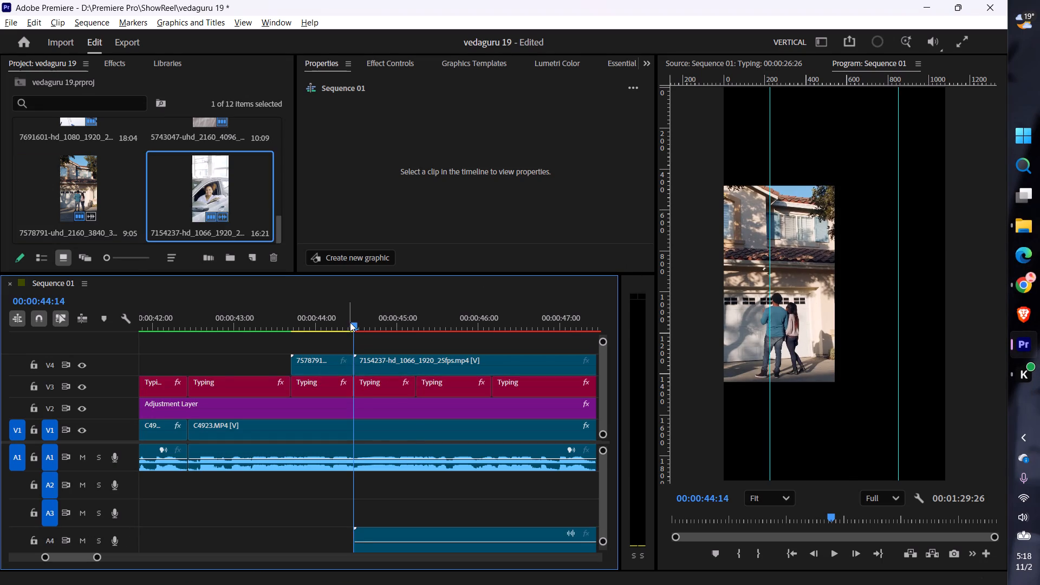
# Cut the 7154237 clip at 00:00:45:07 and delete the remainder together with its linked audio.
pyautogui.moveTo(350, 322); pyautogui.dragTo(412, 334)
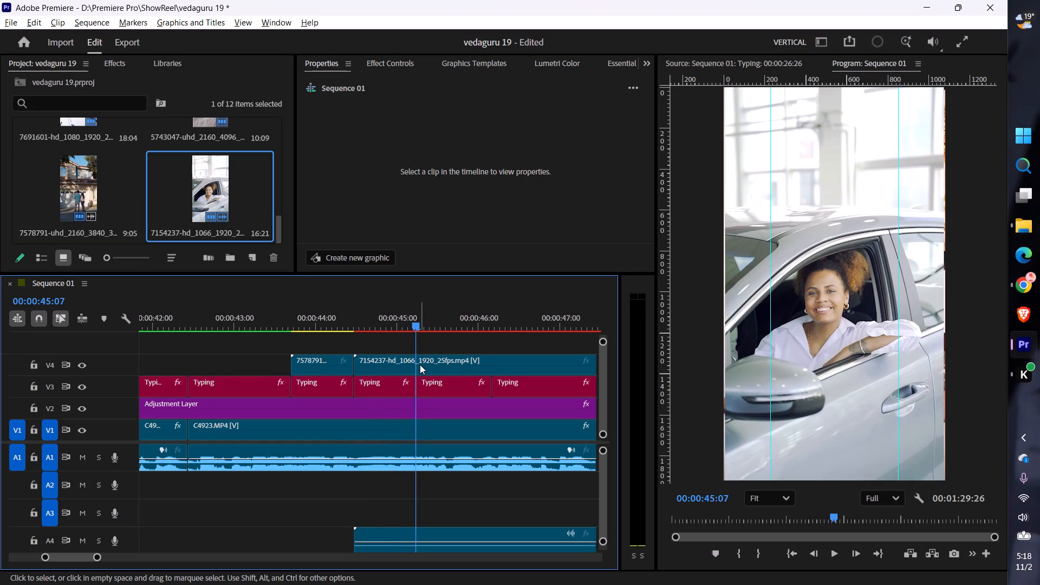
pyautogui.click(420, 365)
pyautogui.hotkey('ctrl', 'k')
pyautogui.keyDown('ctrl'); pyautogui.click(442, 362); pyautogui.keyUp('ctrl')
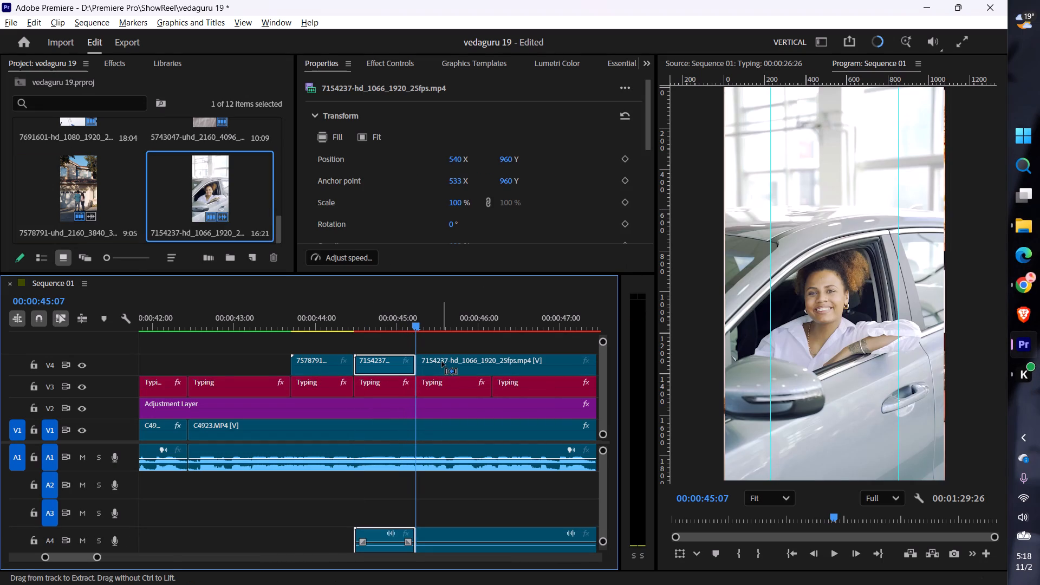
pyautogui.press('Delete')
# Unlink the trimmed 7154237 car clip on V4 from its audio and delete the audio piece on A4.
pyautogui.click(375, 357)
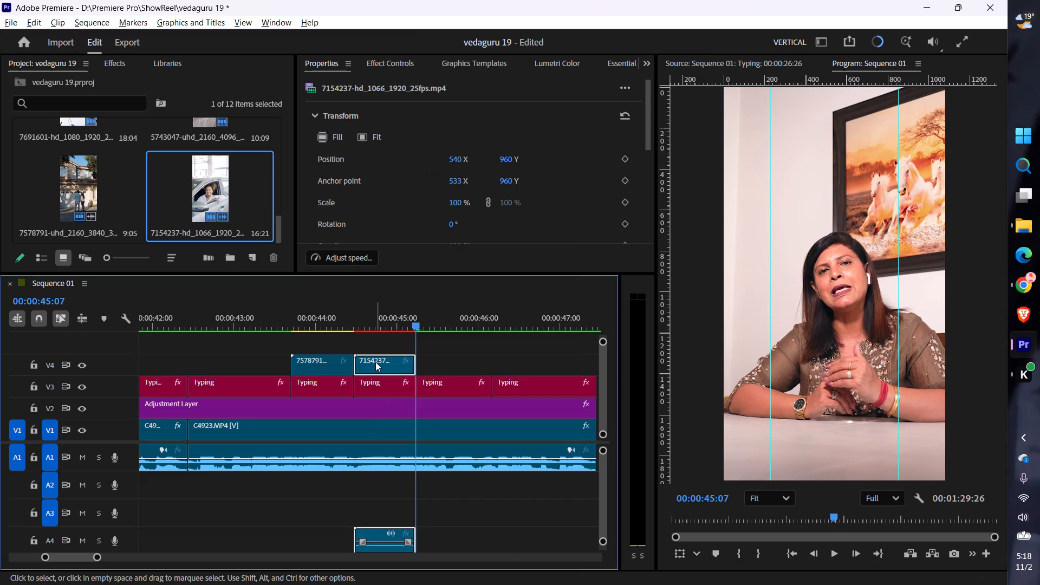
pyautogui.rightClick(375, 362)
pyautogui.click(422, 252)
pyautogui.click(395, 545)
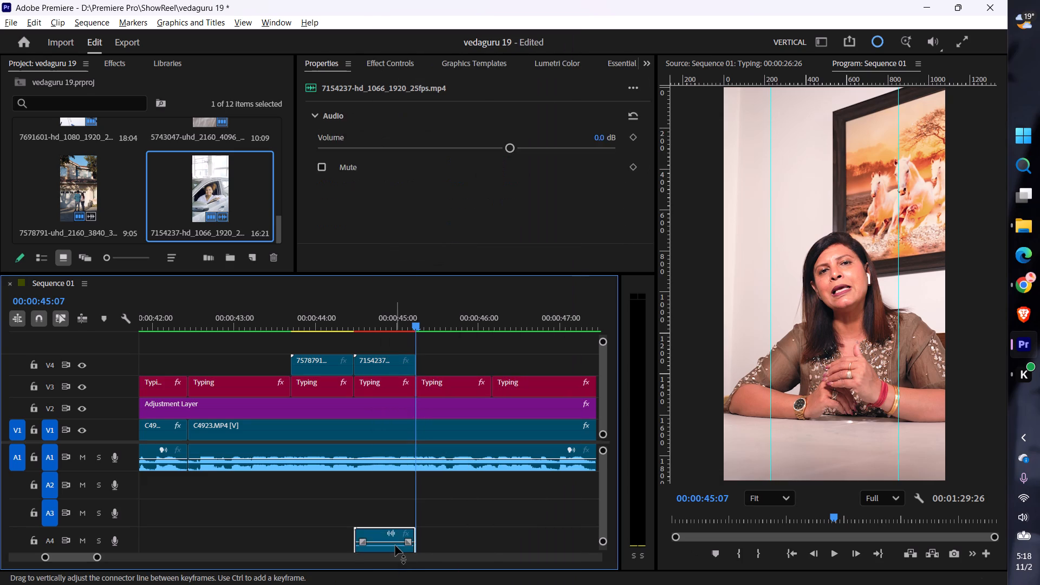
# Switch to the YouTube tab in Chrome and play "Afghan Jalebi (Film Version) Lyrics" from the suggested videos.
pyautogui.hotkey('alt', 'Tab')
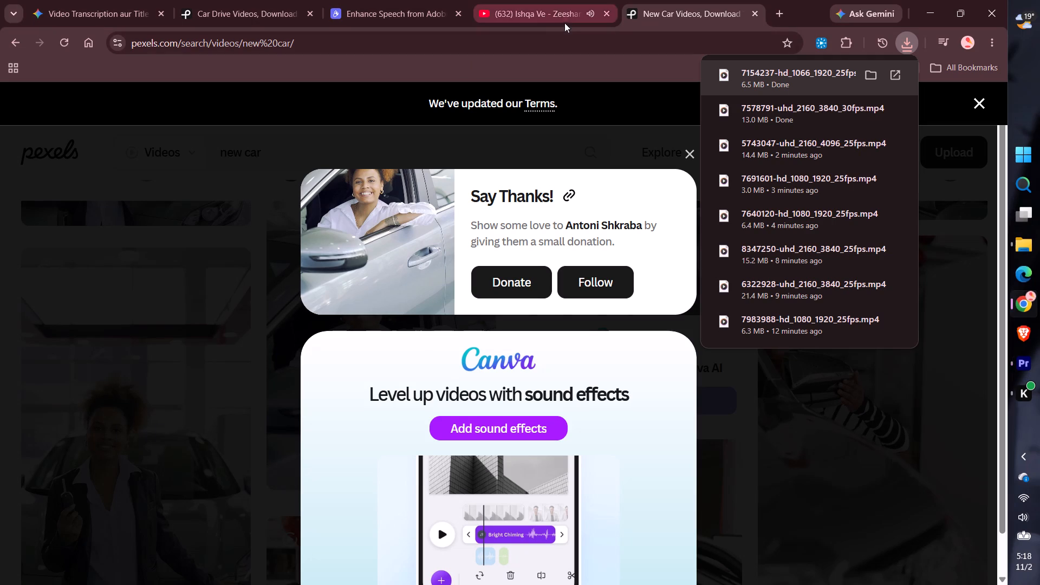
pyautogui.click(551, 11)
pyautogui.scroll(-1, 486, 294)
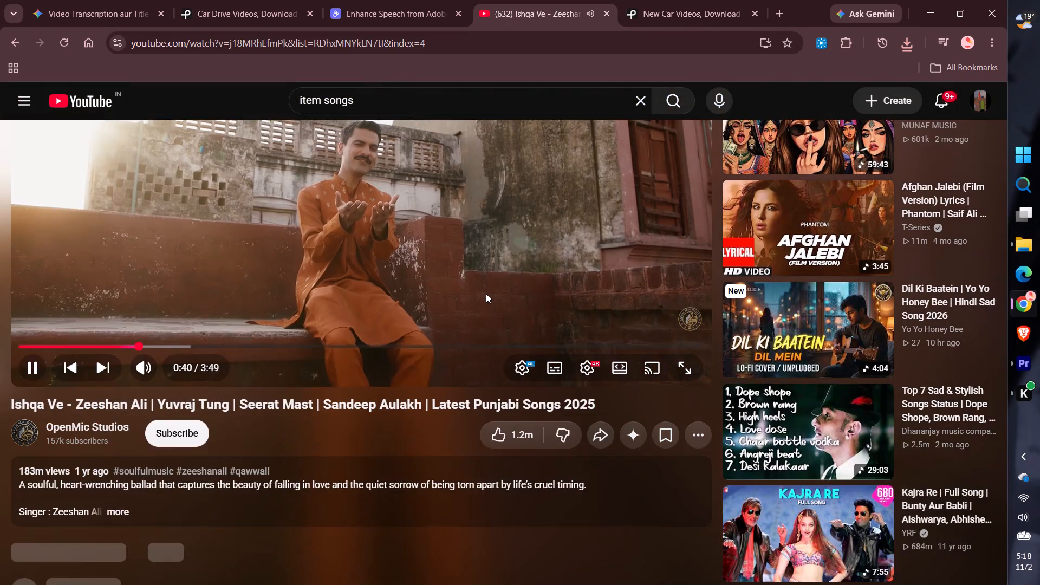
pyautogui.scroll(2, 486, 294)
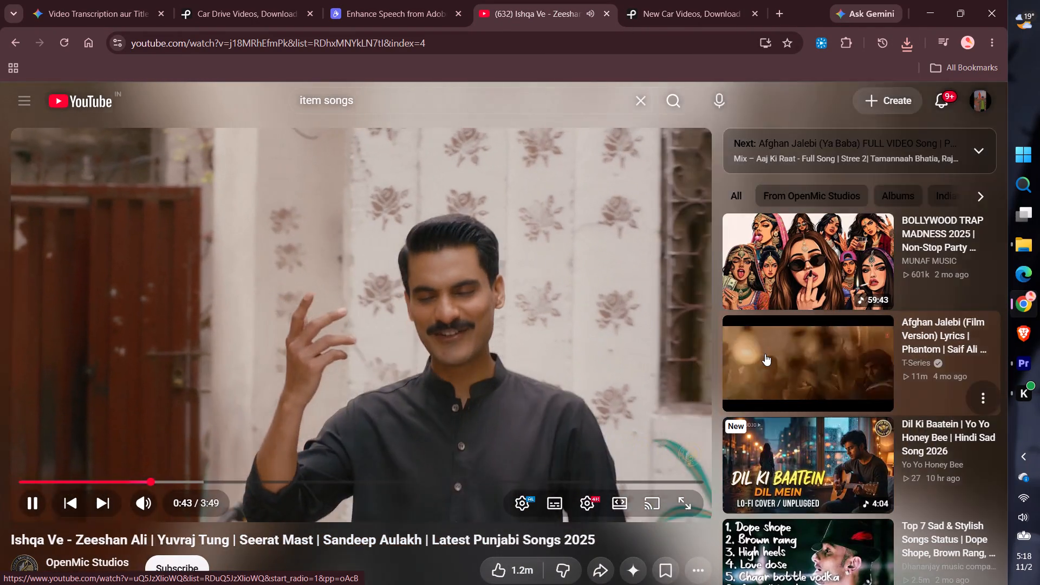
pyautogui.click(765, 354)
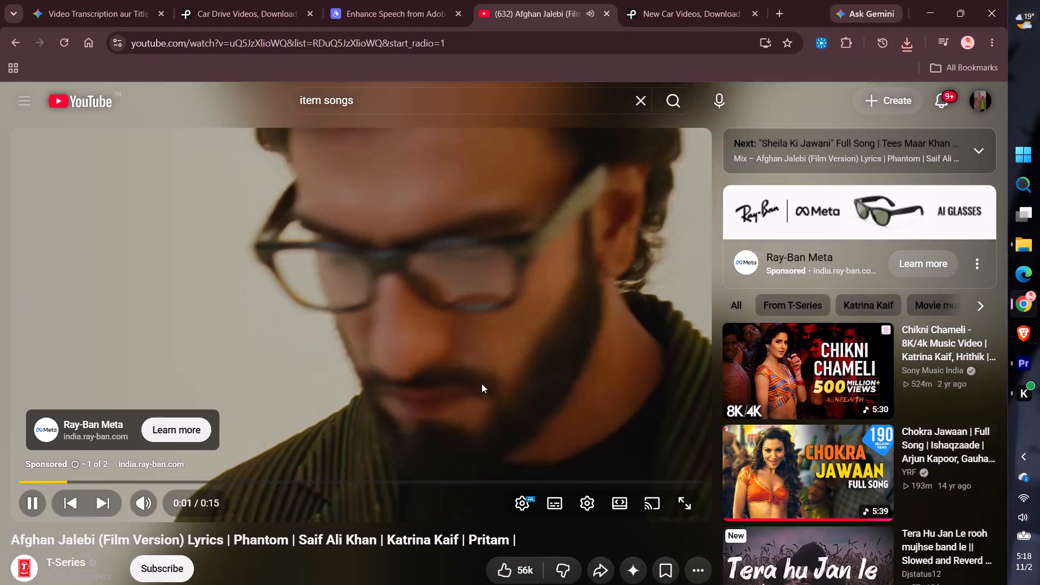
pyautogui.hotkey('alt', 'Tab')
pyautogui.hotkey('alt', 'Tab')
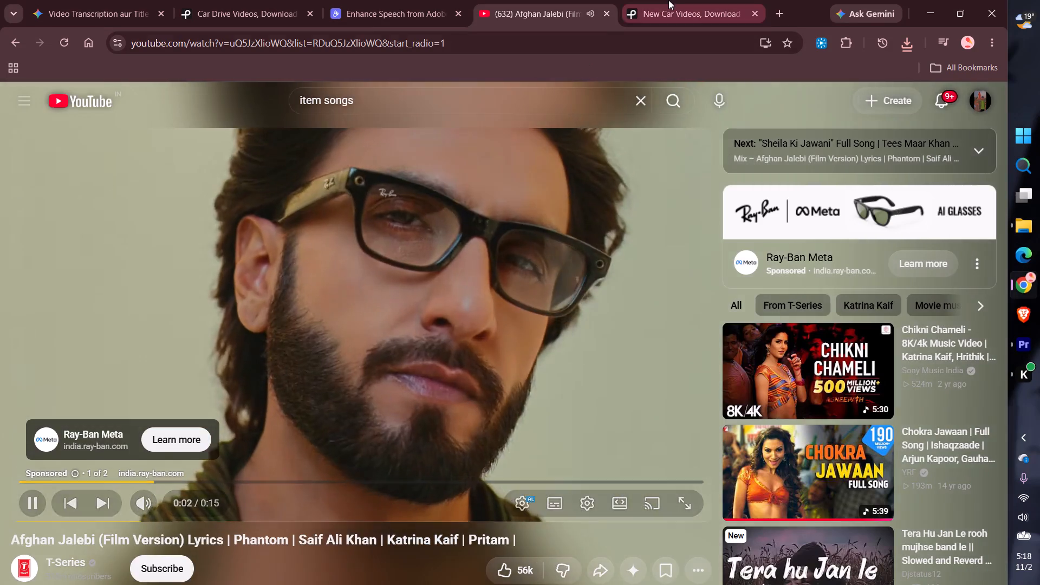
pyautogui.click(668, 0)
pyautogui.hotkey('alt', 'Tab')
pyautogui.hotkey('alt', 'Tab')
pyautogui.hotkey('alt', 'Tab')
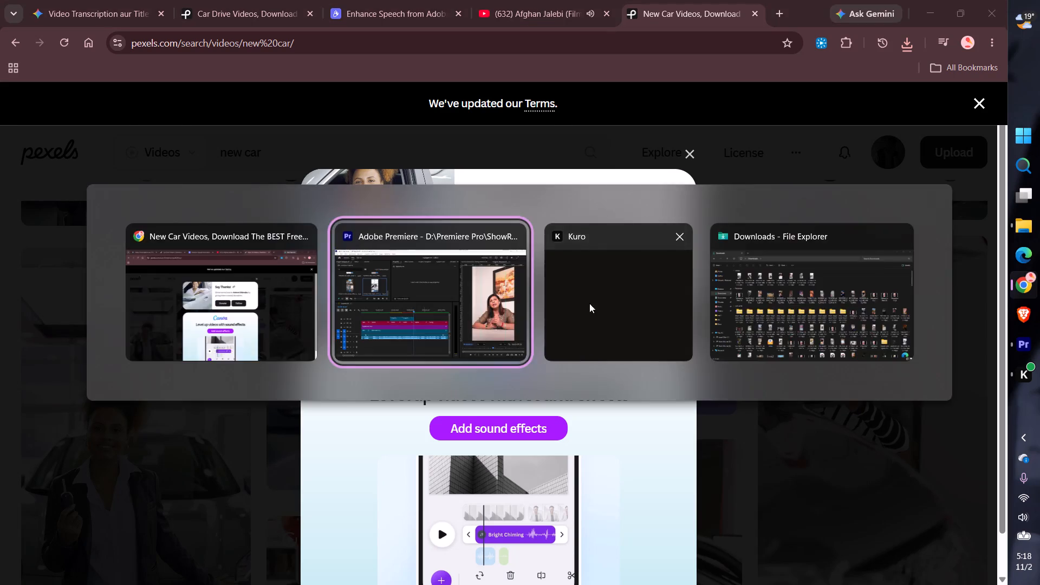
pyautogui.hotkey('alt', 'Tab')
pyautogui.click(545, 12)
# Return to Premiere and play the sequence from just before the house clip to review the speech that follows the car clip.
pyautogui.hotkey('alt', 'Tab')
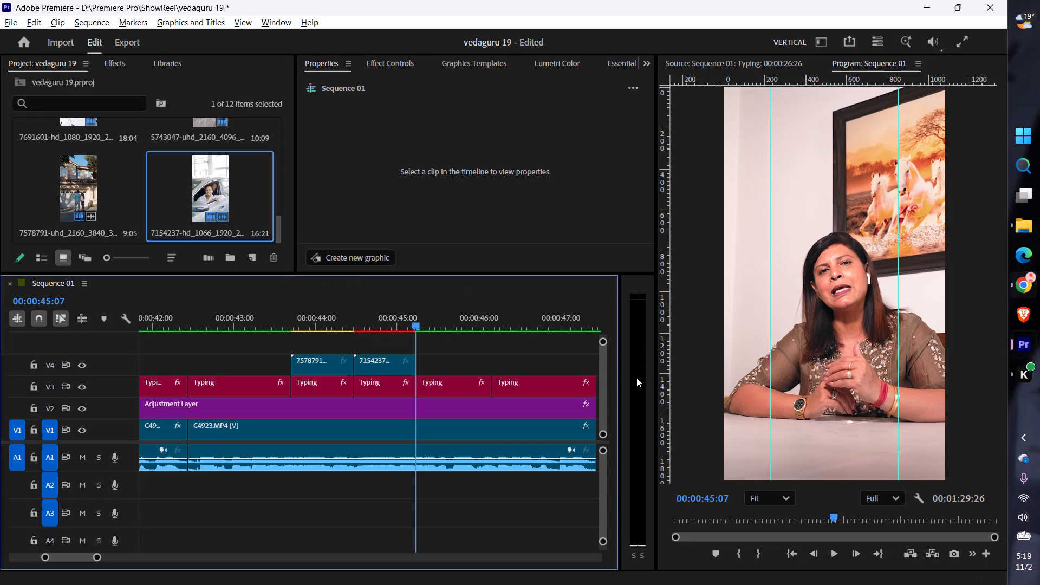
pyautogui.click(277, 317)
pyautogui.press('space')
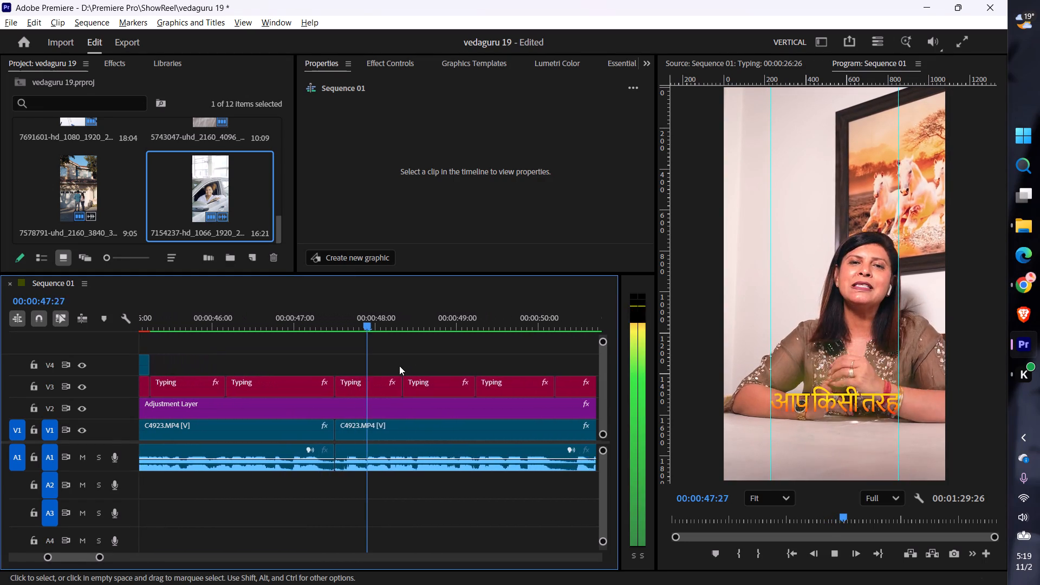
pyautogui.keyDown('alt'); pyautogui.scroll(-12, 399, 366); pyautogui.keyUp('alt')
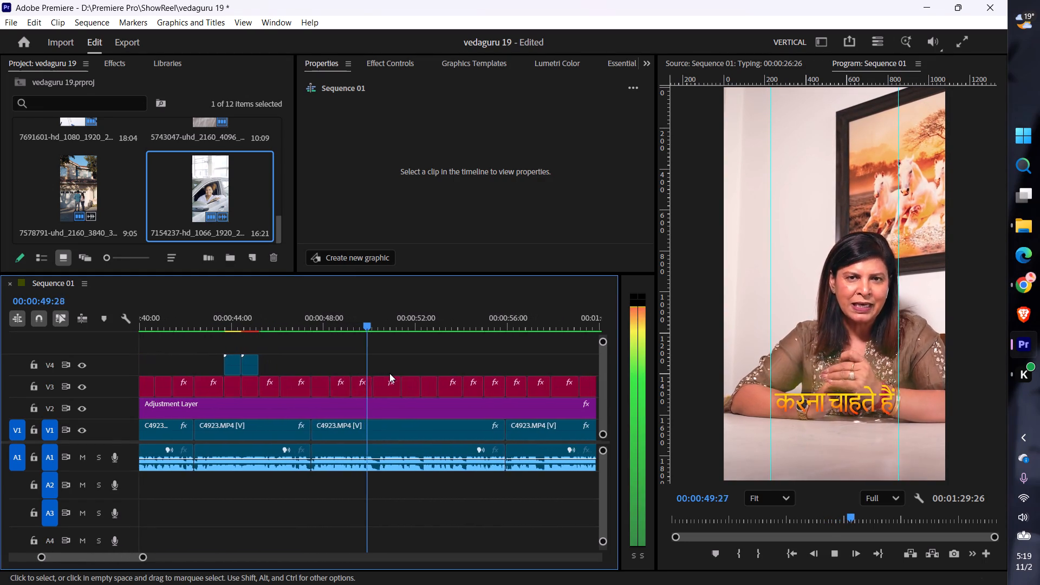
pyautogui.keyDown('alt'); pyautogui.scroll(6, 389, 374); pyautogui.keyUp('alt')
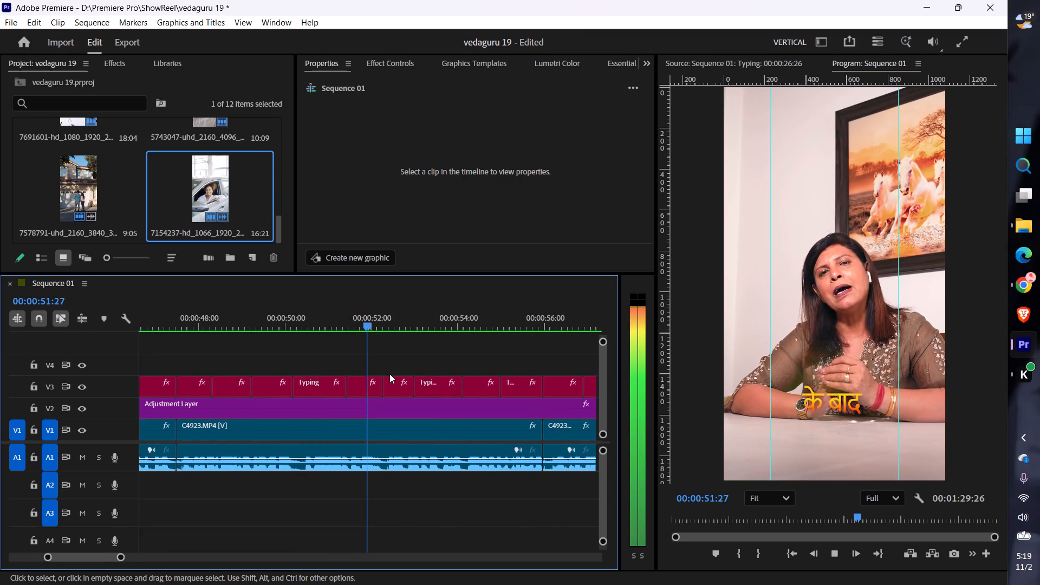
pyautogui.press('space')
# Return to Pexels in Chrome, dismiss the thank-you popup and search videos for "investment".
pyautogui.hotkey('alt', 'Tab')
pyautogui.click(668, 0)
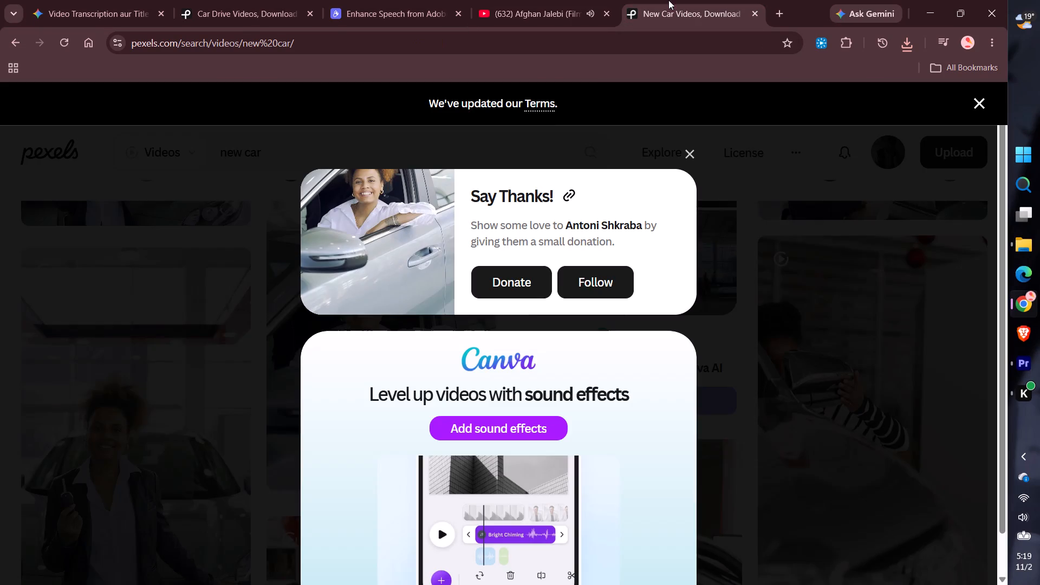
pyautogui.click(694, 155)
pyautogui.moveTo(395, 167); pyautogui.dragTo(120, 169)
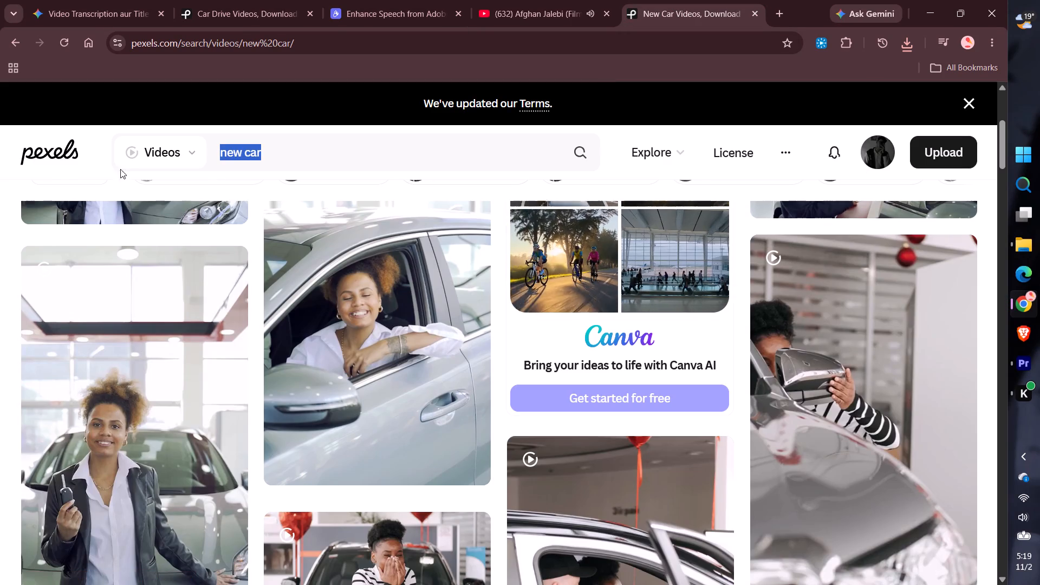
pyautogui.moveTo(120, 169); pyautogui.dragTo(47, 171)
pyautogui.write('investment')
pyautogui.press('Return')
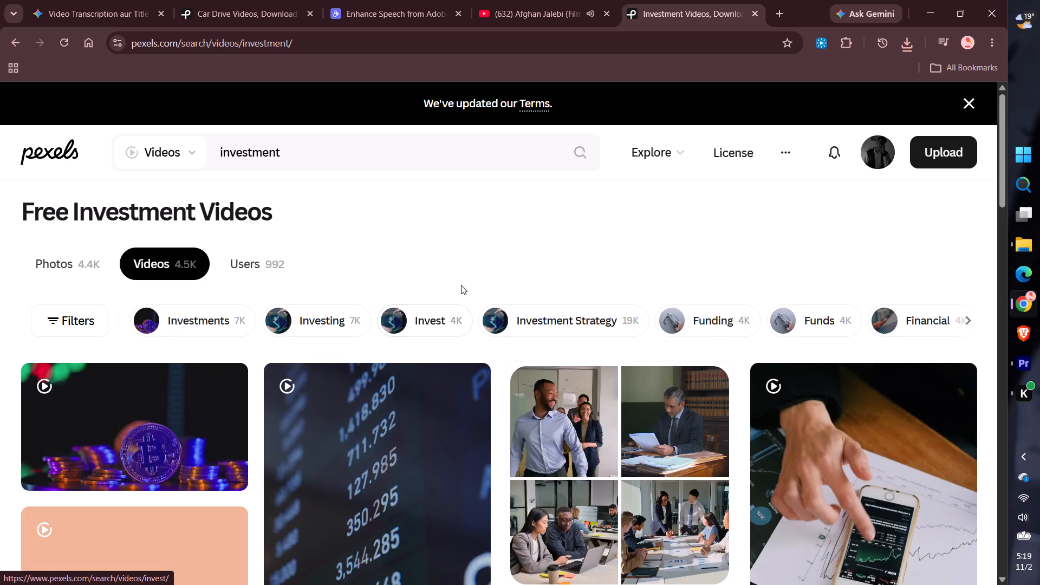
# Browse the investment videos and download the vertical clip of a red phone with a dollar-sign sticky note.
pyautogui.scroll(-2, 461, 285)
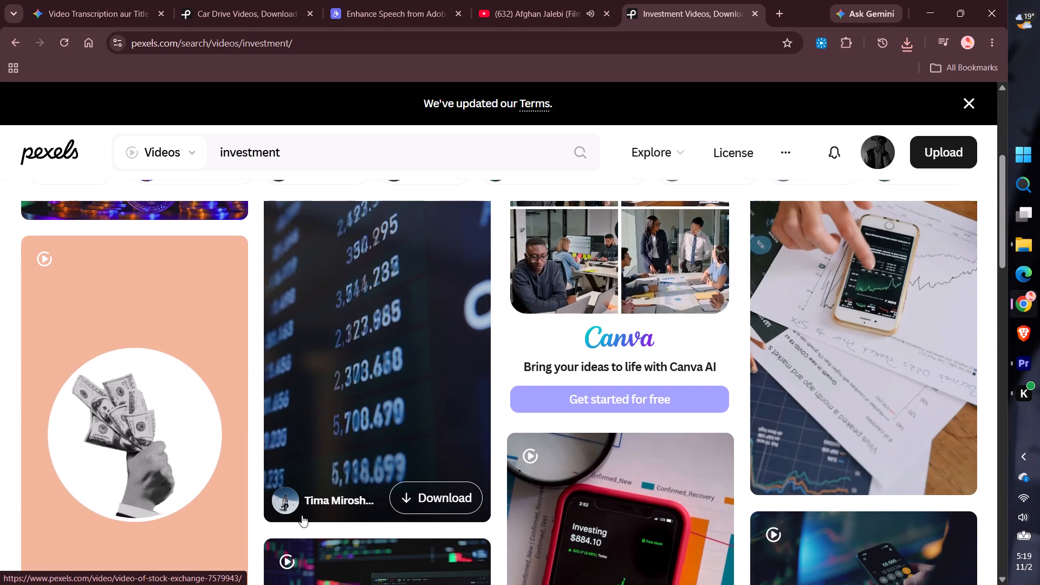
pyautogui.scroll(1, 971, 402)
pyautogui.scroll(-3, 791, 425)
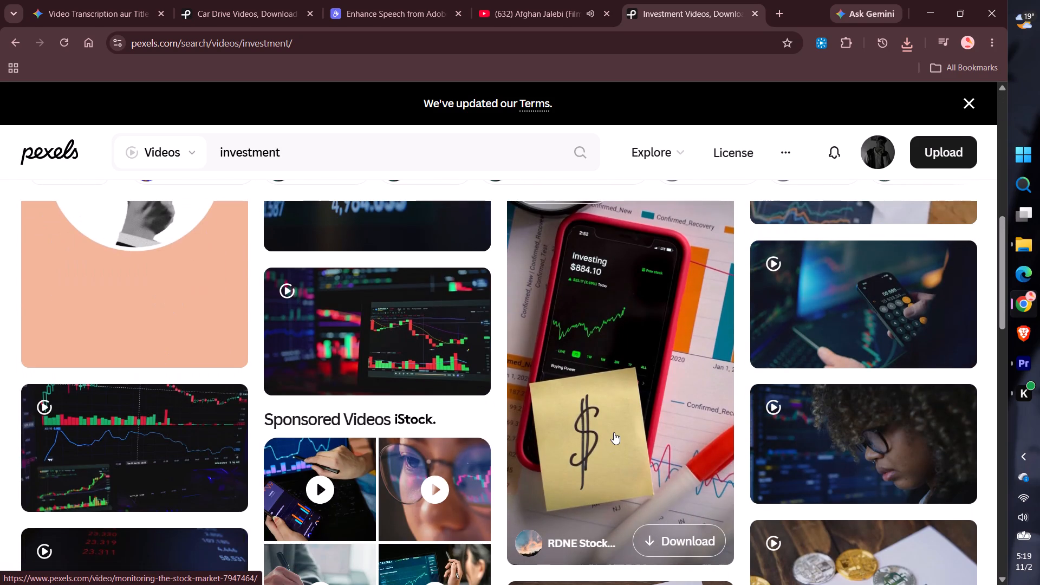
pyautogui.scroll(-3, 614, 432)
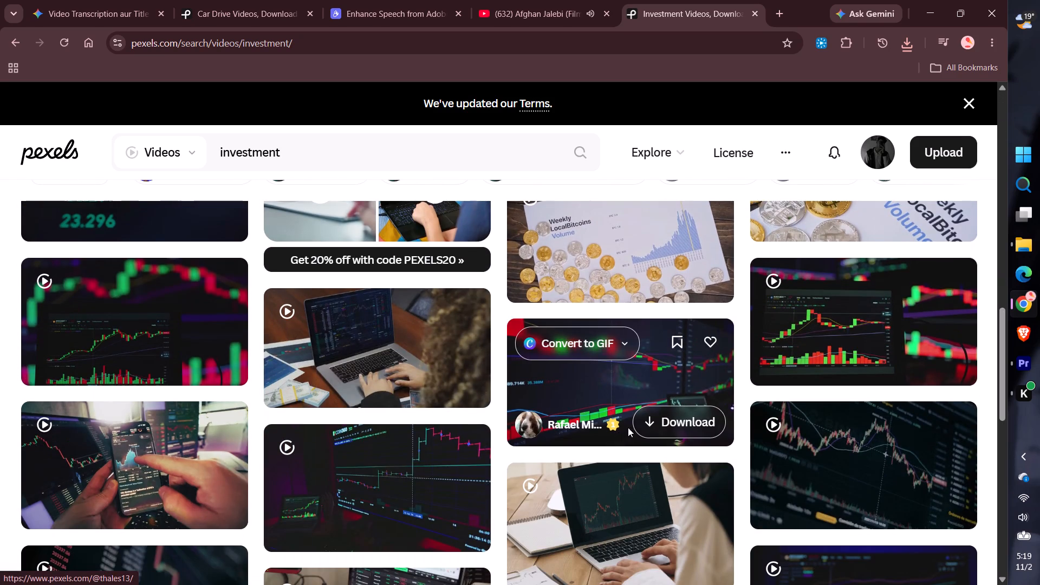
pyautogui.scroll(2, 626, 403)
pyautogui.click(647, 405)
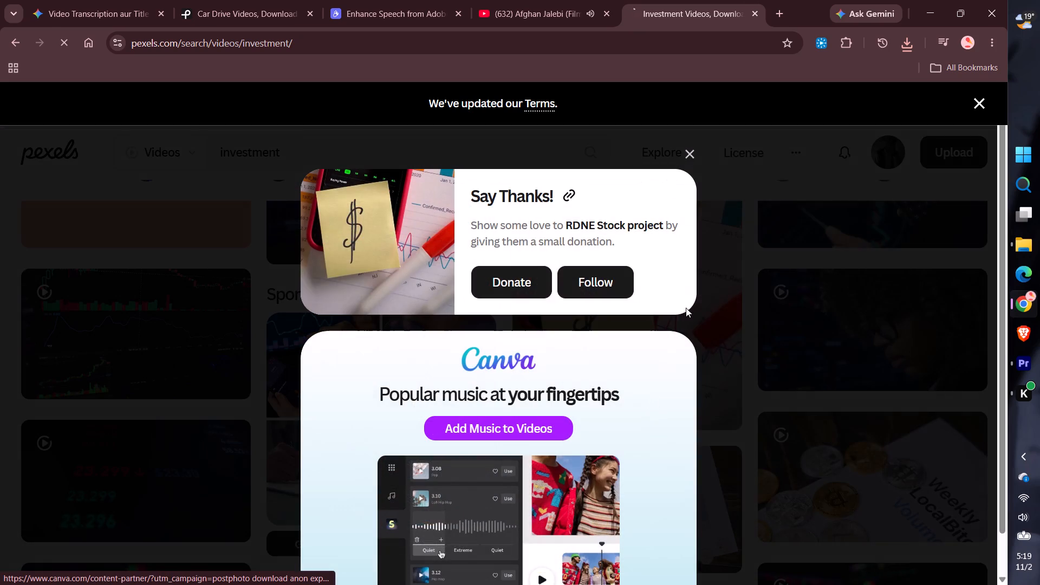
# Place the downloaded 7947464 clip on V4 in Premiere at about 00:00:51:12.
pyautogui.moveTo(817, 85); pyautogui.dragTo(549, 264)
pyautogui.hotkey('alt', 'Tab')
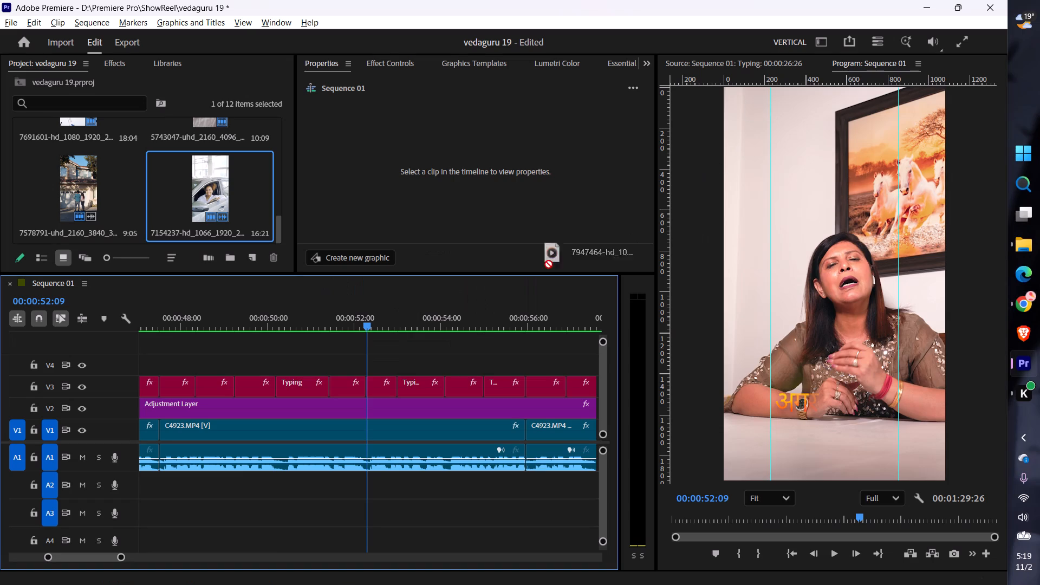
pyautogui.moveTo(549, 264); pyautogui.dragTo(328, 361)
# Check the speech around the investment line and move the 7947464 clip earlier on V4 to start at about 00:00:48:16.
pyautogui.click(310, 329)
pyautogui.press('space')
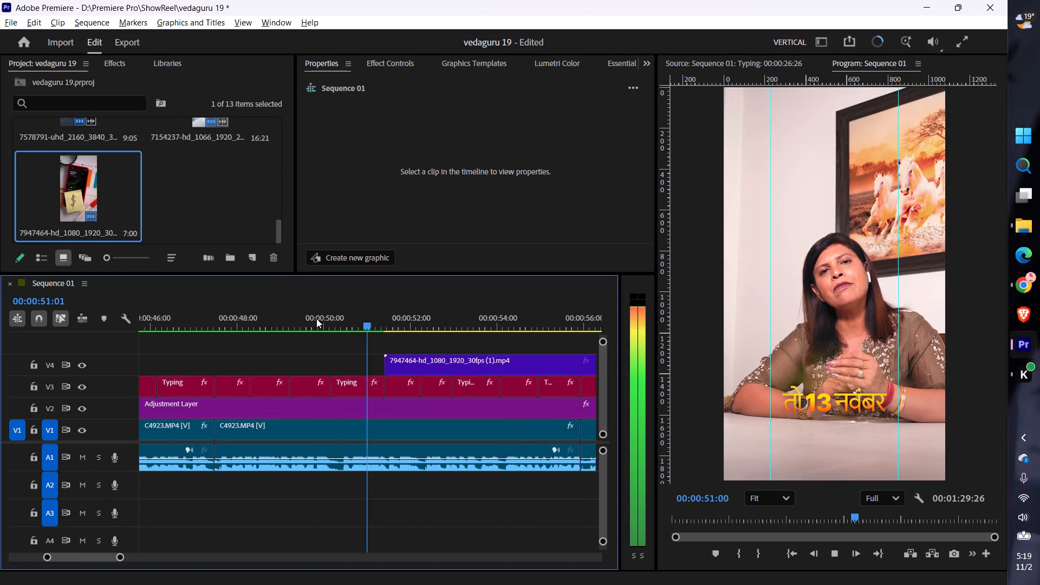
pyautogui.press('space')
pyautogui.click(237, 312)
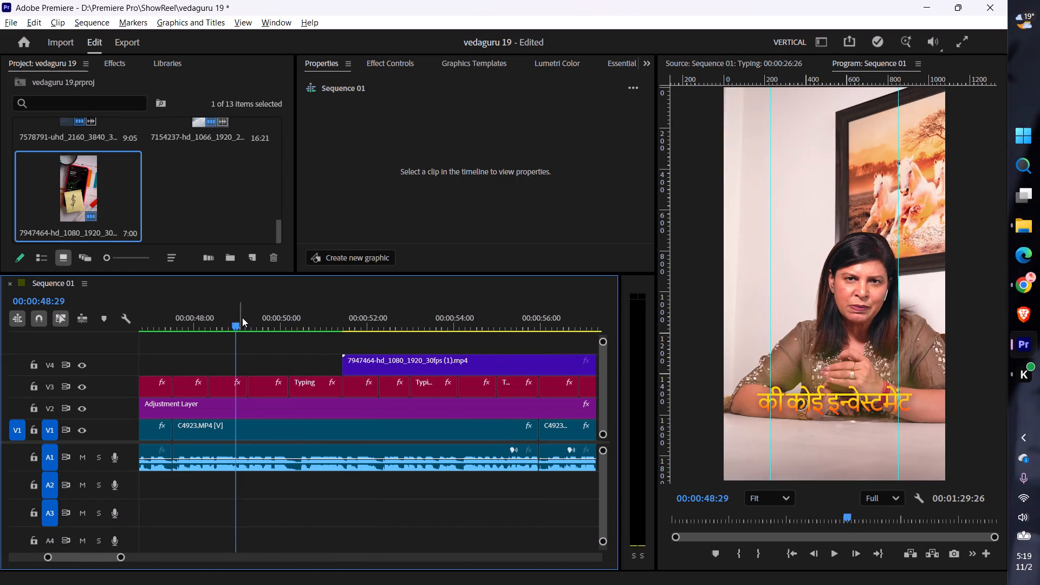
pyautogui.press('space')
pyautogui.press('space')
pyautogui.scroll(4, 310, 363)
pyautogui.scroll(-3, 422, 388)
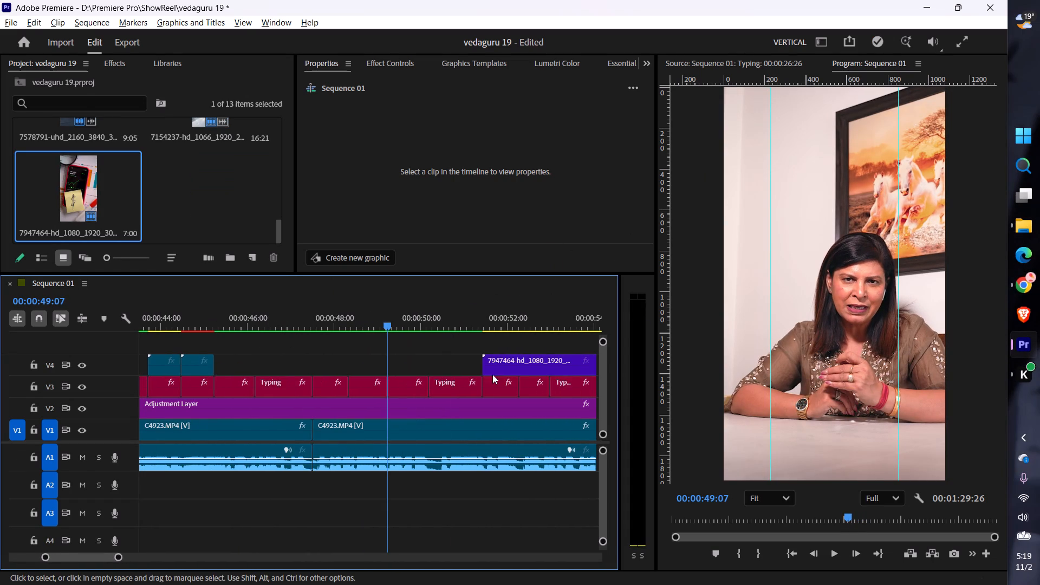
pyautogui.moveTo(513, 366); pyautogui.dragTo(387, 361)
# Cut the 7947464 clip at 00:00:50:06 and delete the remainder.
pyautogui.click(332, 320)
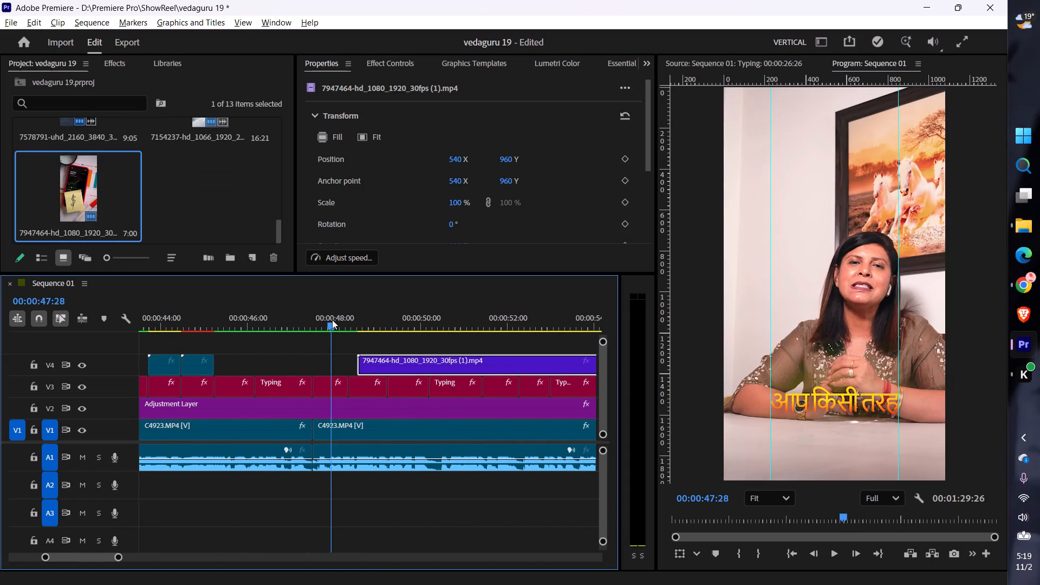
pyautogui.press('space')
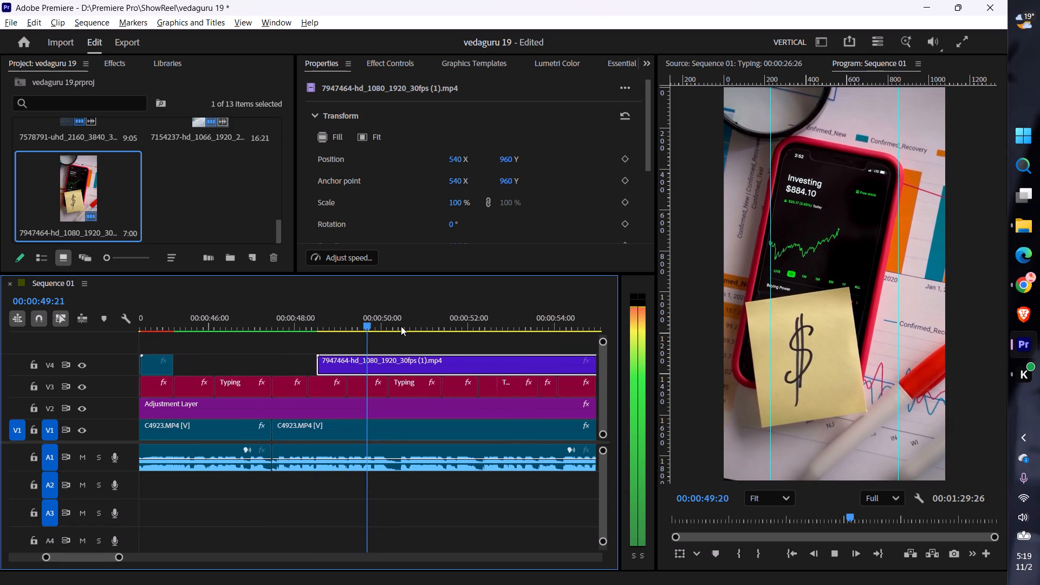
pyautogui.press('space')
pyautogui.moveTo(368, 327); pyautogui.dragTo(368, 331)
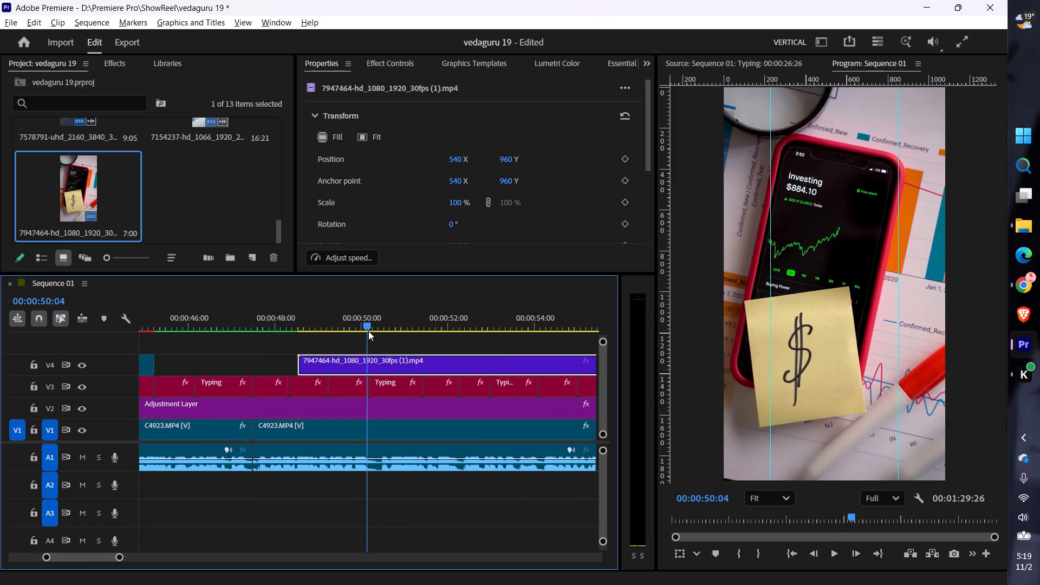
pyautogui.moveTo(368, 331); pyautogui.dragTo(371, 332)
pyautogui.click(388, 363)
pyautogui.hotkey('ctrl', 'k')
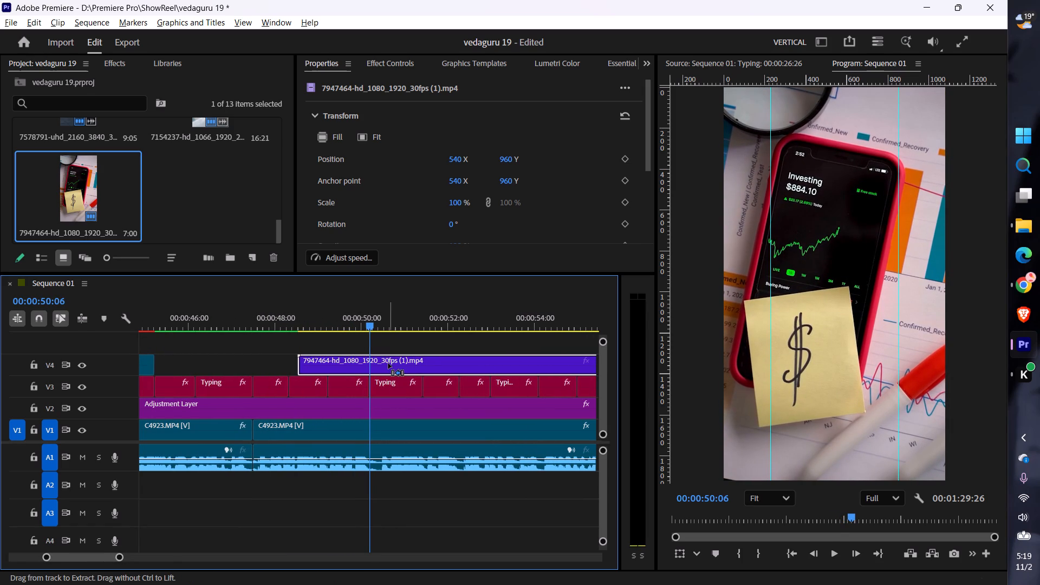
pyautogui.click(403, 365)
pyautogui.press('Delete')
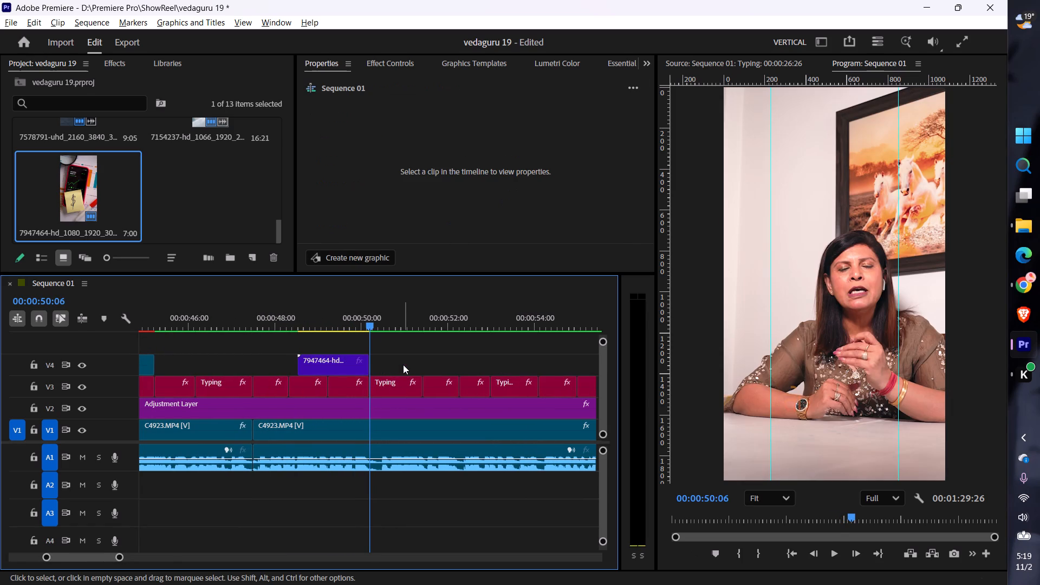
# Play the speech on to about 00:01:06, switch to Pexels in Chrome and search videos for "angry".
pyautogui.press('space')
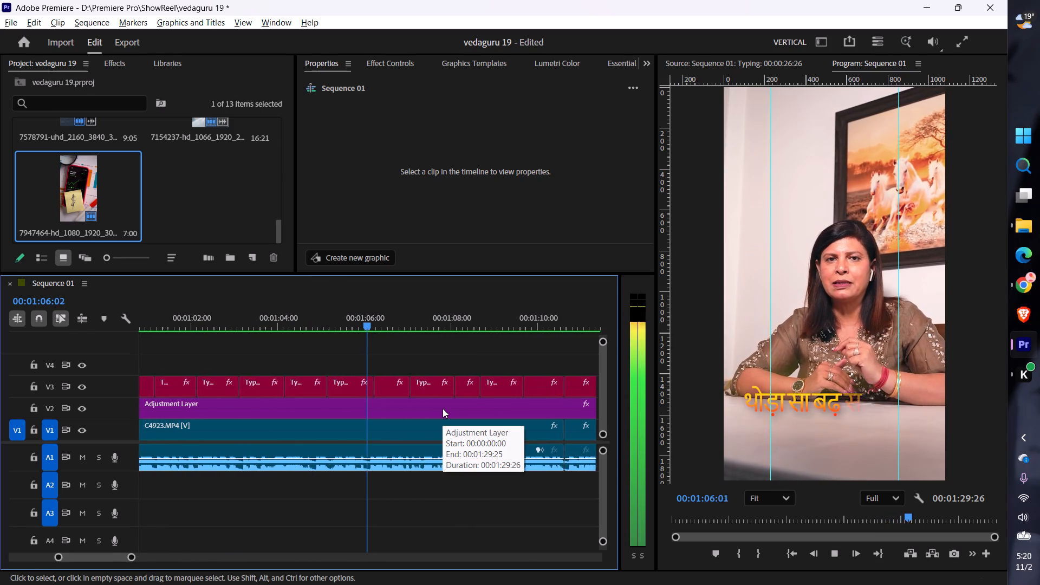
pyautogui.press('space')
pyautogui.hotkey('alt', 'Tab')
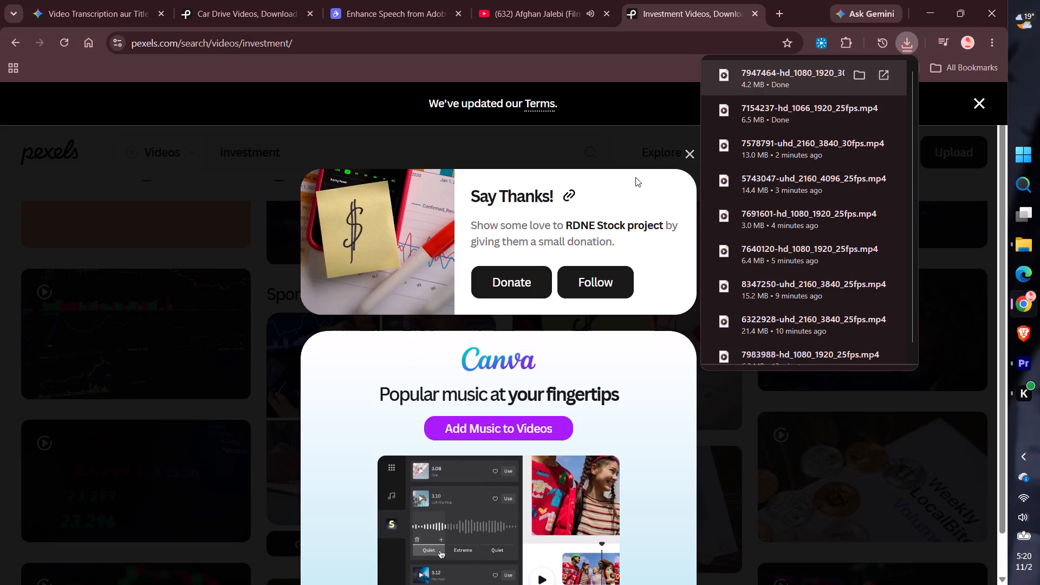
pyautogui.click(685, 155)
pyautogui.click(696, 157)
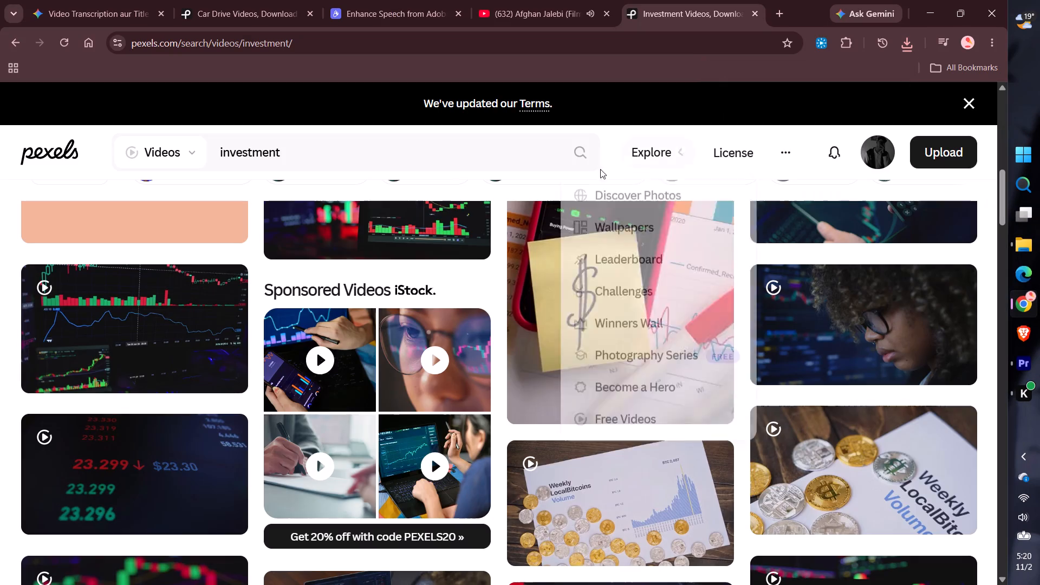
pyautogui.moveTo(366, 149); pyautogui.dragTo(146, 186)
pyautogui.press('a')
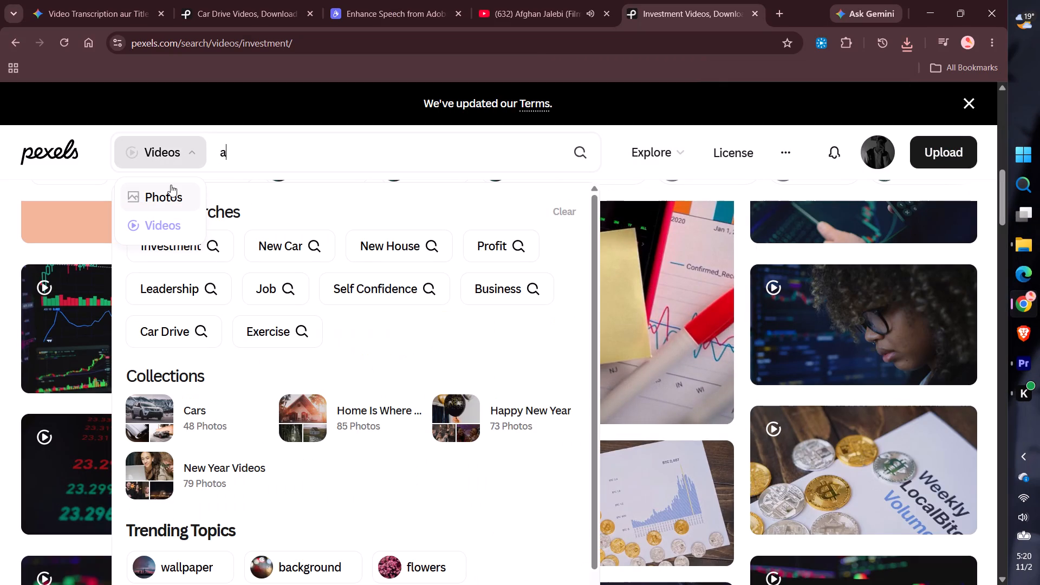
pyautogui.press('n')
pyautogui.write('gry')
pyautogui.press('Return')
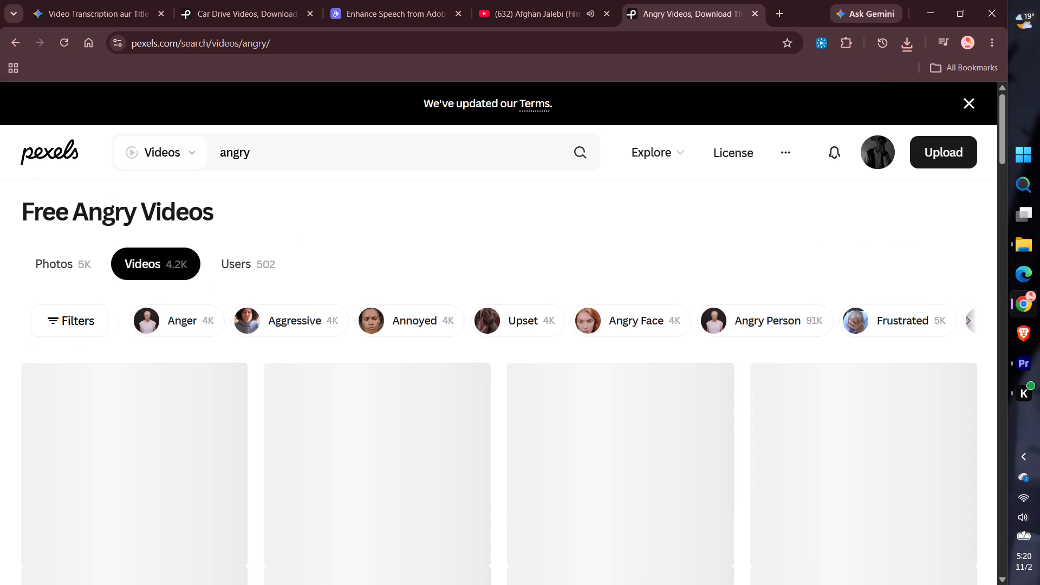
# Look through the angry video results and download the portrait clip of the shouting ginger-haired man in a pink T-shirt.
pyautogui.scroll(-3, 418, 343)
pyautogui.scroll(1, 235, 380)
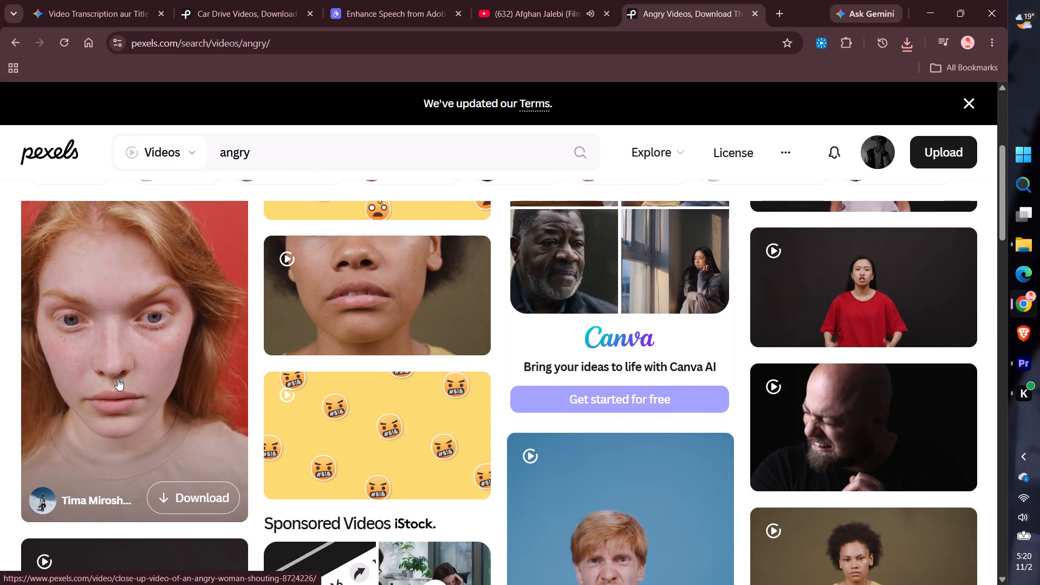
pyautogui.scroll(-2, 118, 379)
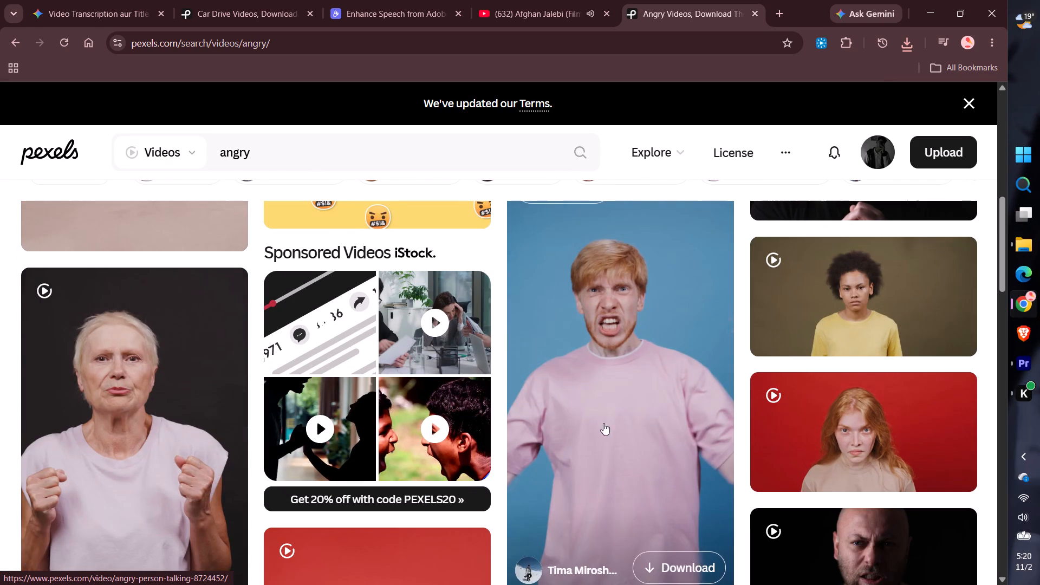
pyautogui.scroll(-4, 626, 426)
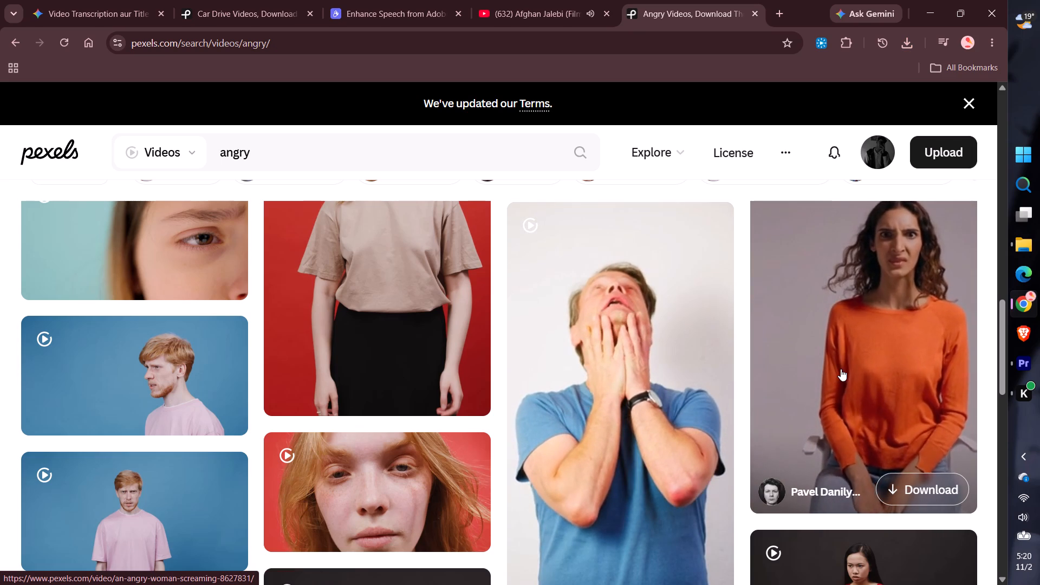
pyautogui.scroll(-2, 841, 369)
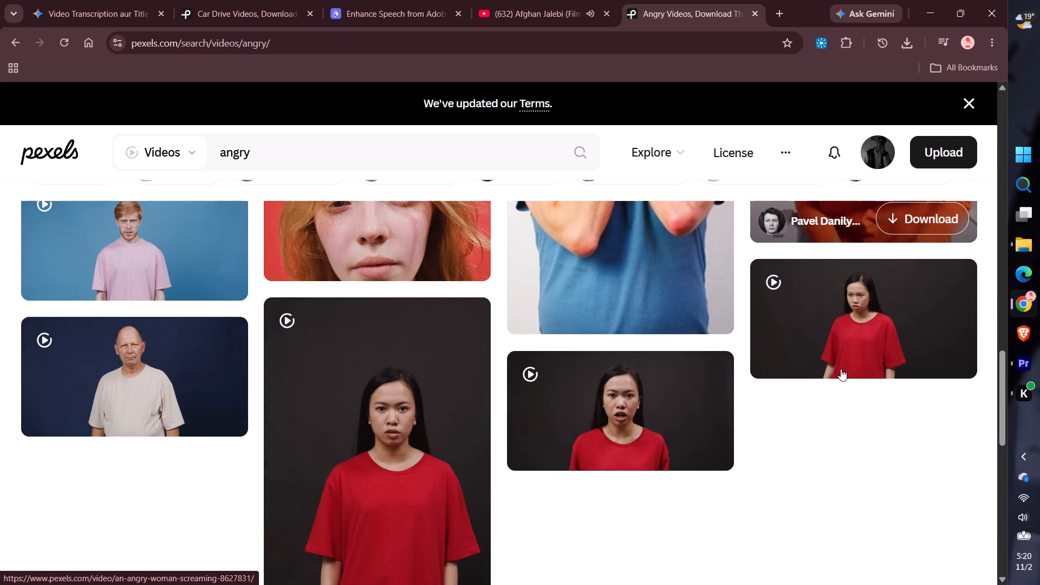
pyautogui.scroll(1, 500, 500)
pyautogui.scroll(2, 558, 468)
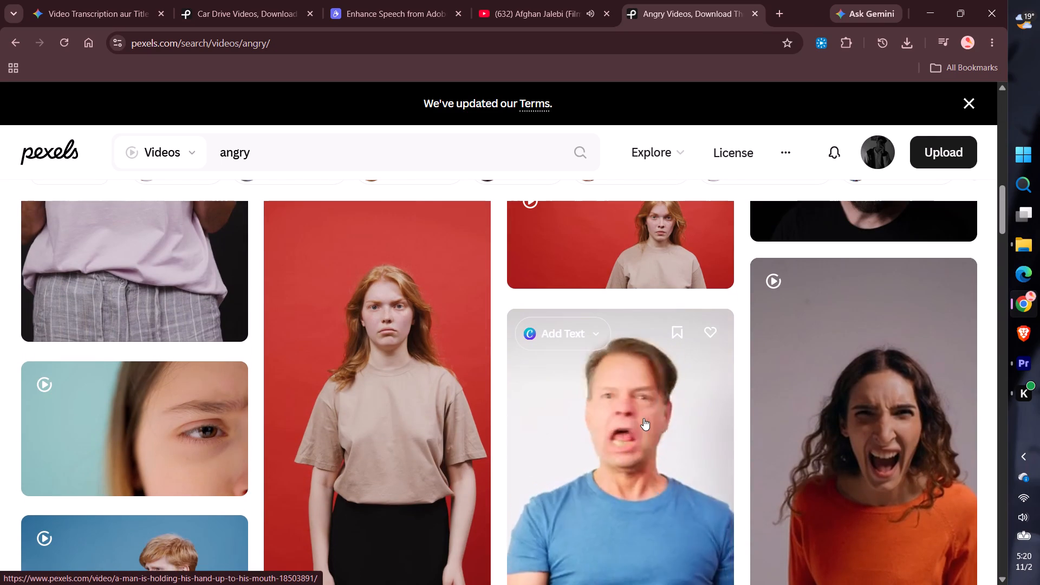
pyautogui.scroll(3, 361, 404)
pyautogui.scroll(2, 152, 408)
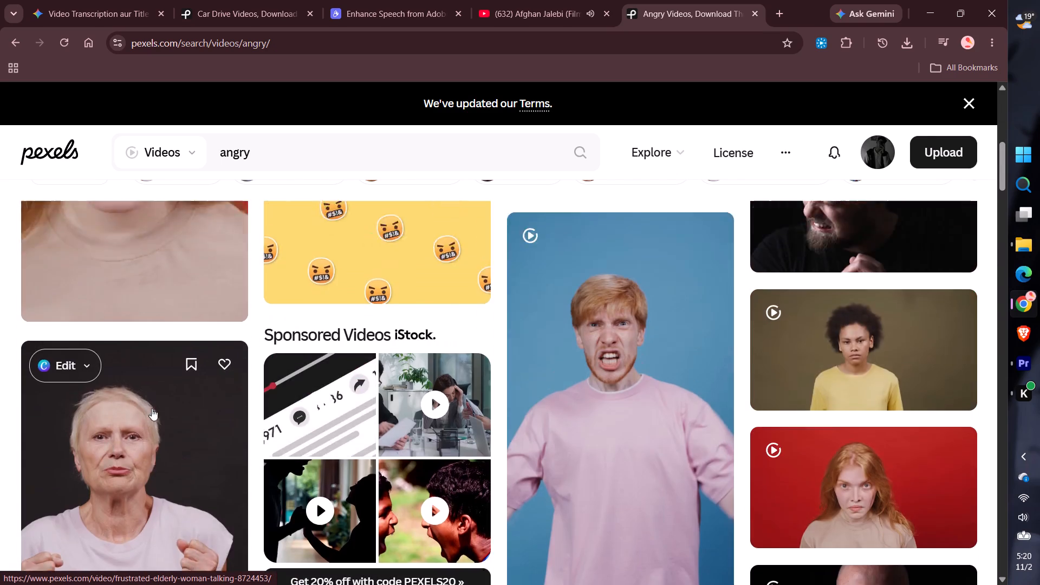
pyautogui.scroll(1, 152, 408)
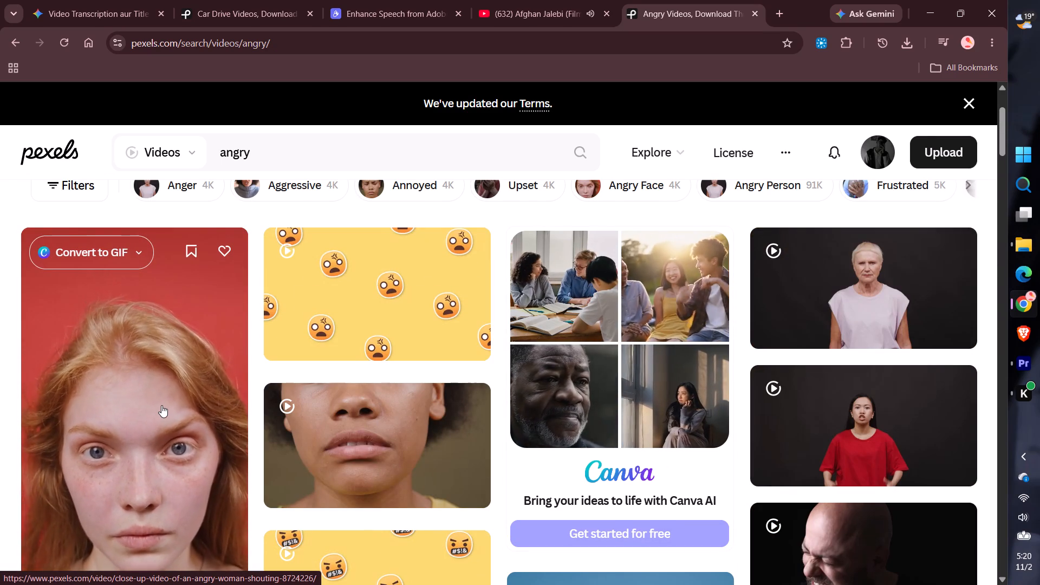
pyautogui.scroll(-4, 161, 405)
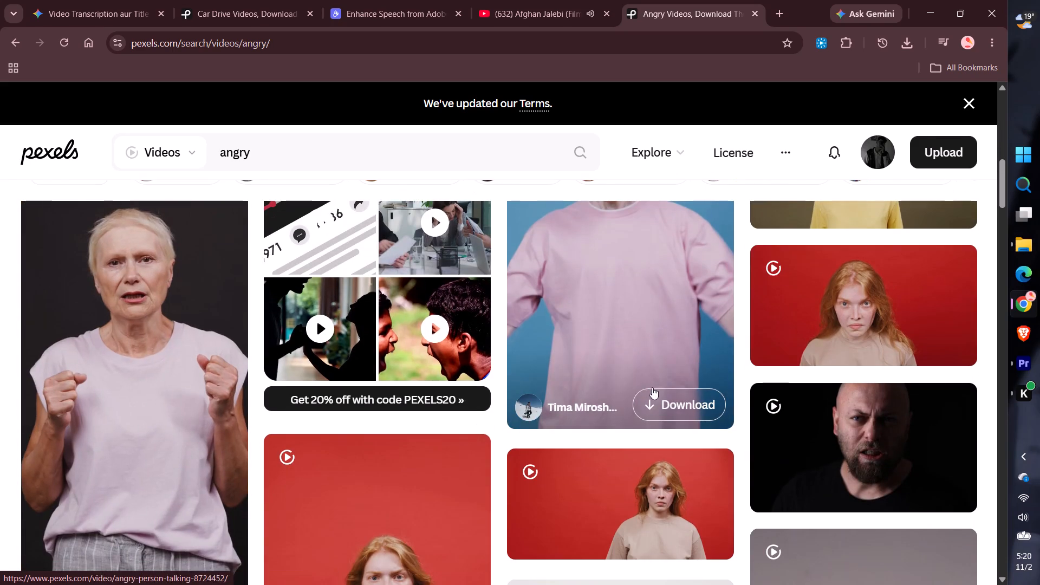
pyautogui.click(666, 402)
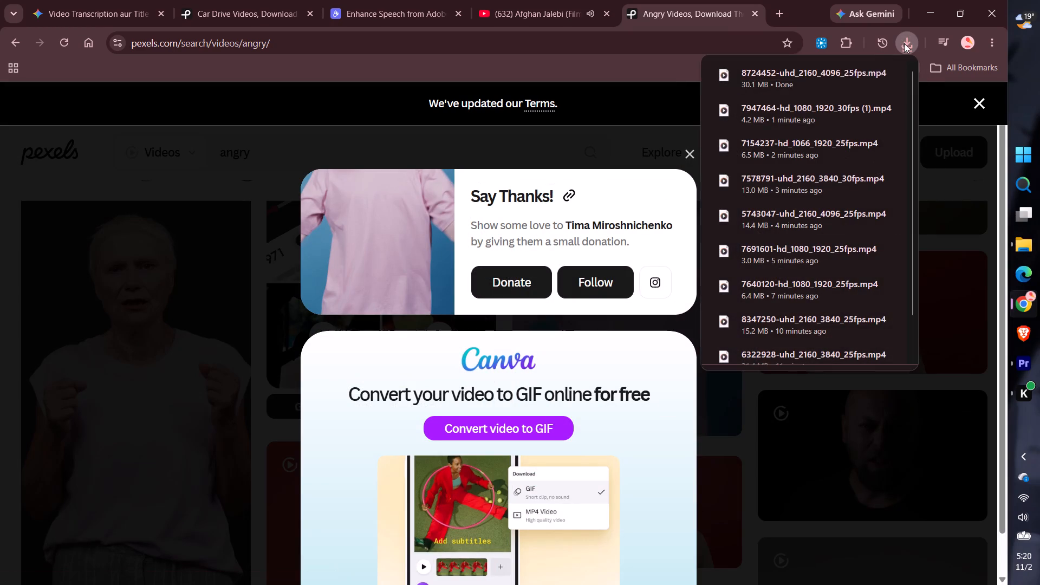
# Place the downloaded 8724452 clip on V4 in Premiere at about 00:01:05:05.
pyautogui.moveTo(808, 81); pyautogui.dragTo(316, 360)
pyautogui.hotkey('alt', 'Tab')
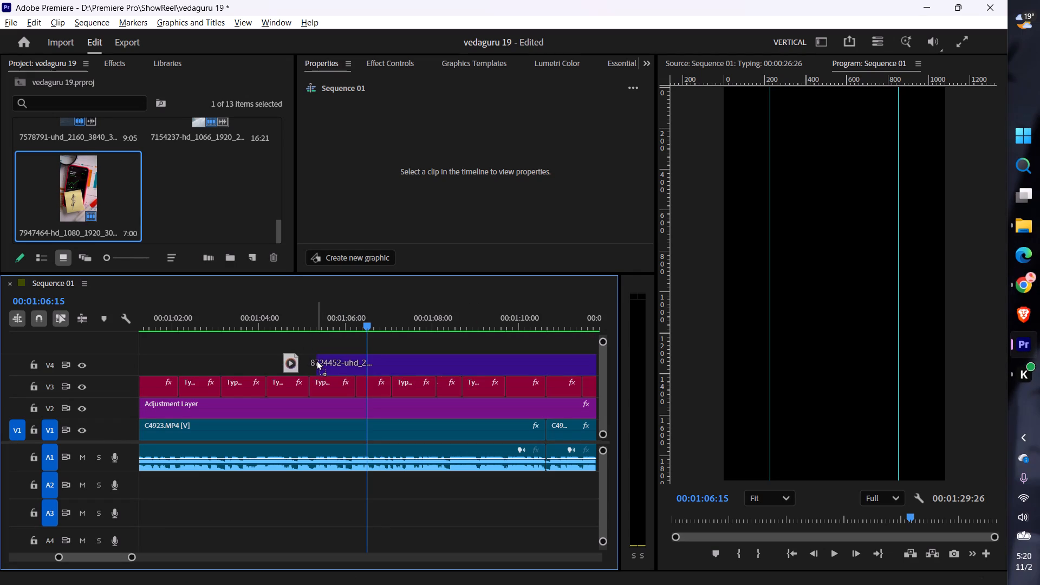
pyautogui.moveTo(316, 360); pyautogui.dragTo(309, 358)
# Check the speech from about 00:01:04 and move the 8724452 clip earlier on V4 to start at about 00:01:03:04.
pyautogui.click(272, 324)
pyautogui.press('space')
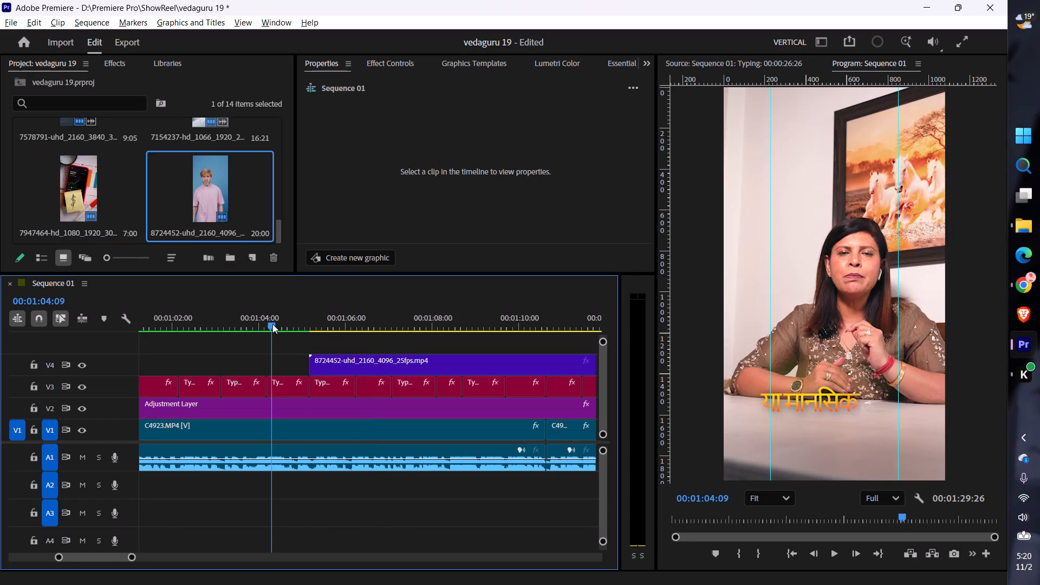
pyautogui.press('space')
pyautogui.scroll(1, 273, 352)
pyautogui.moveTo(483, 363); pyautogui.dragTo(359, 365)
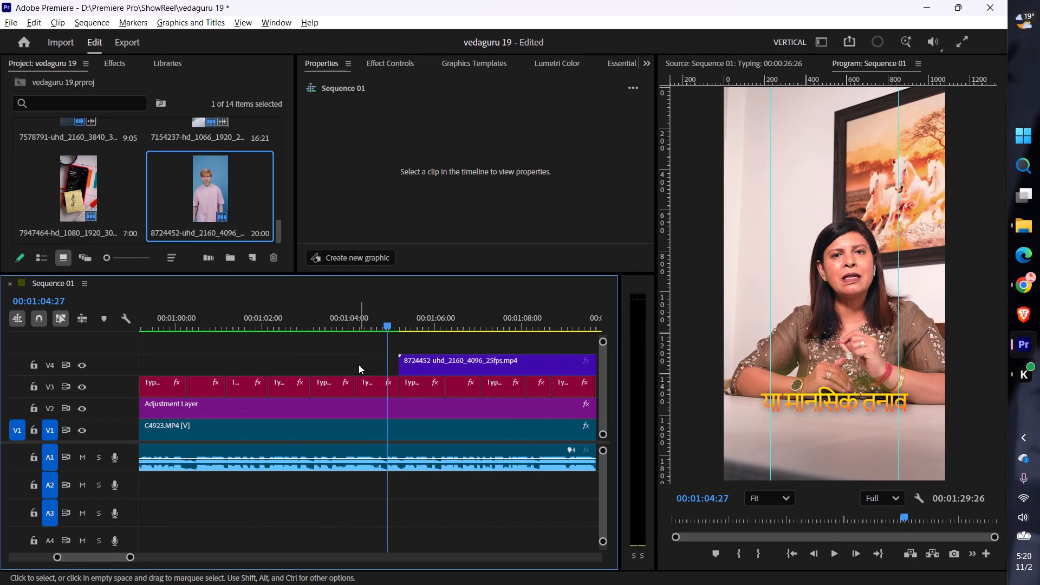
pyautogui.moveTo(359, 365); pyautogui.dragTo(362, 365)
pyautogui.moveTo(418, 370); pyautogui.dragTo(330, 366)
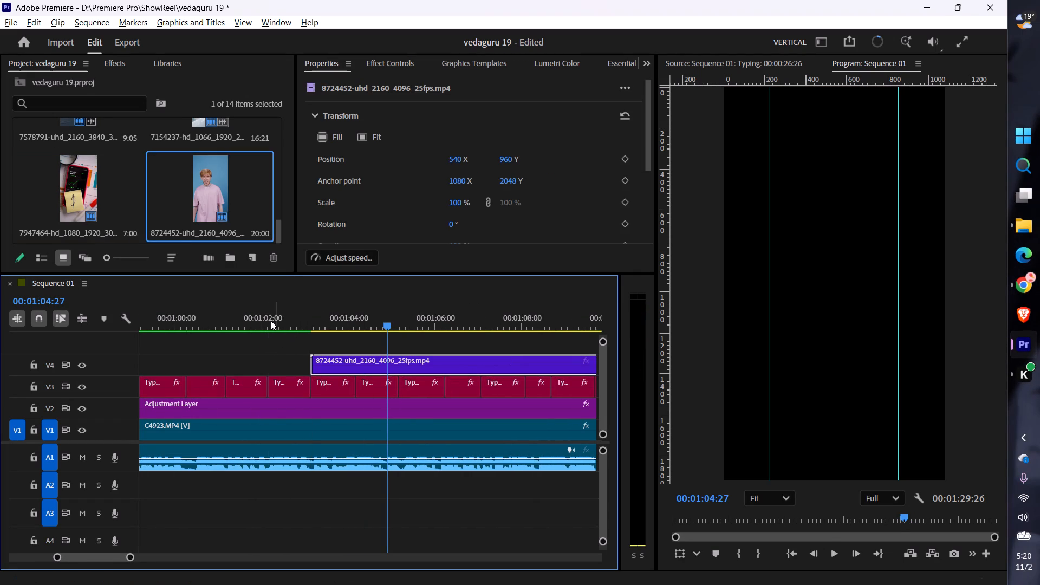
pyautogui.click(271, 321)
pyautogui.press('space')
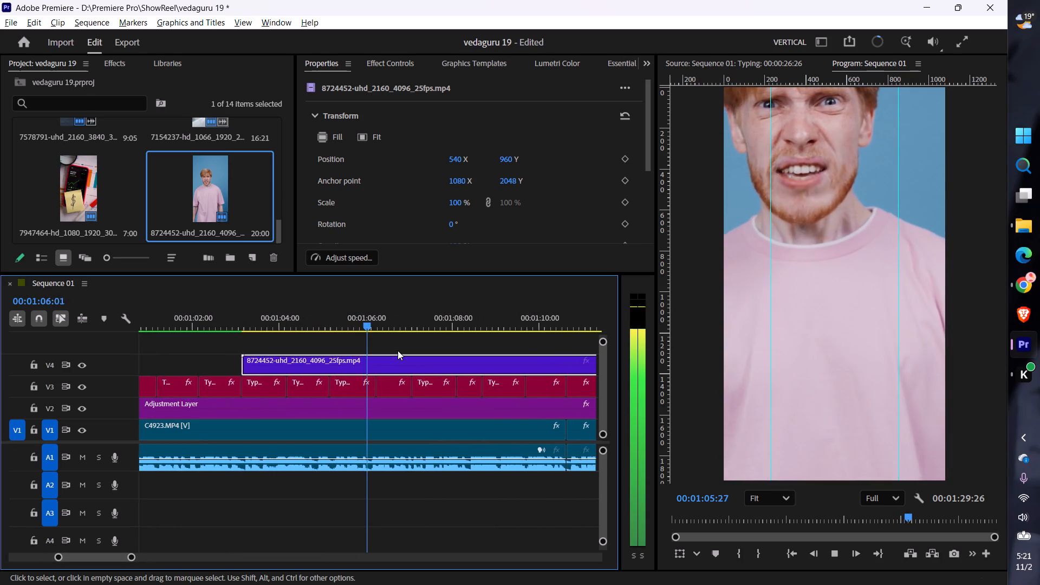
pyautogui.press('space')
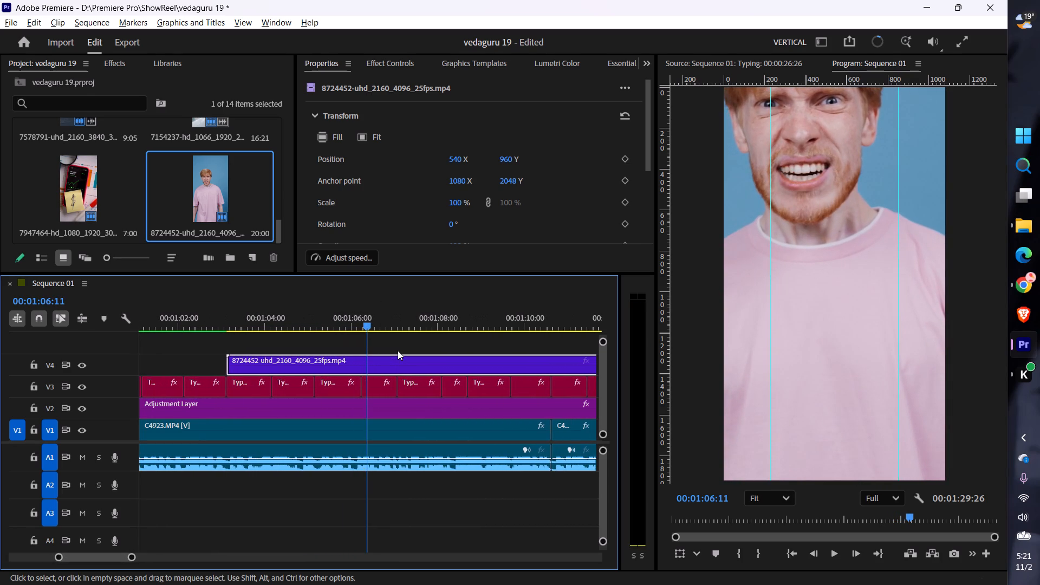
# Return to the angry video results in Chrome and download the portrait clip of the man in a blue T-shirt.
pyautogui.hotkey('alt', 'Tab')
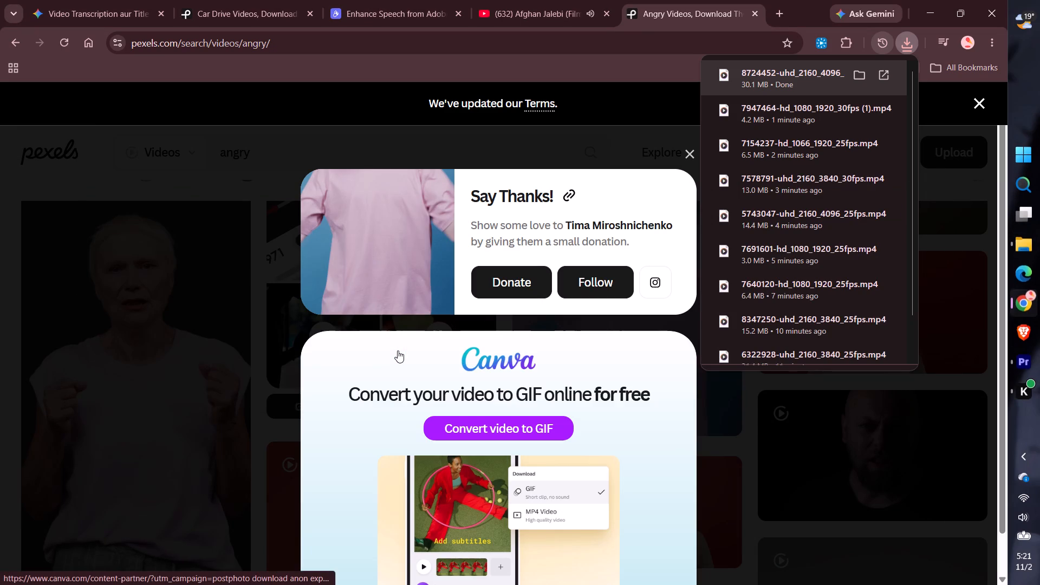
pyautogui.click(688, 150)
pyautogui.scroll(2, 394, 330)
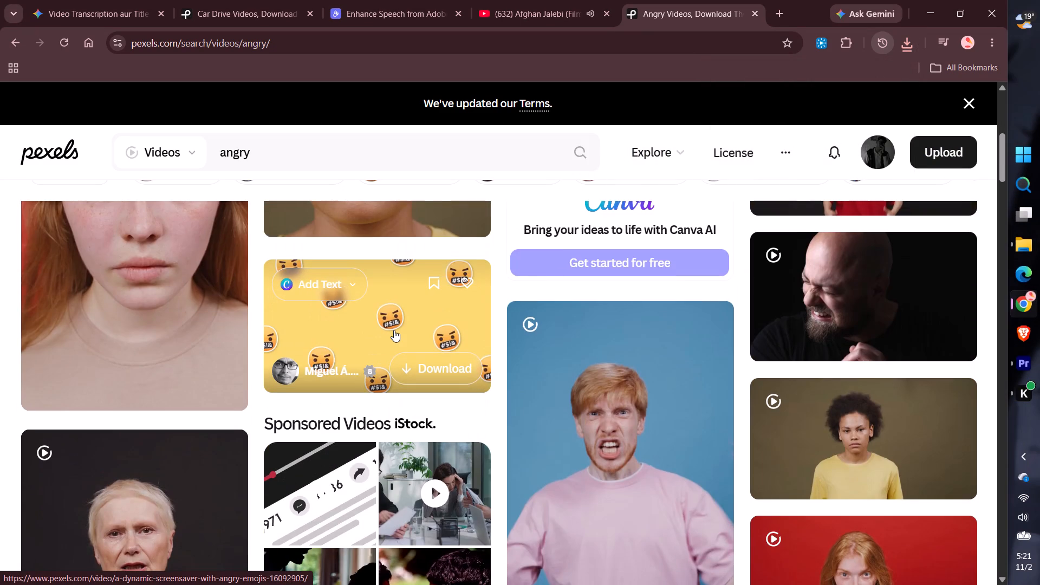
pyautogui.scroll(-1, 399, 329)
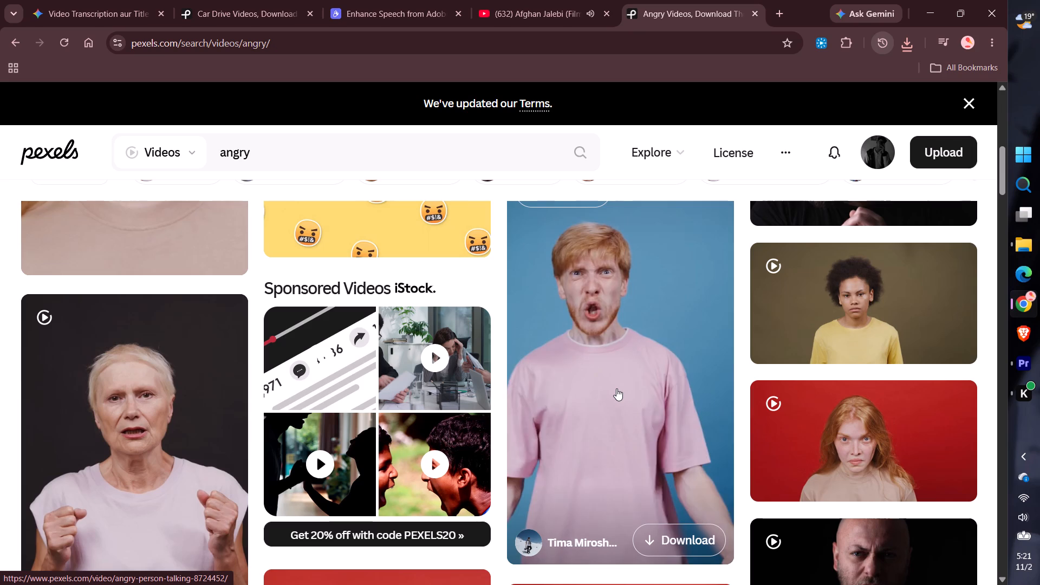
pyautogui.scroll(-3, 616, 388)
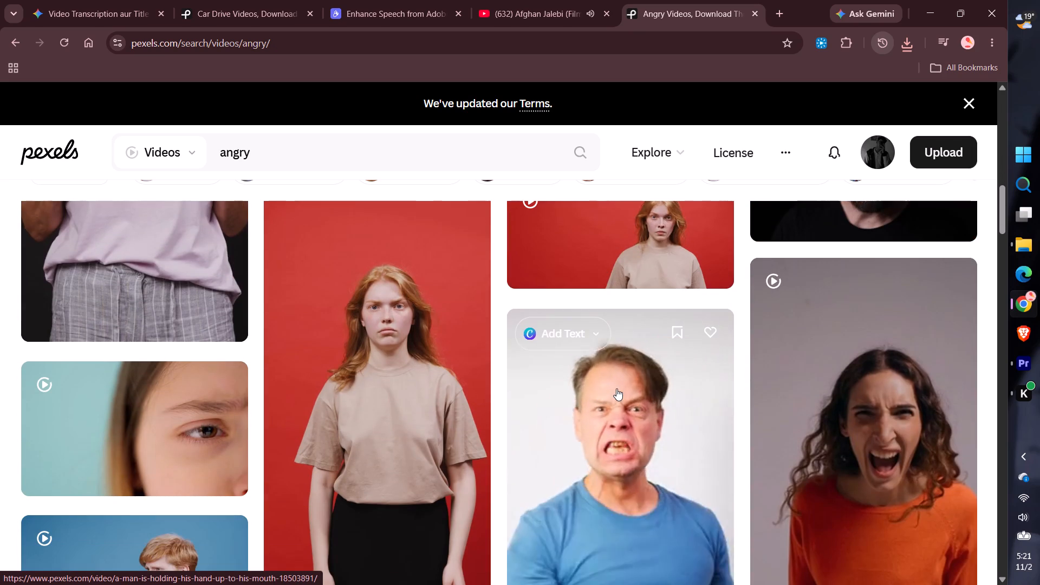
pyautogui.scroll(-1, 616, 388)
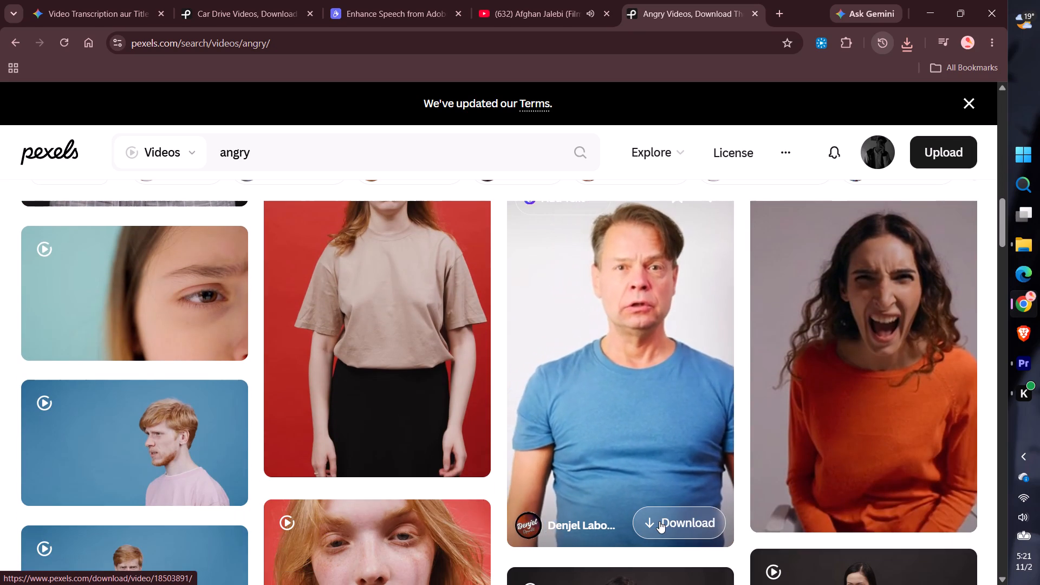
pyautogui.click(659, 521)
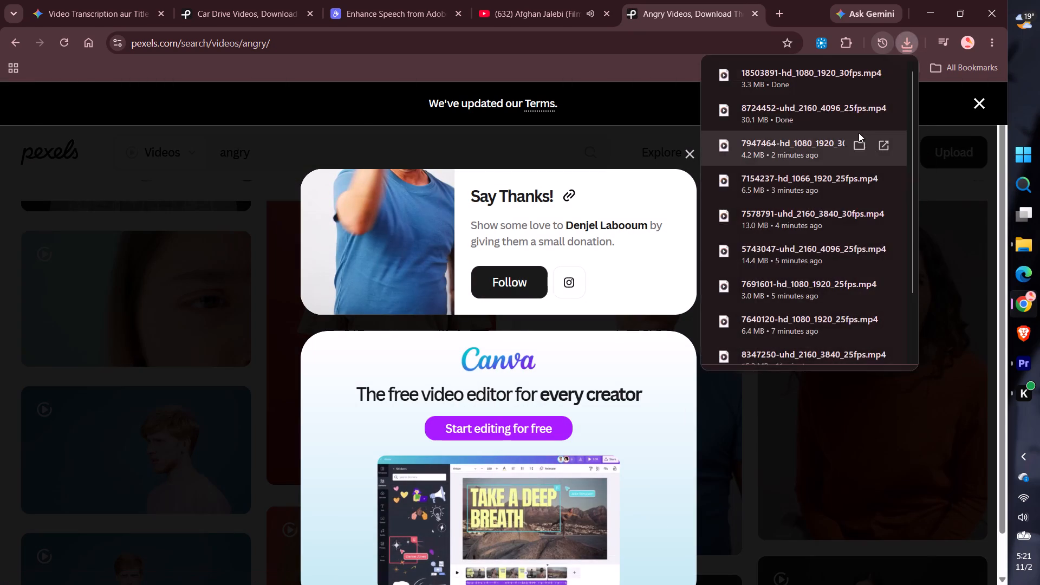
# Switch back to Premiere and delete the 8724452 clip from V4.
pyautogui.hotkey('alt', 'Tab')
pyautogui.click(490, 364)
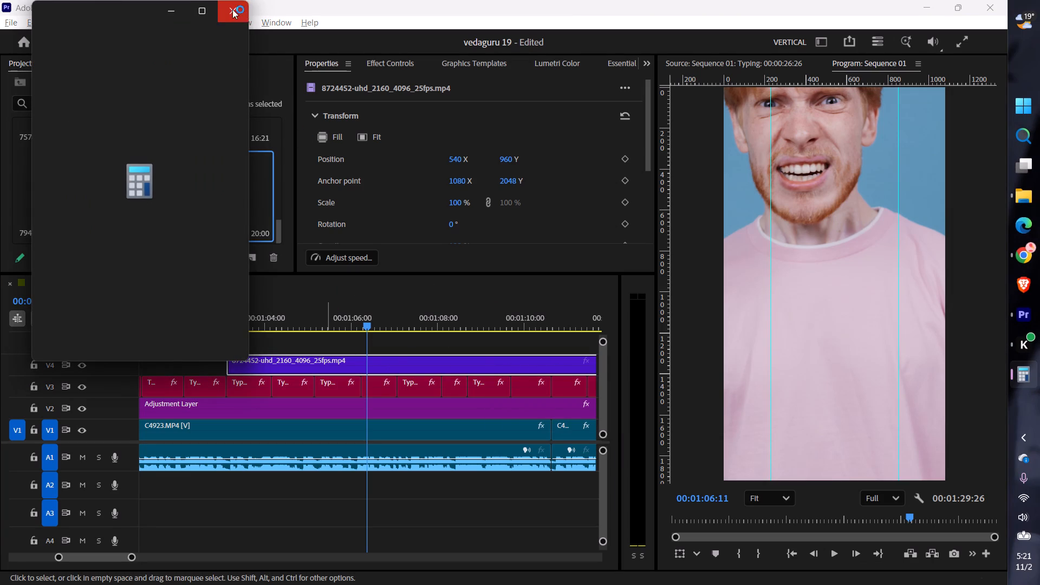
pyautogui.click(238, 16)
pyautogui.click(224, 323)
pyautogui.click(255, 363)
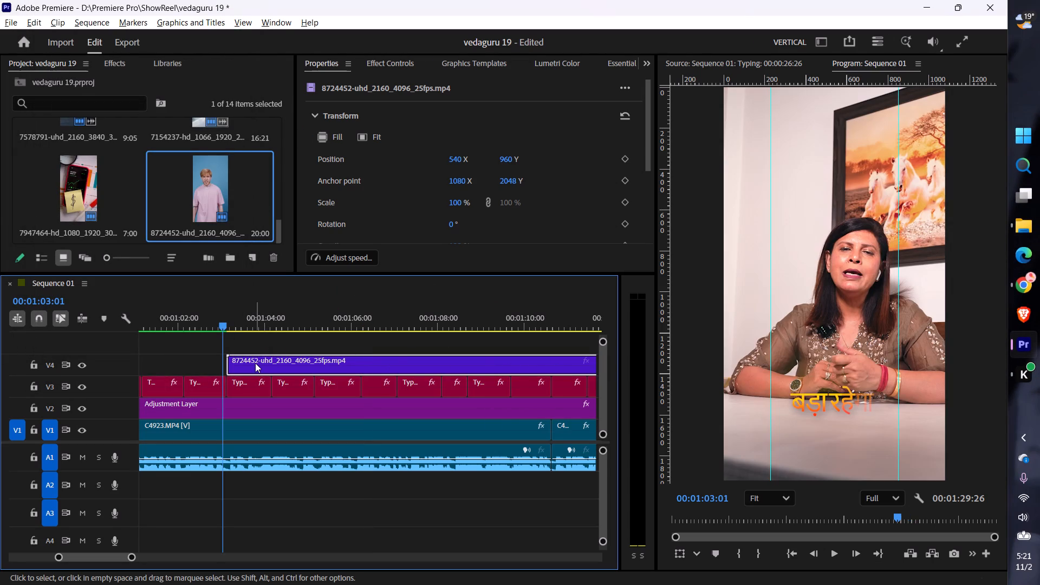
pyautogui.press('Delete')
# Place the downloaded 18503891 clip from Chrome on V4 in Premiere, starting at 00:01:03:04.
pyautogui.hotkey('alt', 'Tab')
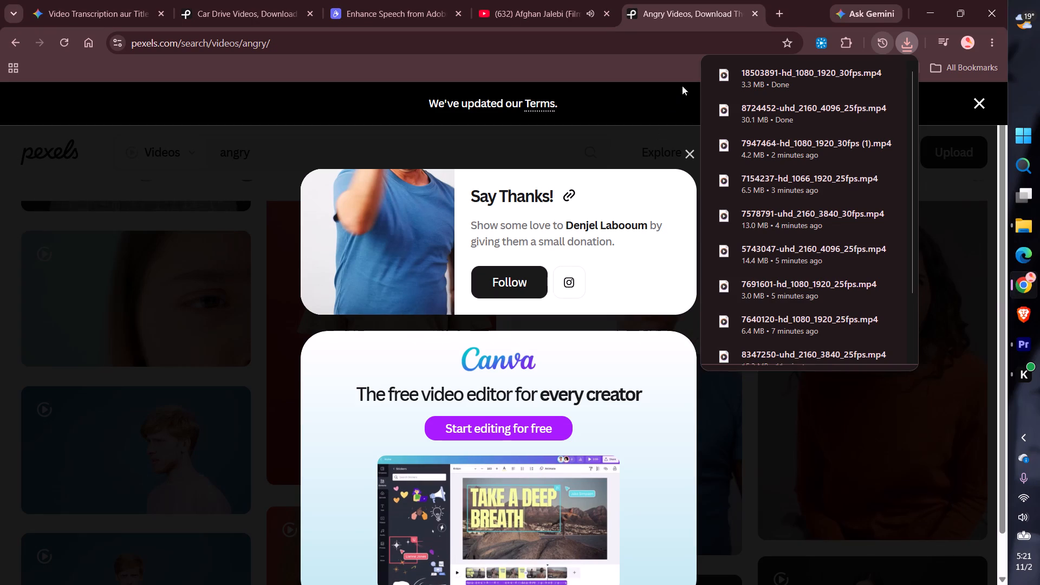
pyautogui.moveTo(740, 81); pyautogui.dragTo(235, 354)
pyautogui.hotkey('alt', 'Tab')
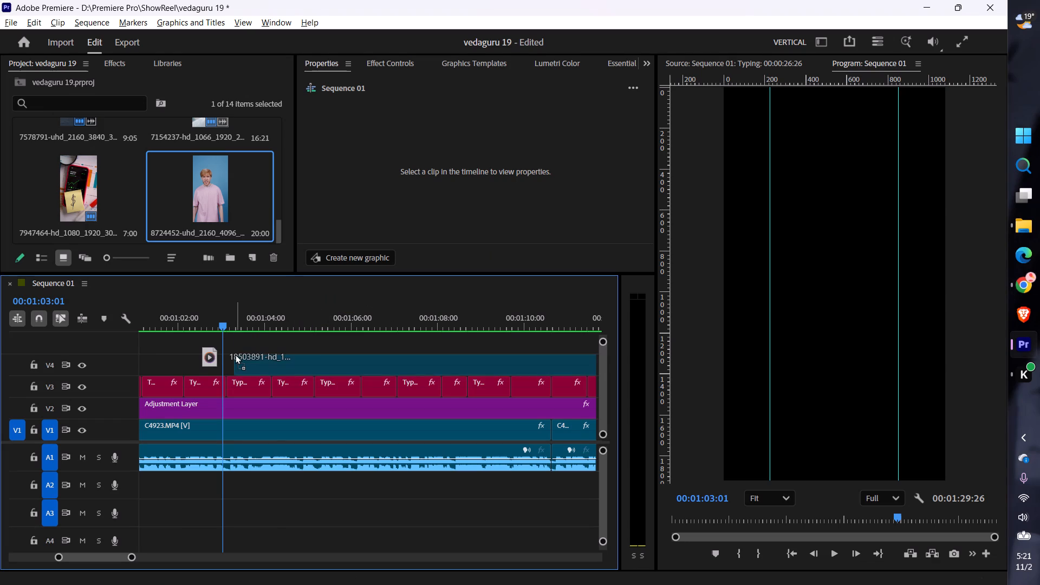
pyautogui.moveTo(235, 354); pyautogui.dragTo(226, 360)
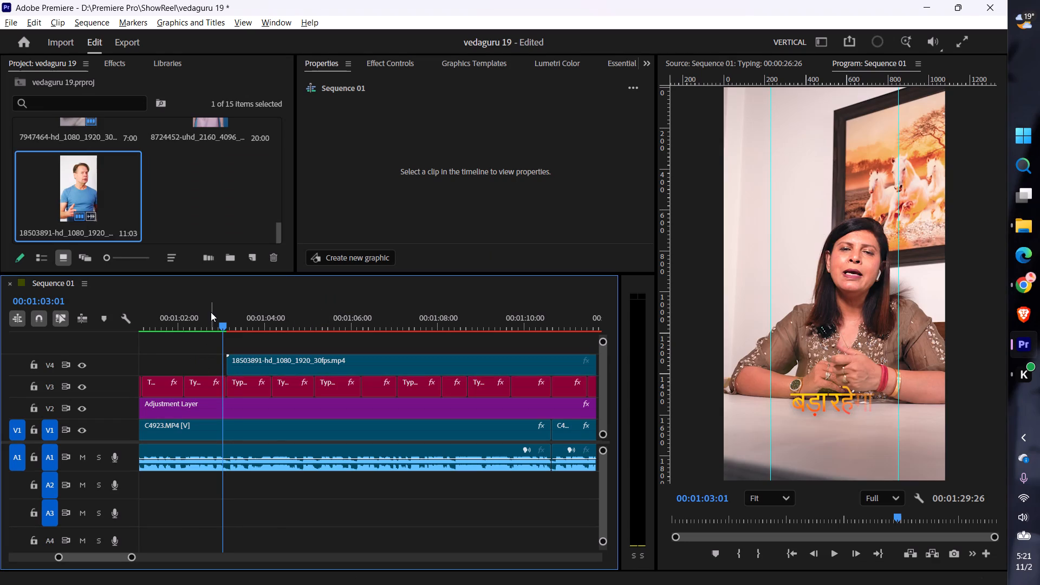
# Play the 18503891 clip against the speech, cut it at 00:01:05:20 and delete the part before the cut.
pyautogui.click(211, 312)
pyautogui.press('space')
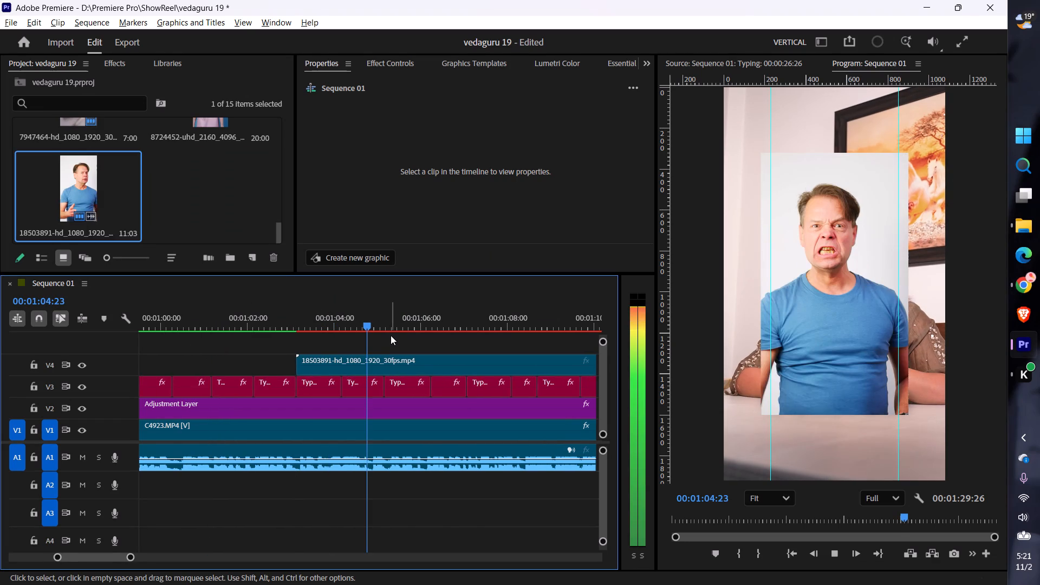
pyautogui.press('space')
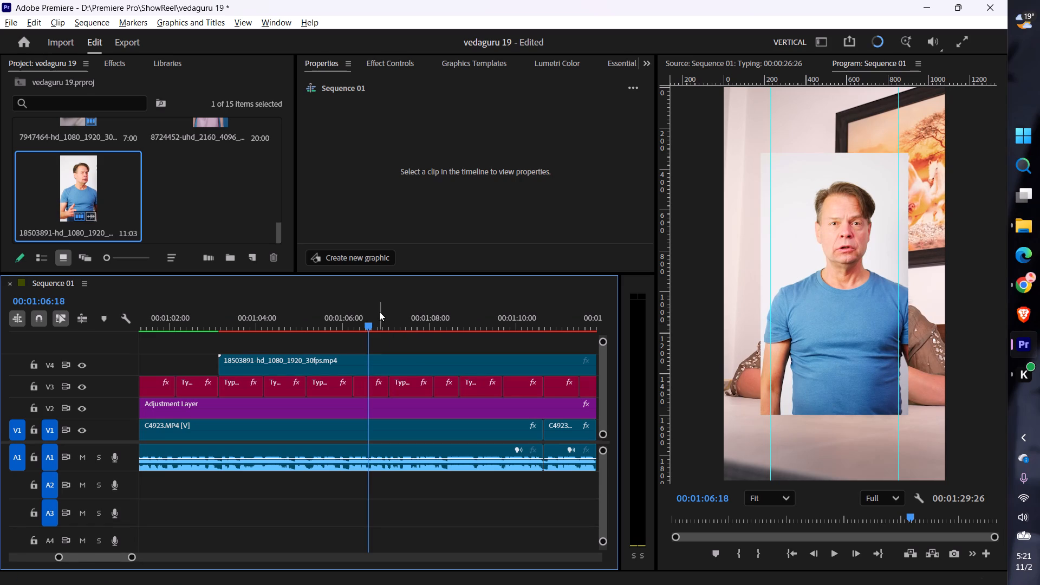
pyautogui.moveTo(364, 325); pyautogui.dragTo(323, 342)
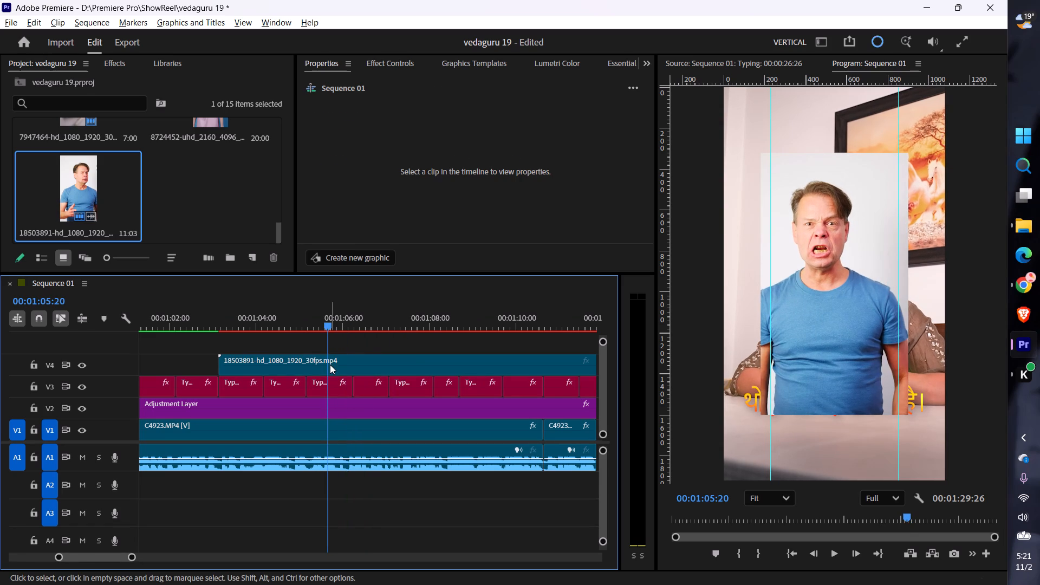
pyautogui.click(330, 365)
pyautogui.hotkey('ctrl', 'k')
pyautogui.hotkey('shift', 'Delete')
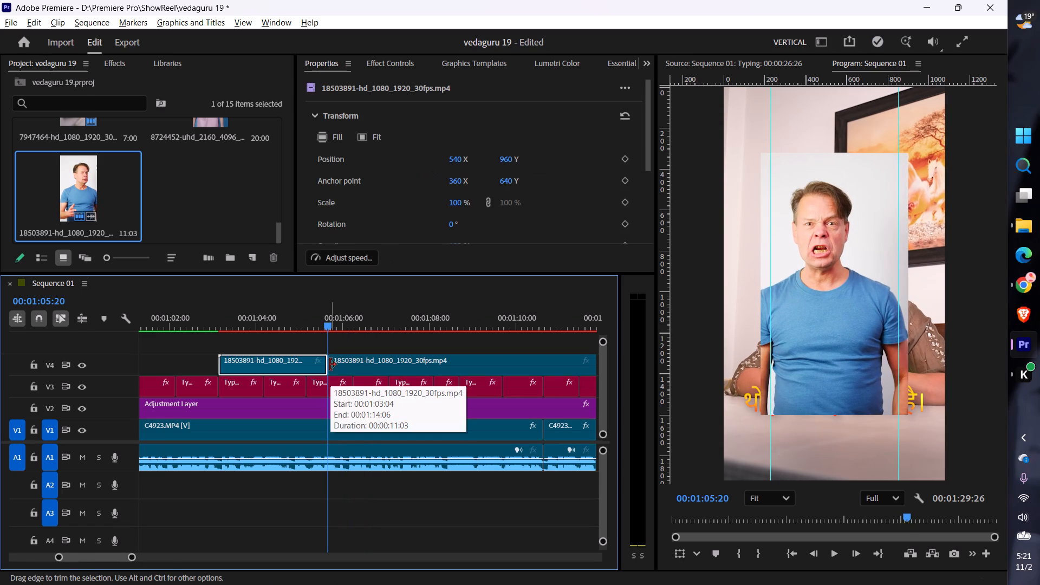
pyautogui.press('Delete')
# Move the remaining 18503891 clip earlier on V4 to start at about 00:01:03:04.
pyautogui.scroll(1, 330, 365)
pyautogui.moveTo(368, 365); pyautogui.dragTo(269, 361)
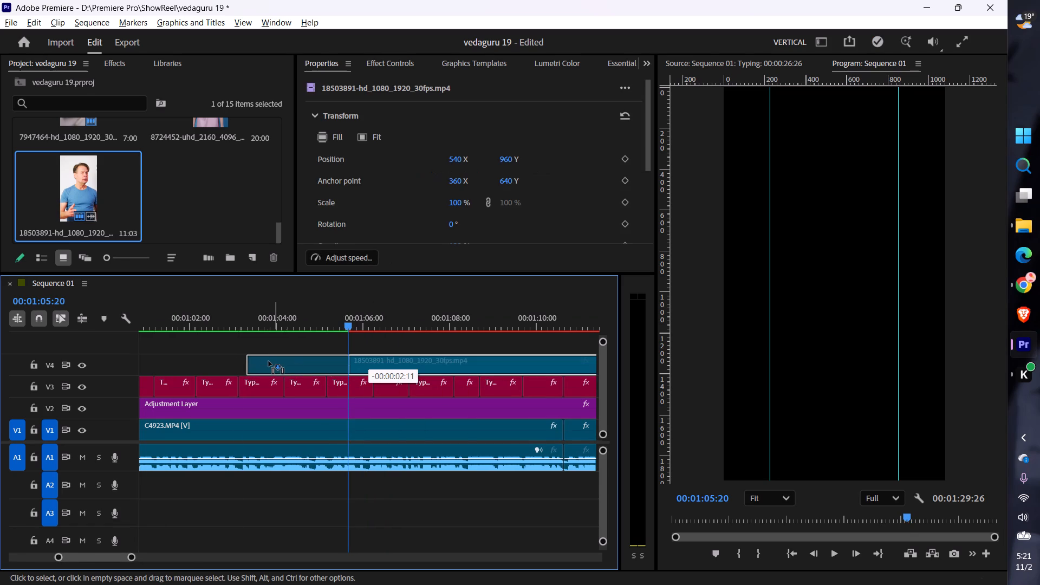
pyautogui.moveTo(269, 361); pyautogui.dragTo(257, 361)
# Play the 18503891 clip against the speech, cut it at 00:01:07:01 and delete the part after the cut.
pyautogui.click(231, 323)
pyautogui.press('space')
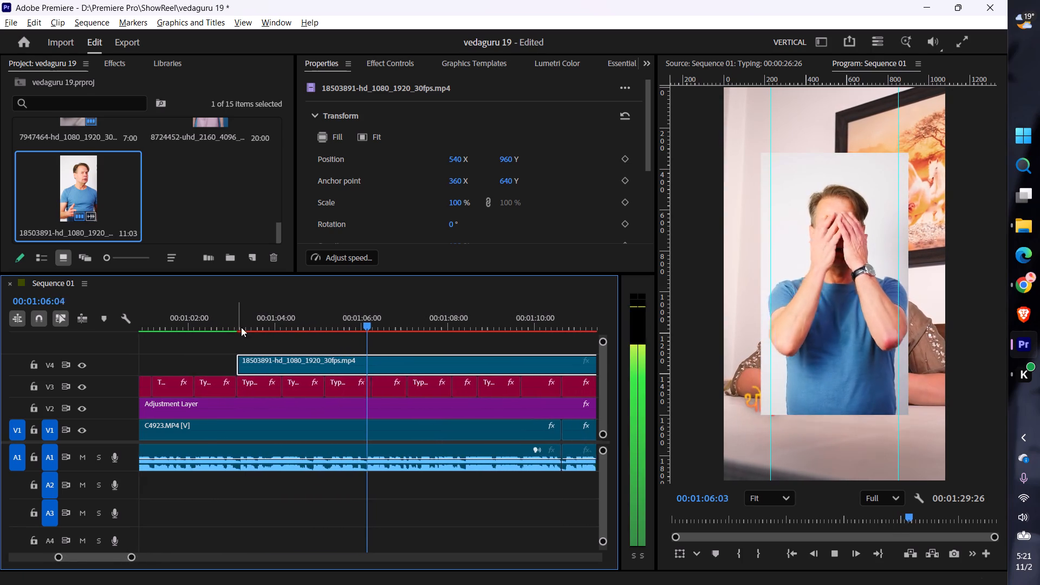
pyautogui.press('space')
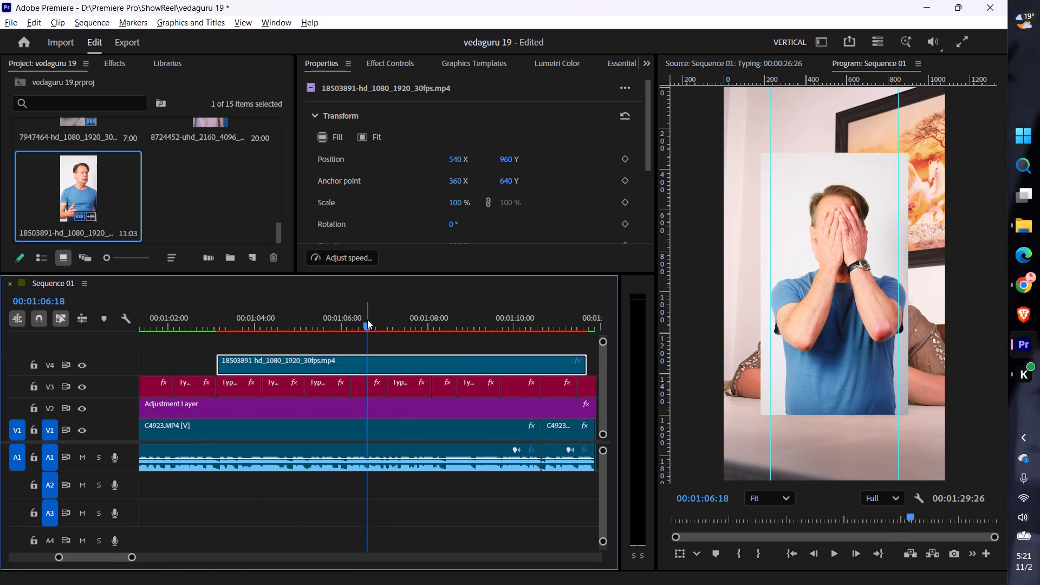
pyautogui.moveTo(367, 320); pyautogui.dragTo(388, 334)
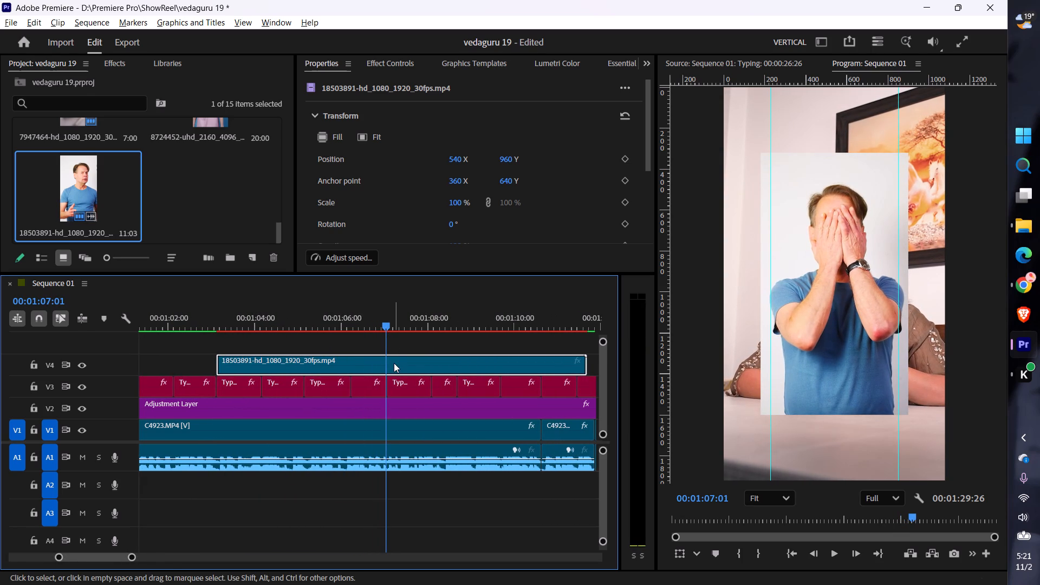
pyautogui.click(394, 363)
pyautogui.hotkey('ctrl', 'k')
pyautogui.click(428, 367)
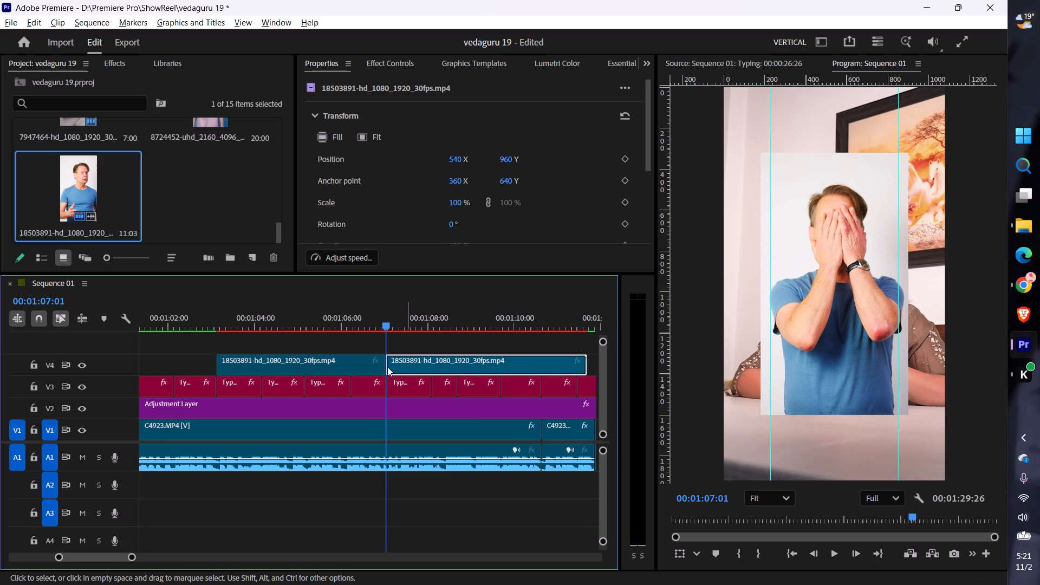
pyautogui.press('Delete')
# Replay the 18503891 clip, cut it at 00:01:03:11, delete the part before the cut and move the rest back to start at 00:01:03:04.
pyautogui.click(206, 318)
pyautogui.press('space')
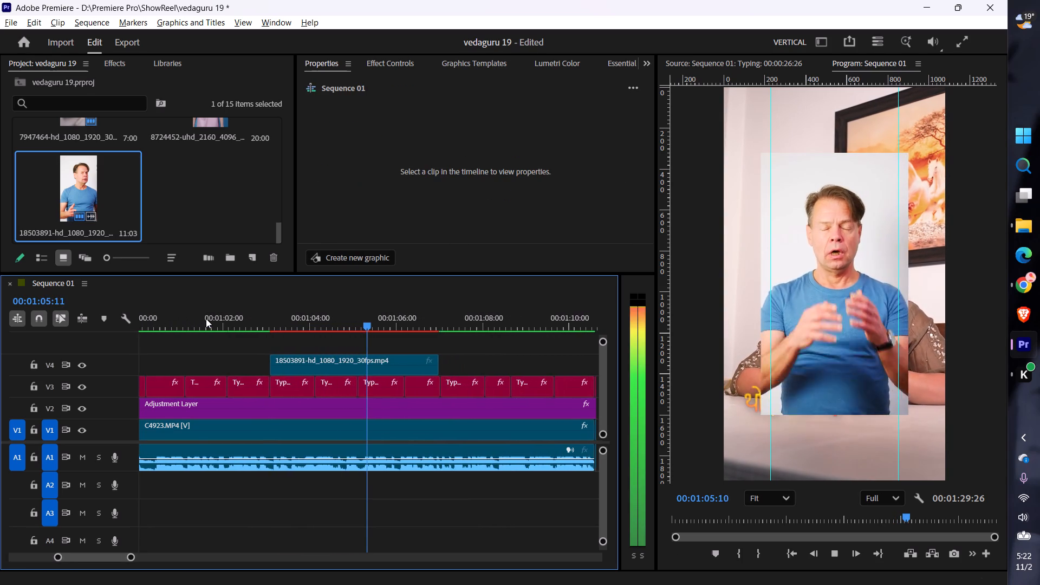
pyautogui.press('space')
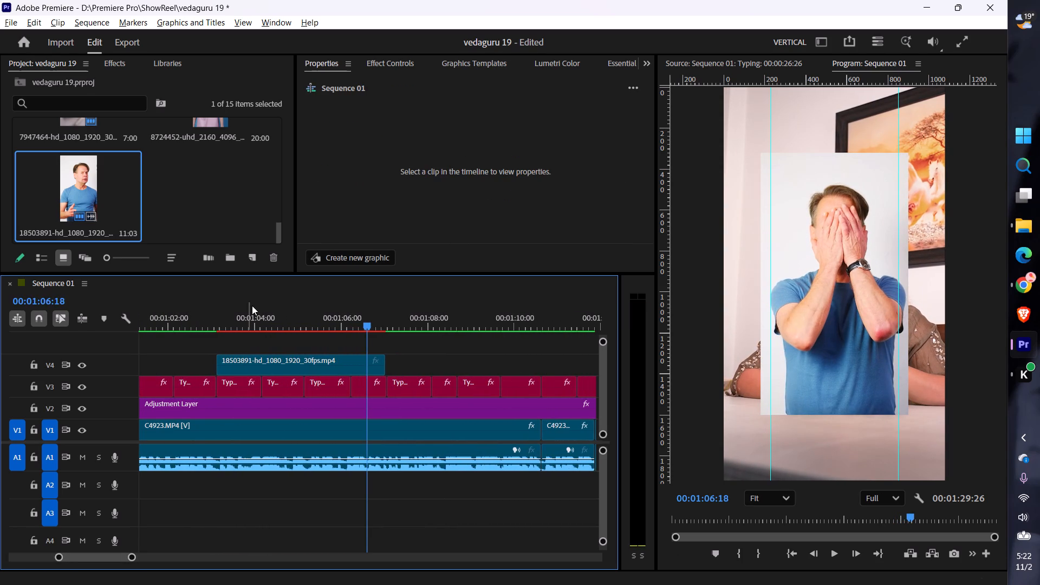
pyautogui.moveTo(356, 323); pyautogui.dragTo(229, 330)
pyautogui.click(246, 364)
pyautogui.hotkey('ctrl', 'k')
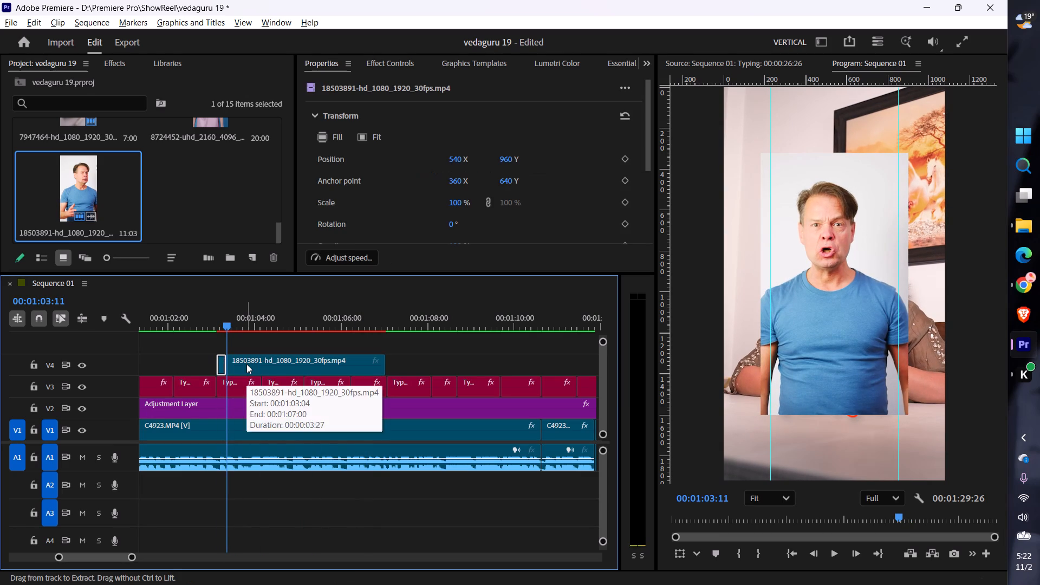
pyautogui.press('Delete')
pyautogui.moveTo(289, 361); pyautogui.dragTo(281, 359)
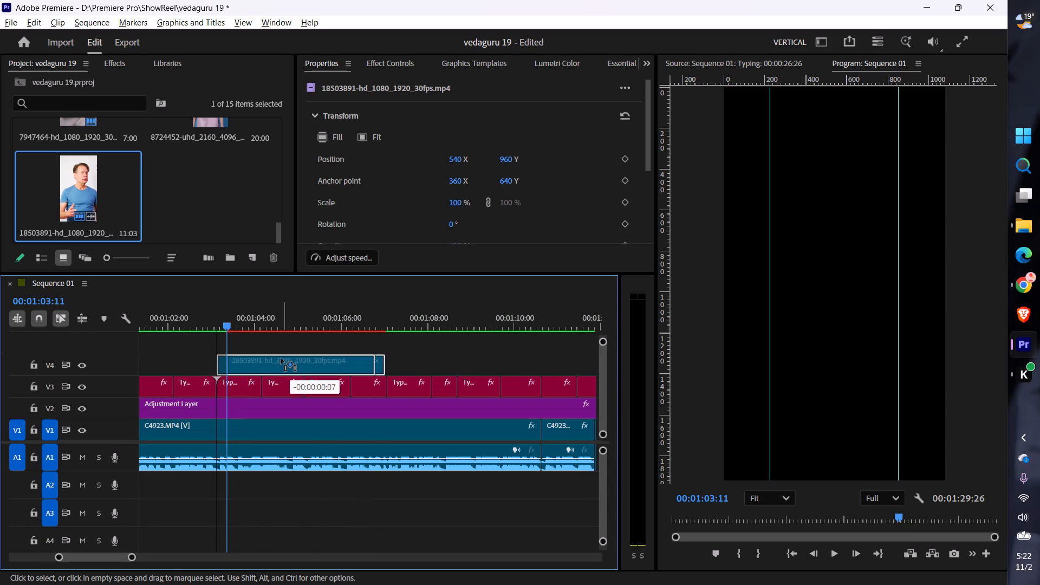
pyautogui.moveTo(281, 359); pyautogui.dragTo(281, 359)
# Trim the end of the 18503891 clip back to just after 00:01:06:00 and play it against the speech.
pyautogui.moveTo(374, 369); pyautogui.dragTo(349, 378)
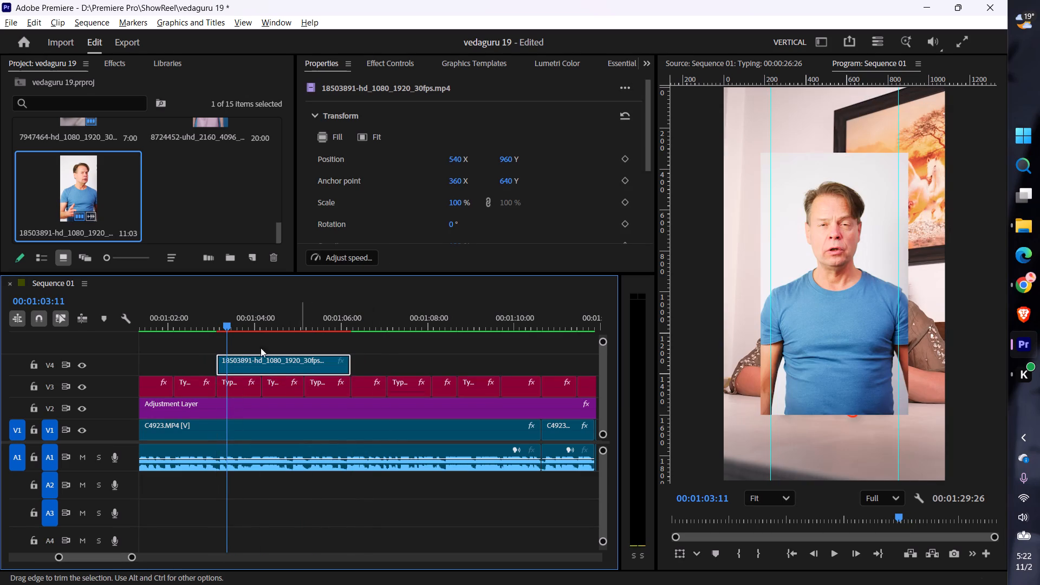
pyautogui.press('space')
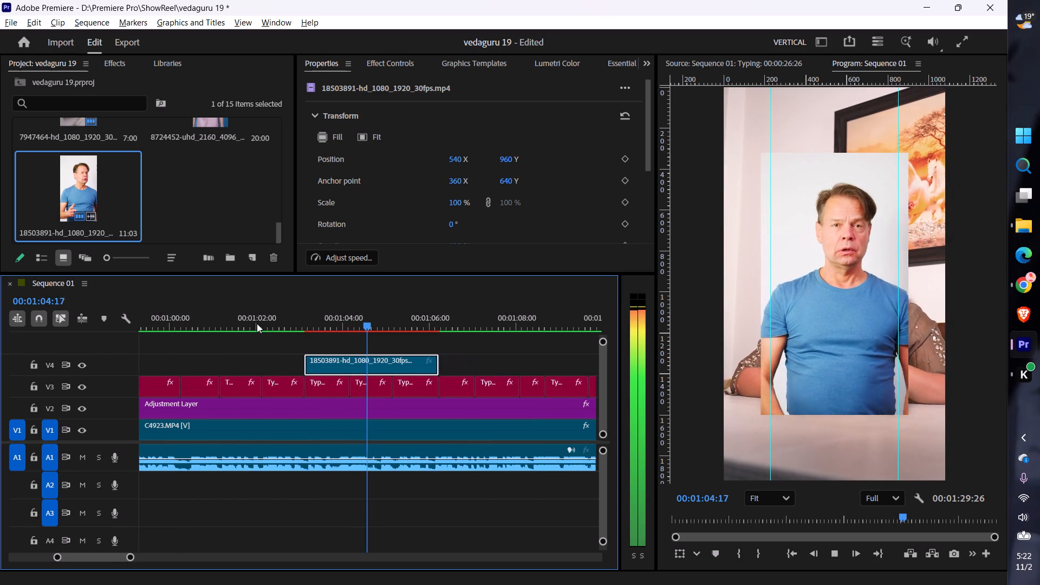
pyautogui.press('space')
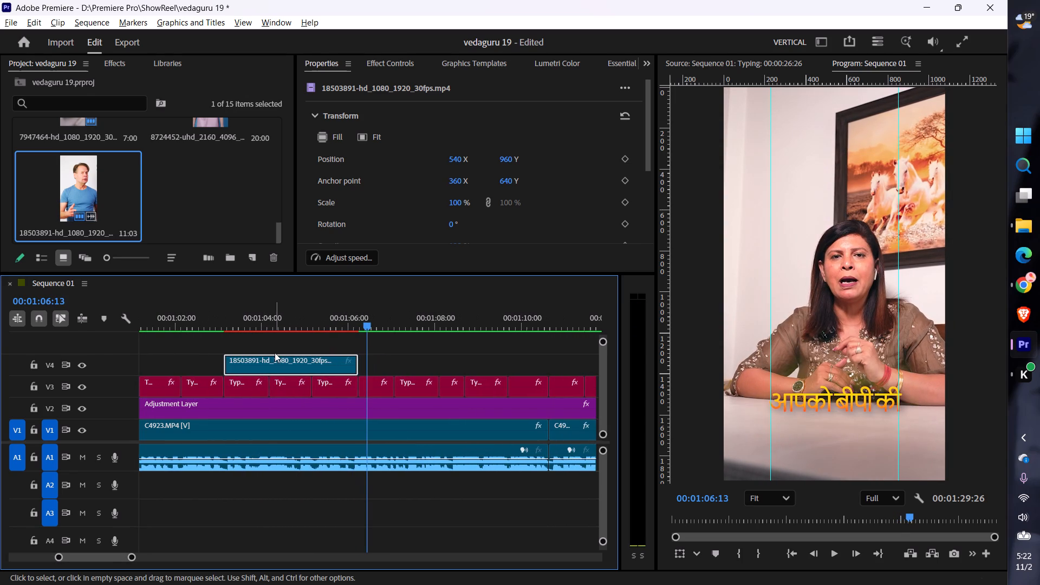
# Scale the 18503891 clip up to 156% and play through the speech that follows it.
pyautogui.moveTo(367, 324); pyautogui.dragTo(350, 336)
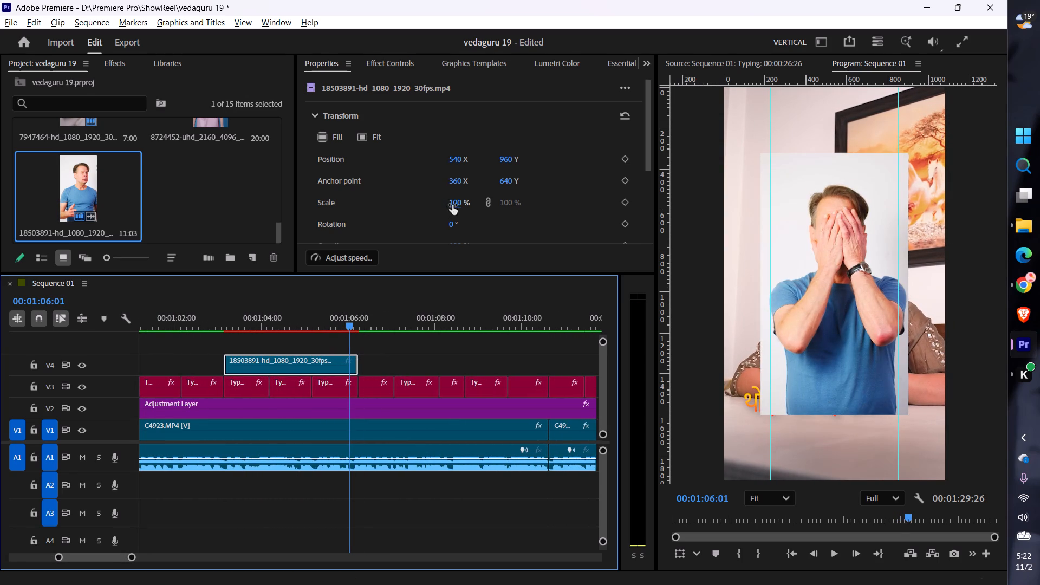
pyautogui.moveTo(452, 205); pyautogui.dragTo(505, 218)
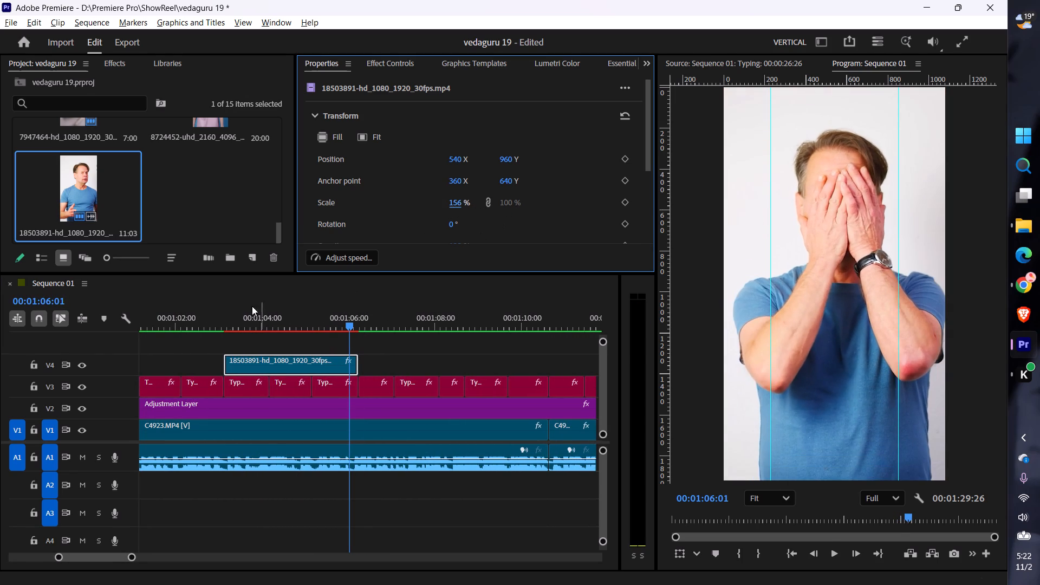
pyautogui.moveTo(183, 340); pyautogui.dragTo(188, 338)
pyautogui.click(205, 323)
pyautogui.press('space')
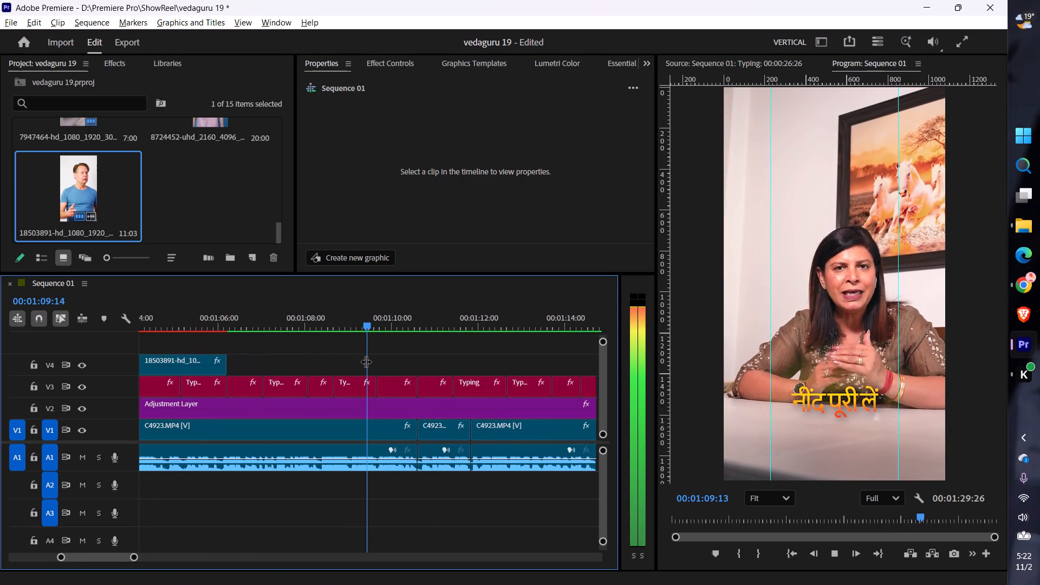
pyautogui.press('space')
# Switch to Chrome, search Pexels videos for "sleep" and download vertical clip 7593905 with the phone and alarm clock on the bedside table.
pyautogui.hotkey('alt', 'Tab')
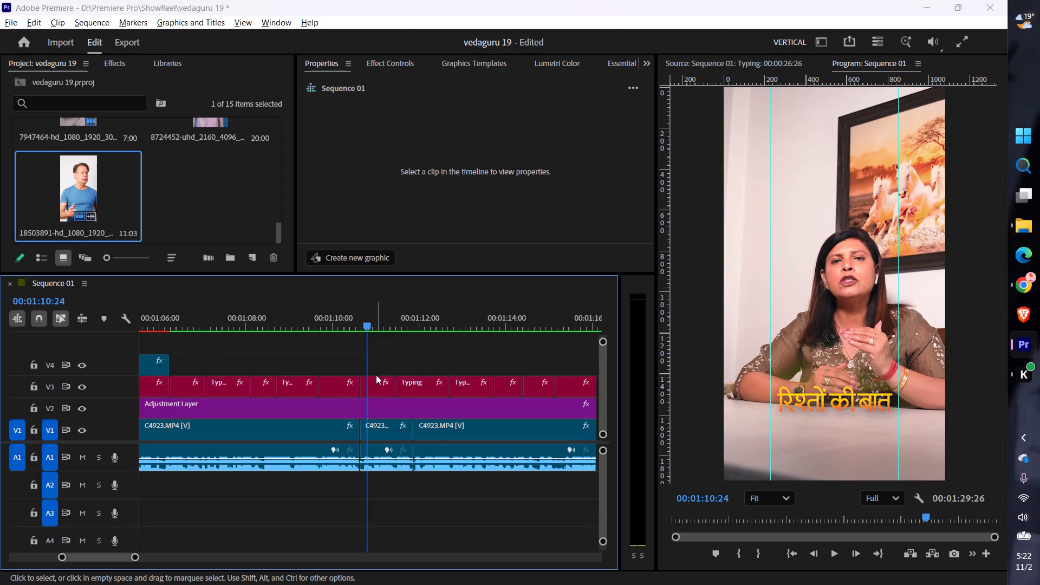
pyautogui.click(687, 159)
pyautogui.moveTo(325, 155); pyautogui.dragTo(324, 155)
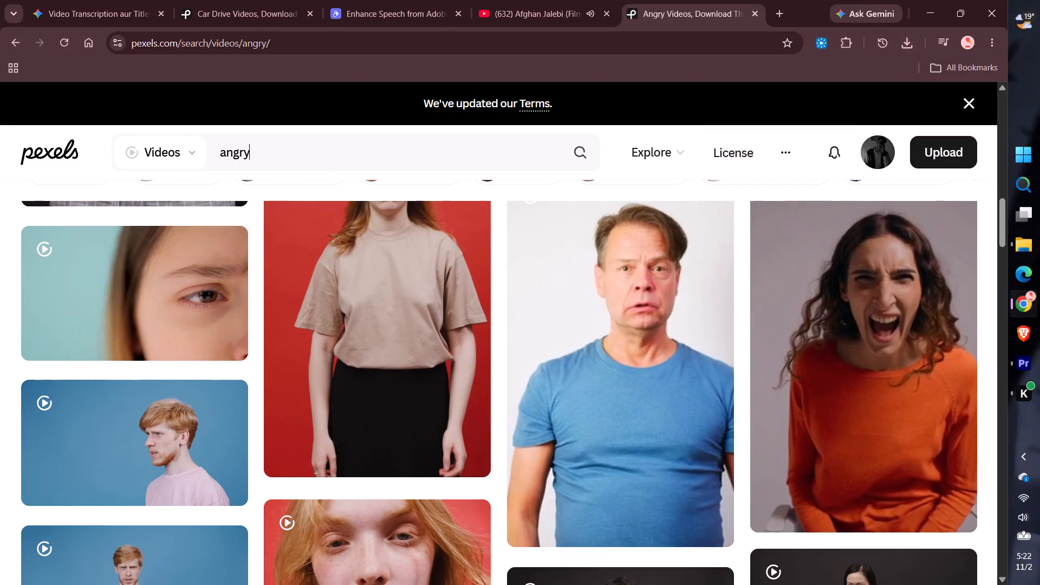
pyautogui.moveTo(324, 155); pyautogui.dragTo(0, 149)
pyautogui.write('sleep')
pyautogui.press('Return')
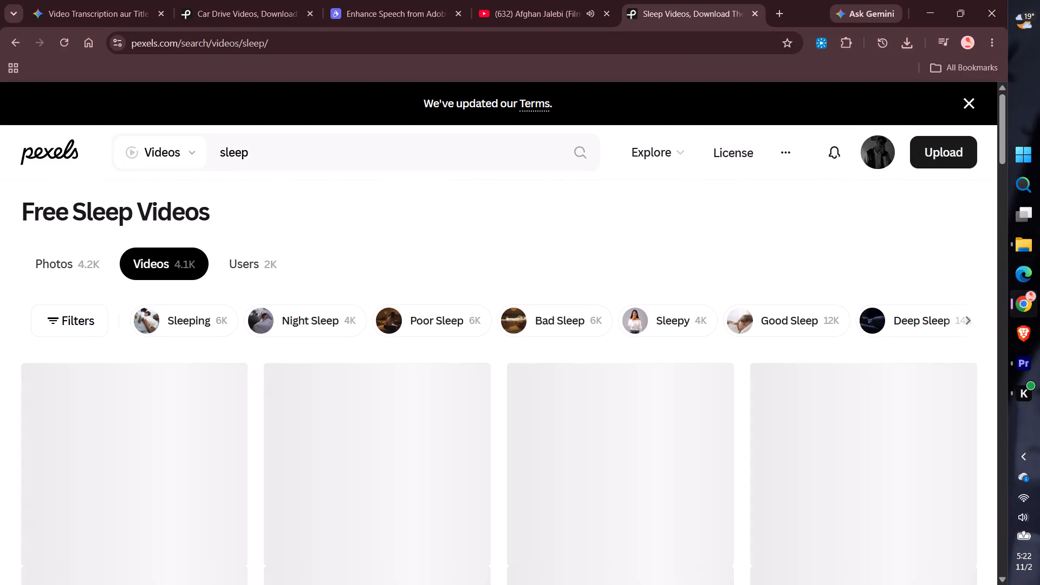
pyautogui.scroll(-2, 256, 366)
pyautogui.scroll(-1, 478, 362)
pyautogui.scroll(2, 808, 380)
pyautogui.scroll(-1, 854, 401)
pyautogui.click(914, 462)
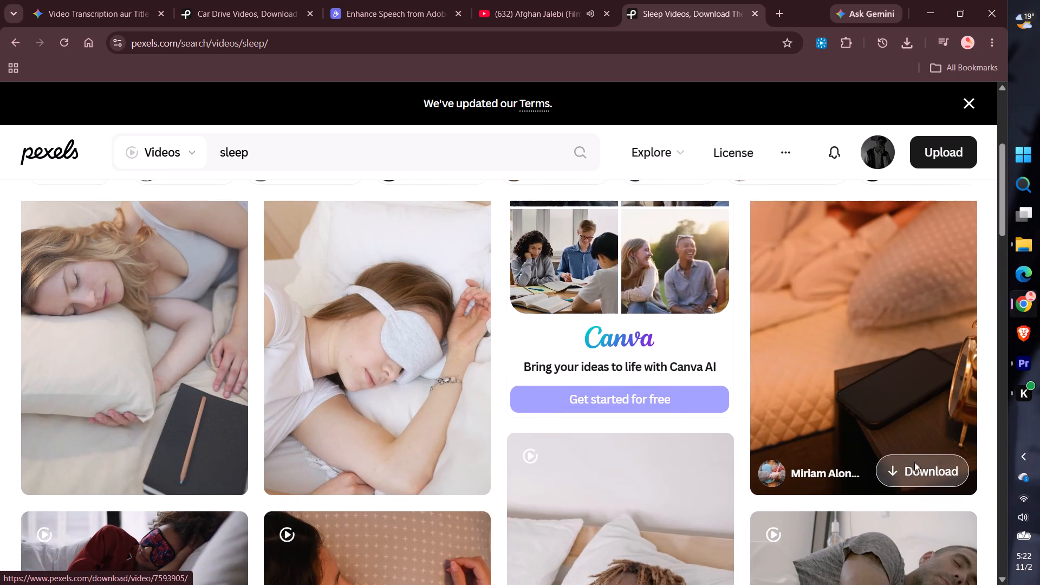
pyautogui.click(683, 150)
# Search Pexels videos for "yoga" and download clip 6152675 of the woman in a green top with raised arms.
pyautogui.moveTo(310, 140); pyautogui.dragTo(183, 153)
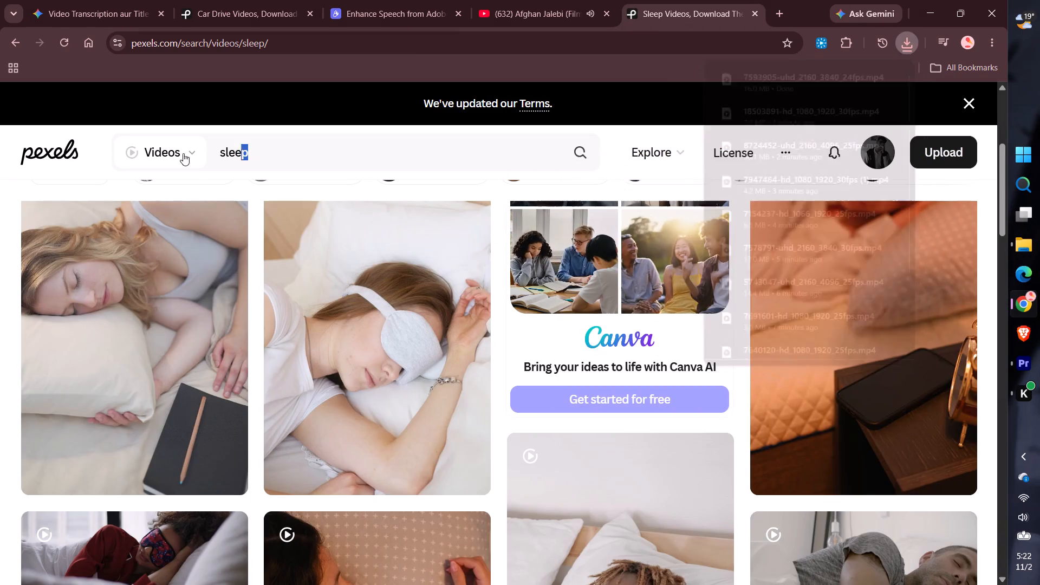
pyautogui.moveTo(183, 153); pyautogui.dragTo(66, 161)
pyautogui.write('yp')
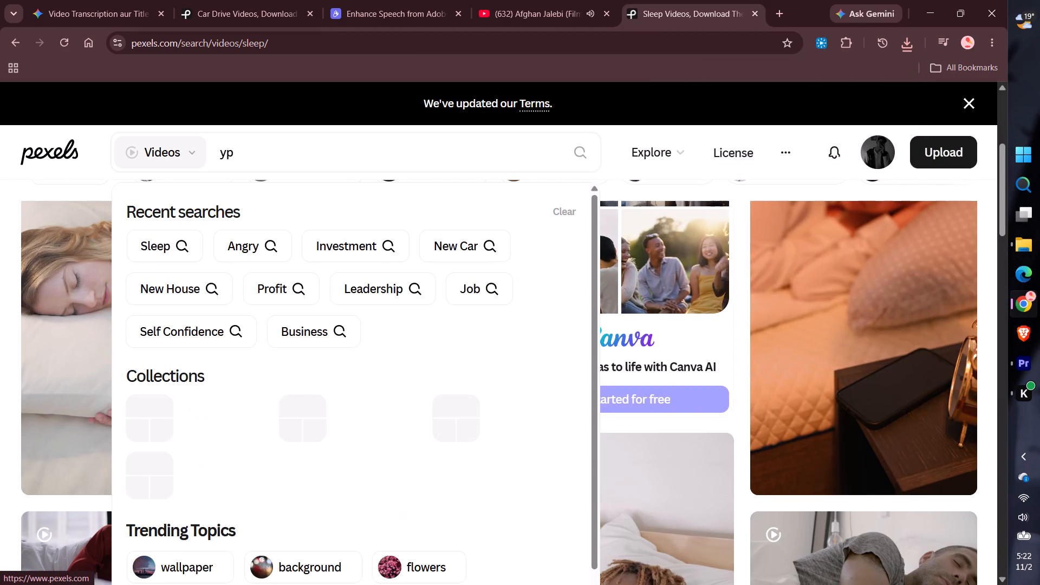
pyautogui.press('BackSpace')
pyautogui.write('oga')
pyautogui.press('Return')
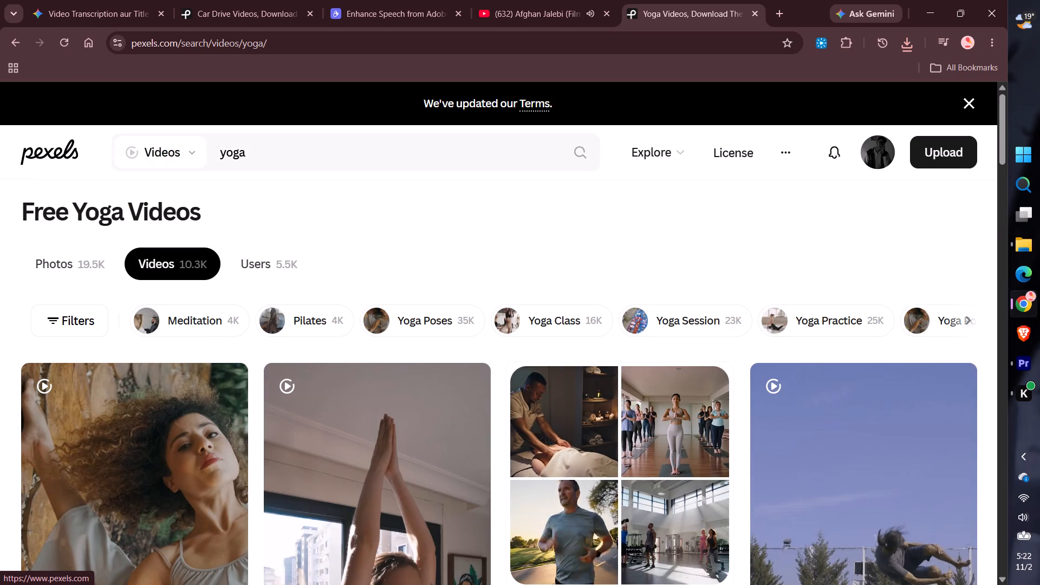
pyautogui.scroll(-2, 87, 301)
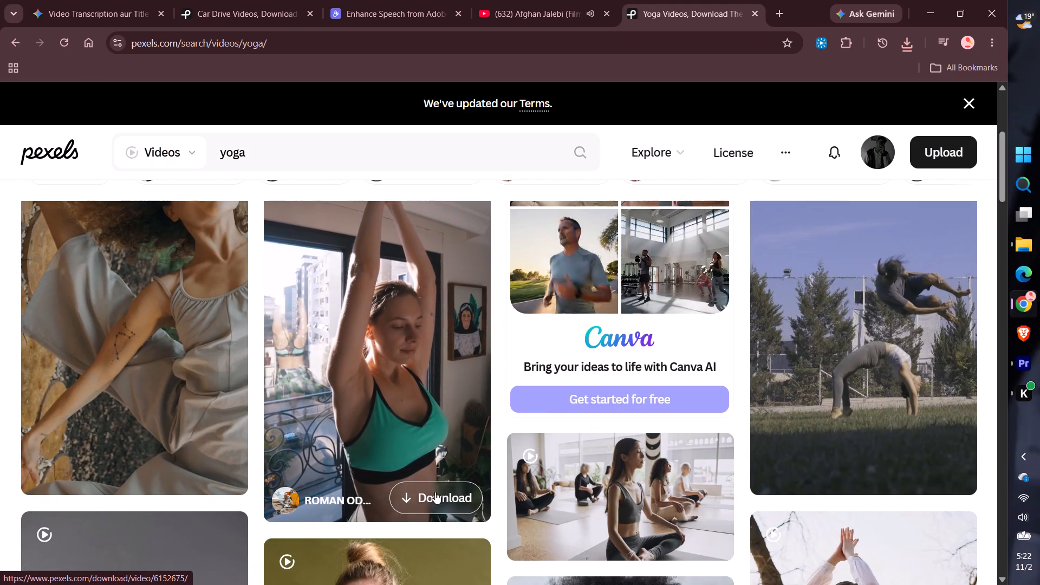
pyautogui.scroll(1, 183, 375)
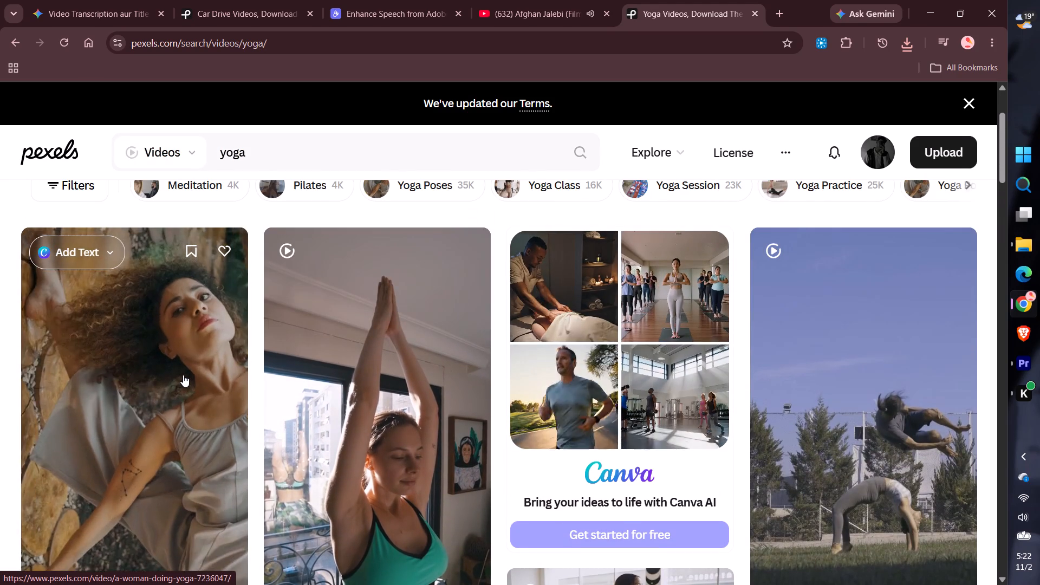
pyautogui.scroll(-3, 183, 375)
pyautogui.scroll(-2, 323, 389)
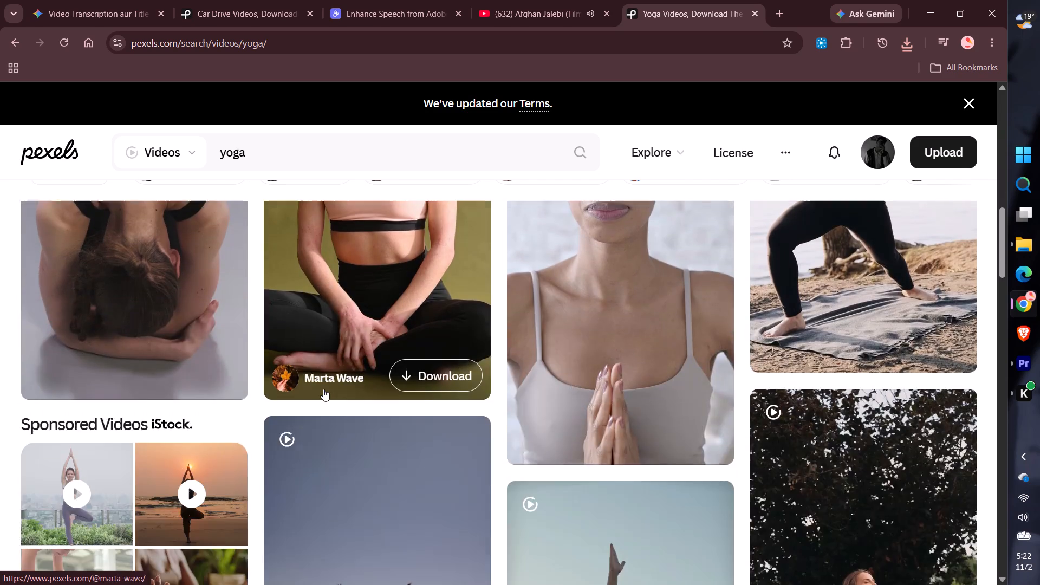
pyautogui.scroll(5, 431, 392)
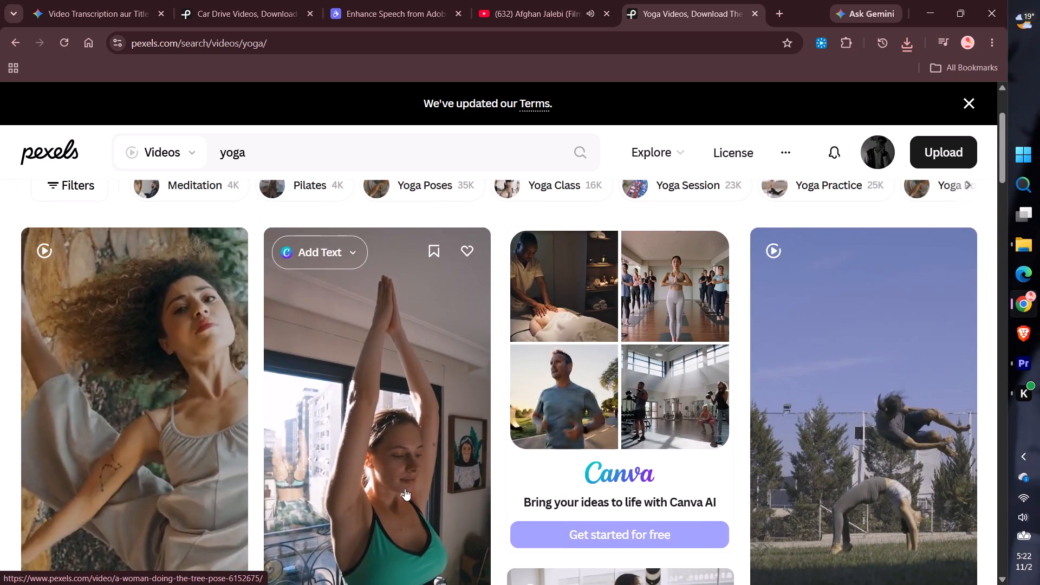
pyautogui.scroll(-1, 405, 489)
pyautogui.click(418, 504)
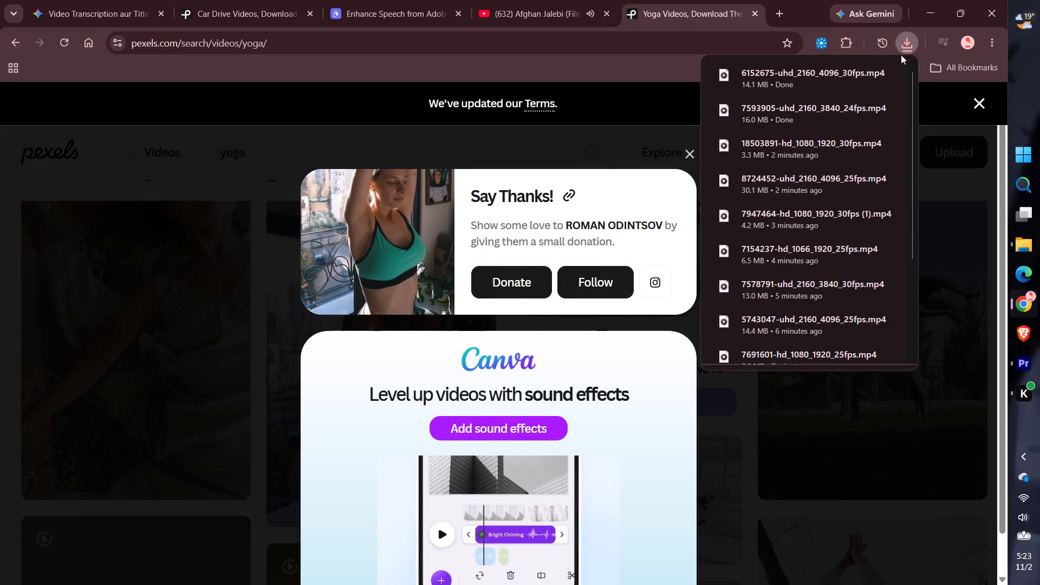
# Place the downloaded 7593905 clip from Chrome on V4 in Premiere and move it to start at about 00:01:08:20.
pyautogui.moveTo(817, 120); pyautogui.dragTo(313, 360)
pyautogui.hotkey('alt', 'Tab')
pyautogui.click(285, 318)
pyautogui.press('space')
pyautogui.press('space')
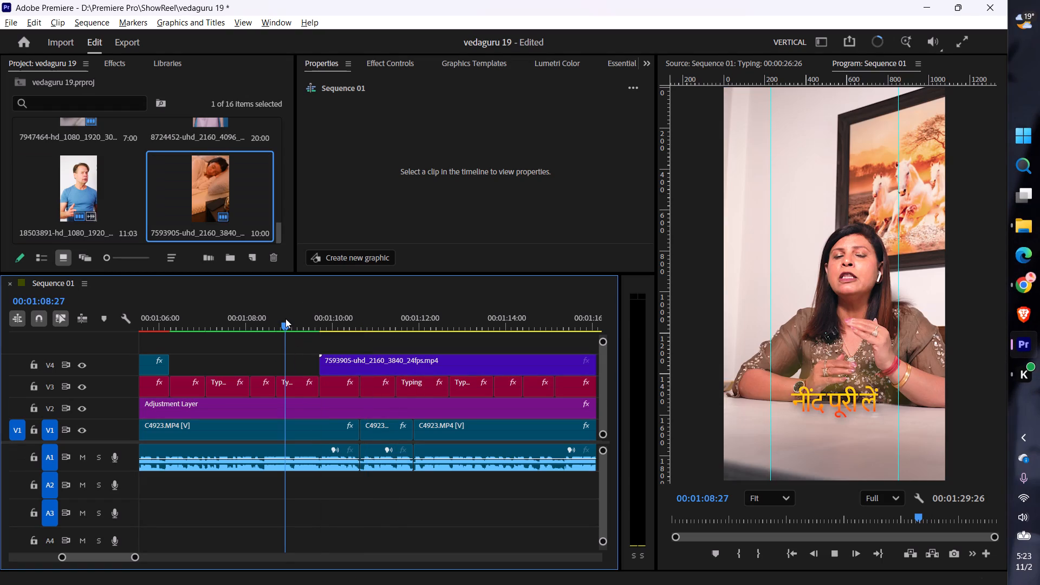
pyautogui.moveTo(354, 367); pyautogui.dragTo(308, 363)
pyautogui.click(308, 363)
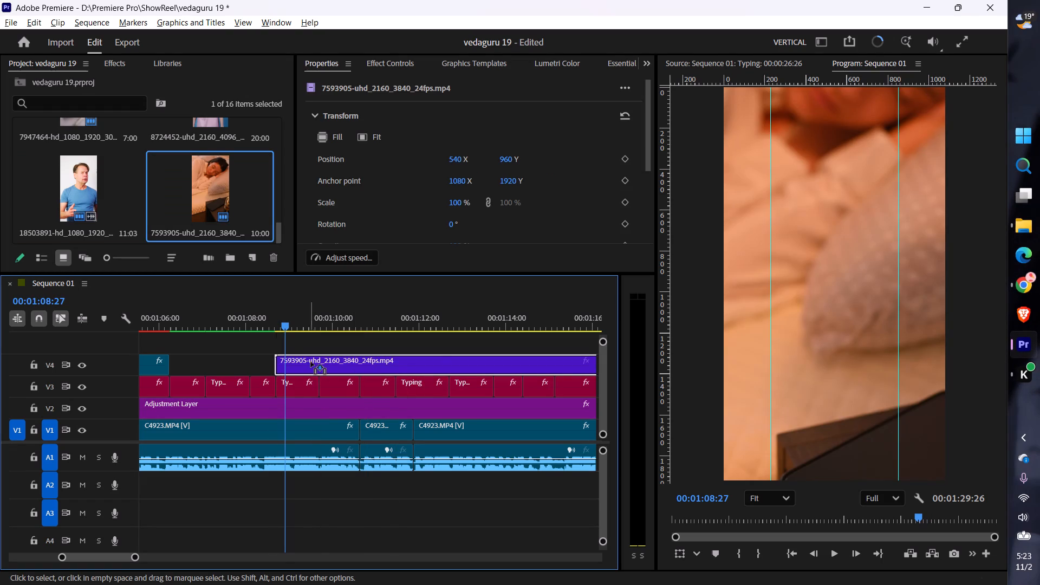
# Cut the 7593905 clip at 00:01:09:20 and delete the part after the cut.
pyautogui.moveTo(289, 321); pyautogui.dragTo(319, 331)
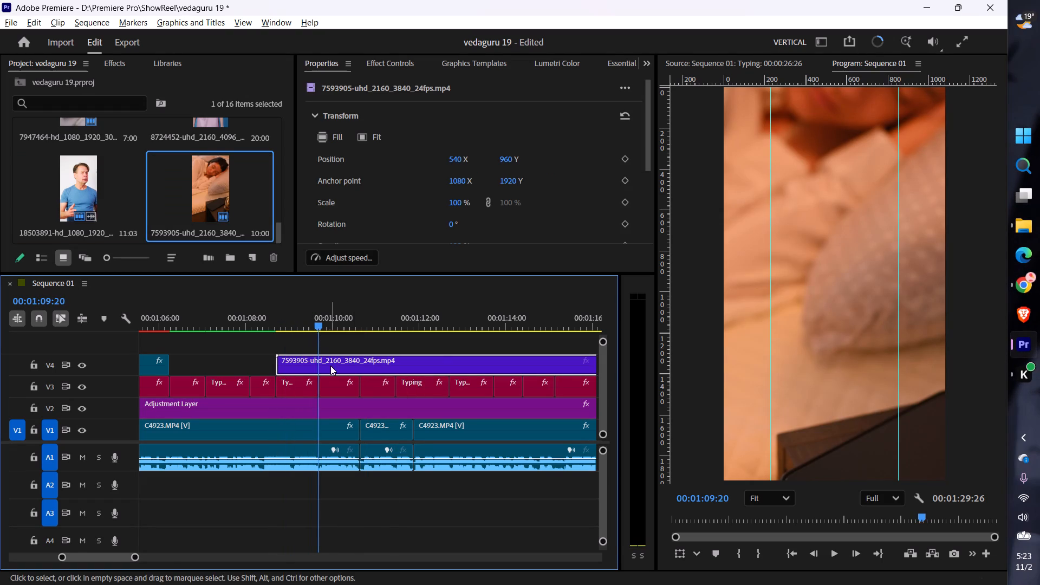
pyautogui.hotkey('ctrl', 'k')
pyautogui.keyDown('ctrl'); pyautogui.click(343, 365); pyautogui.keyUp('ctrl')
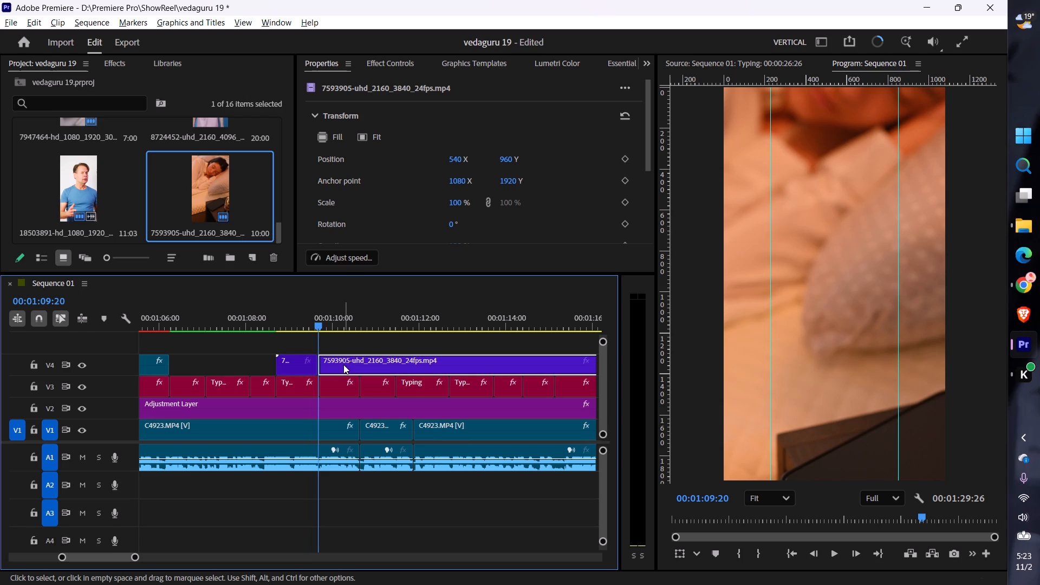
pyautogui.press('Delete')
# Scale the remaining 7593905 clip on V4 down to 50%.
pyautogui.click(297, 319)
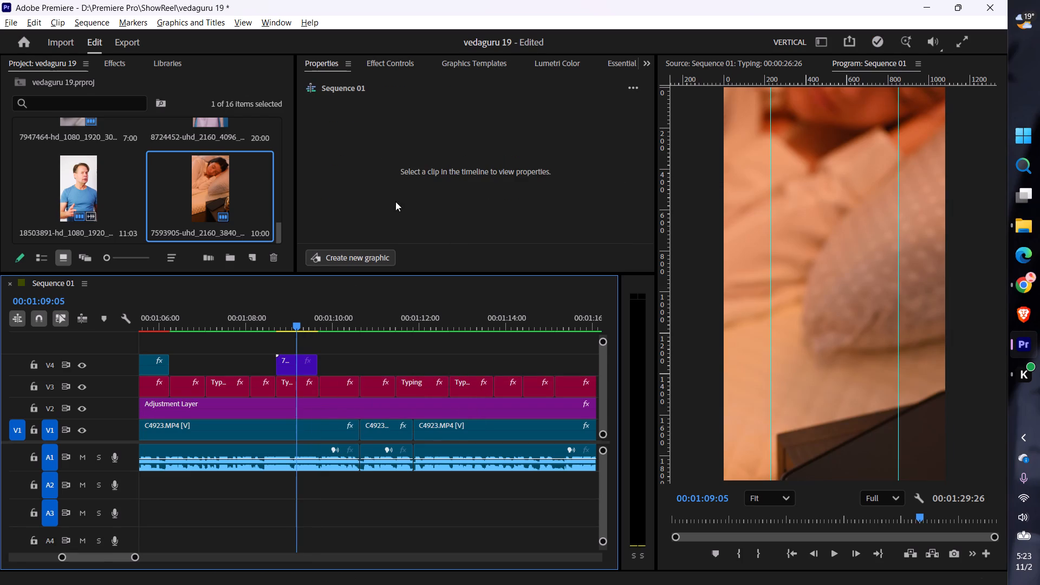
pyautogui.click(385, 67)
pyautogui.click(346, 61)
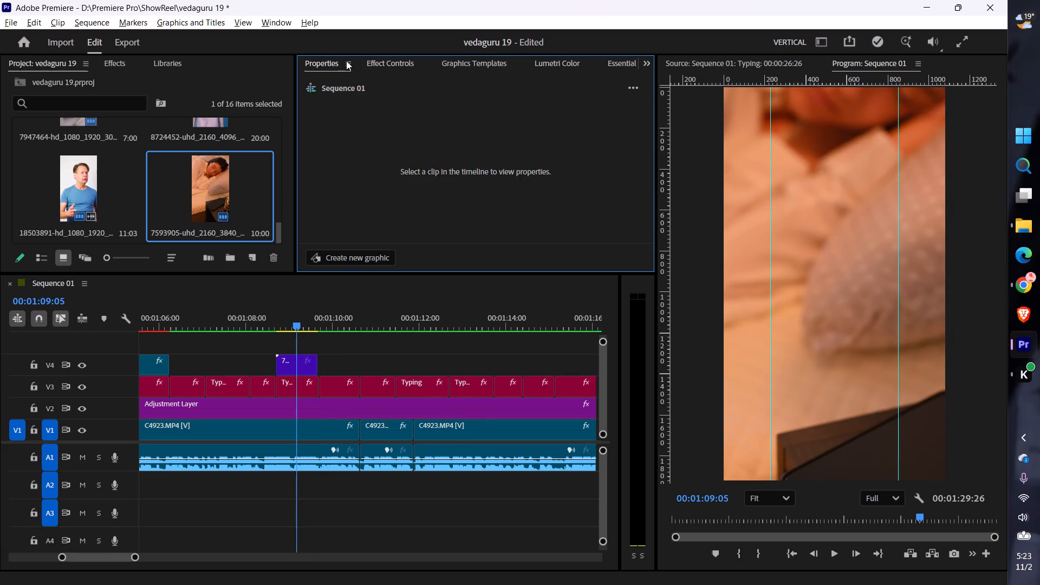
pyautogui.click(299, 372)
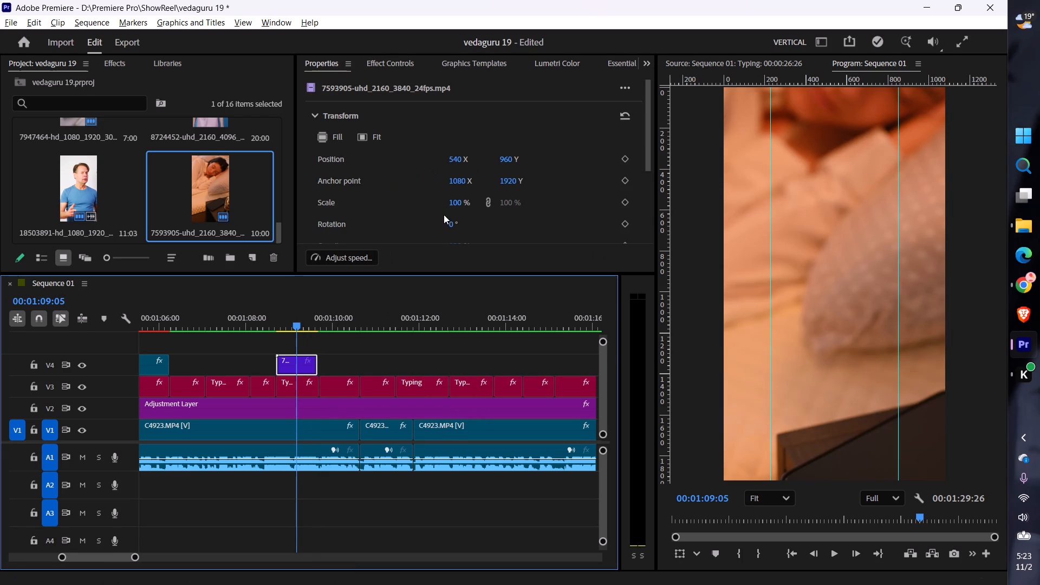
pyautogui.moveTo(453, 207); pyautogui.dragTo(437, 222)
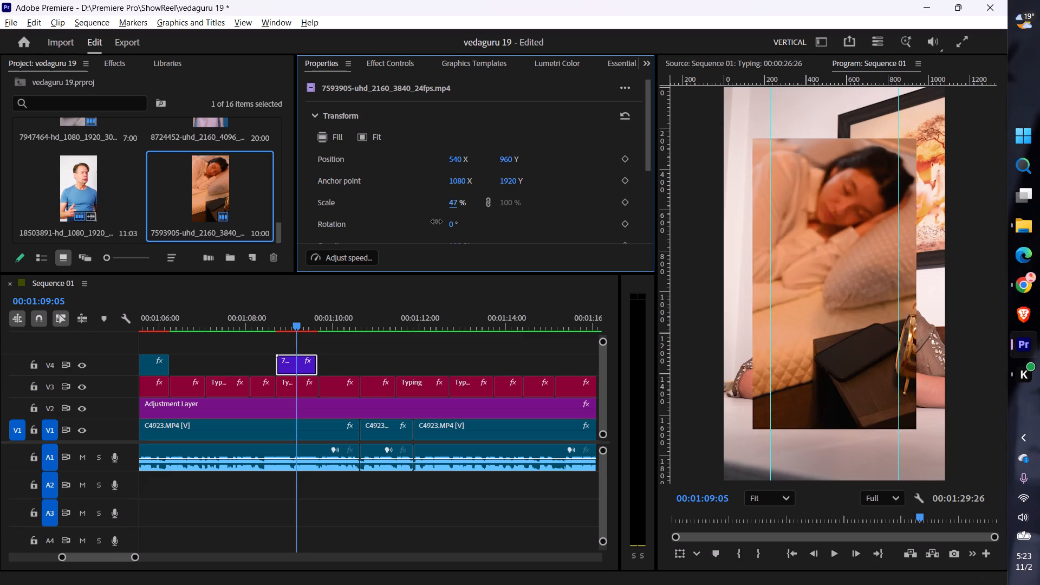
pyautogui.moveTo(437, 222); pyautogui.dragTo(437, 226)
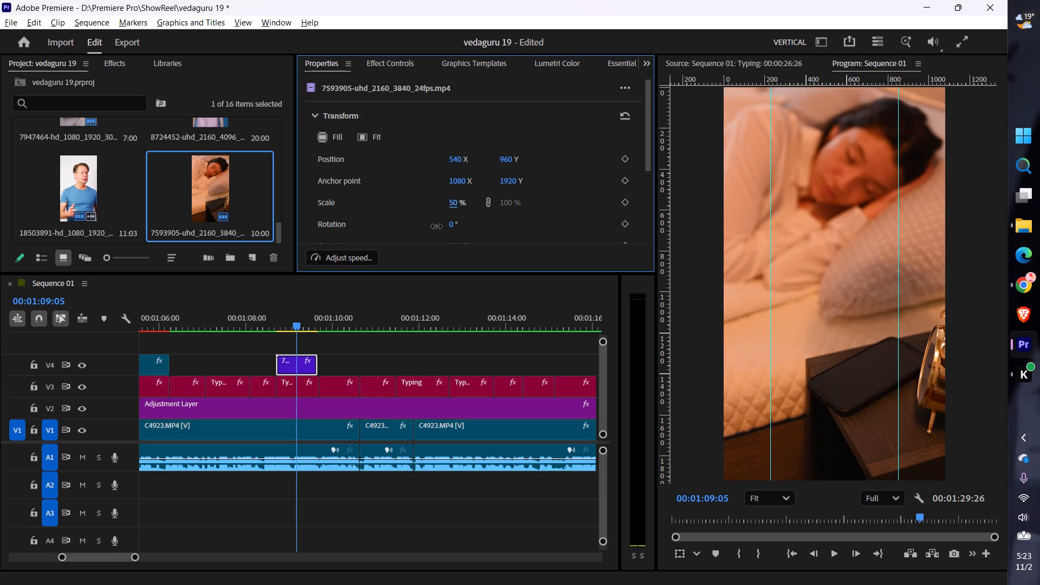
# Place the downloaded 6152675 clip from Chrome on V4 in Premiere, directly after the 7593905 clip at 00:01:09:20.
pyautogui.click(269, 322)
pyautogui.press('space')
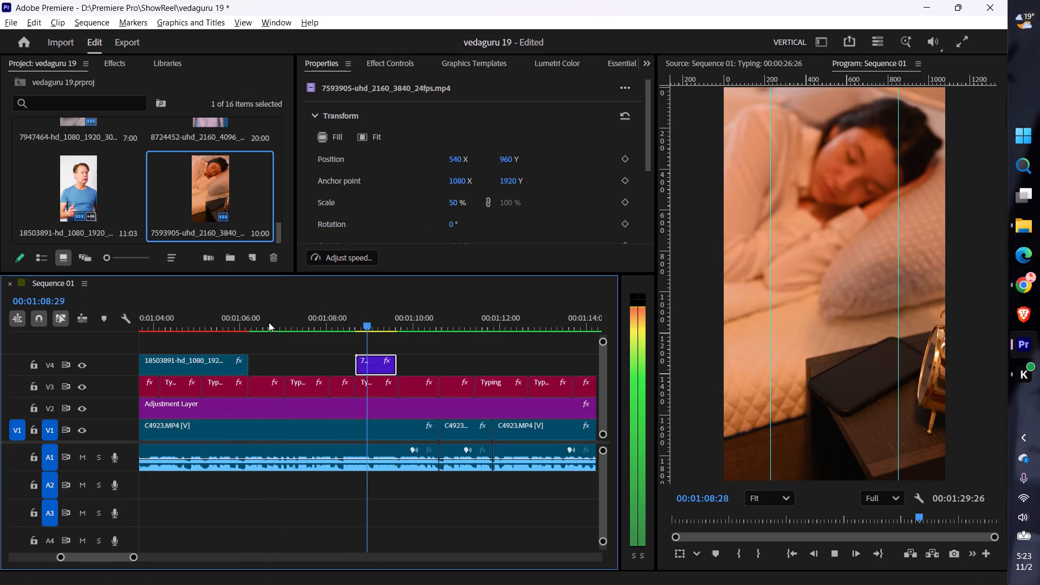
pyautogui.press('space')
pyautogui.hotkey('alt', 'Tab')
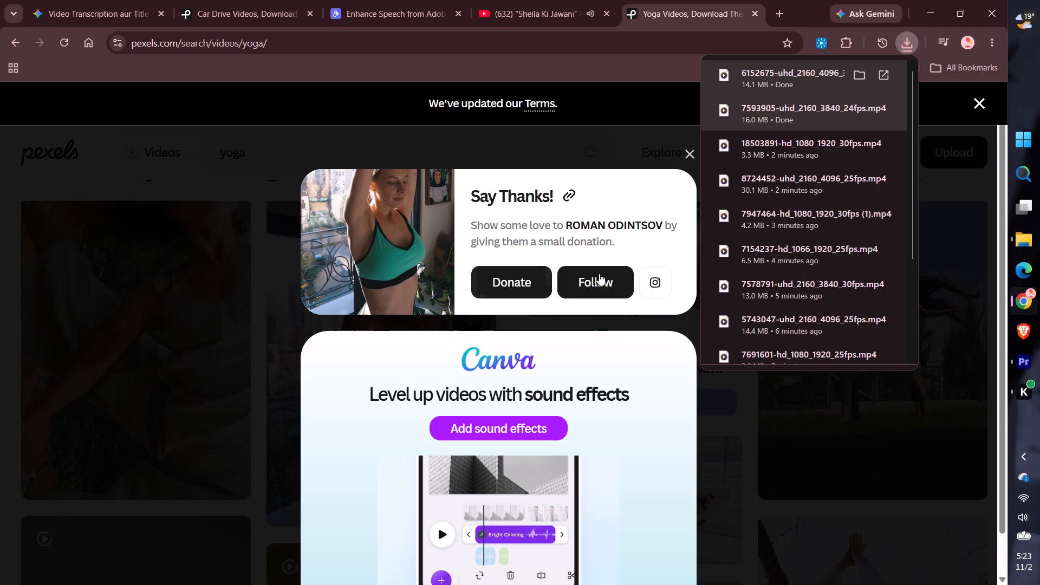
pyautogui.moveTo(772, 87); pyautogui.dragTo(361, 361)
pyautogui.hotkey('alt', 'Tab')
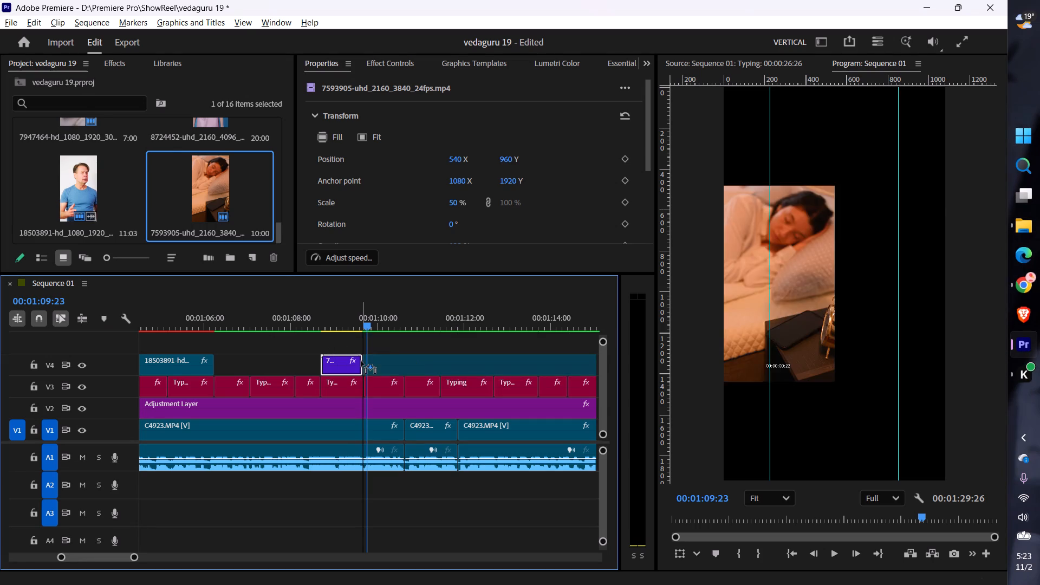
# Cut the 6152675 clip on V4 at 00:01:10:19 and delete the part after the cut.
pyautogui.click(307, 322)
pyautogui.press('space')
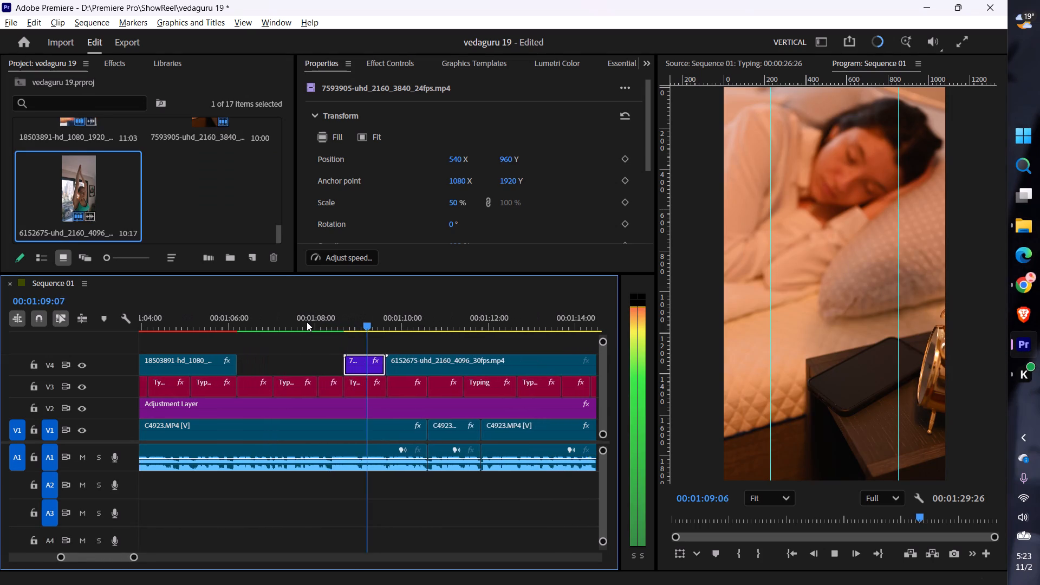
pyautogui.press('space')
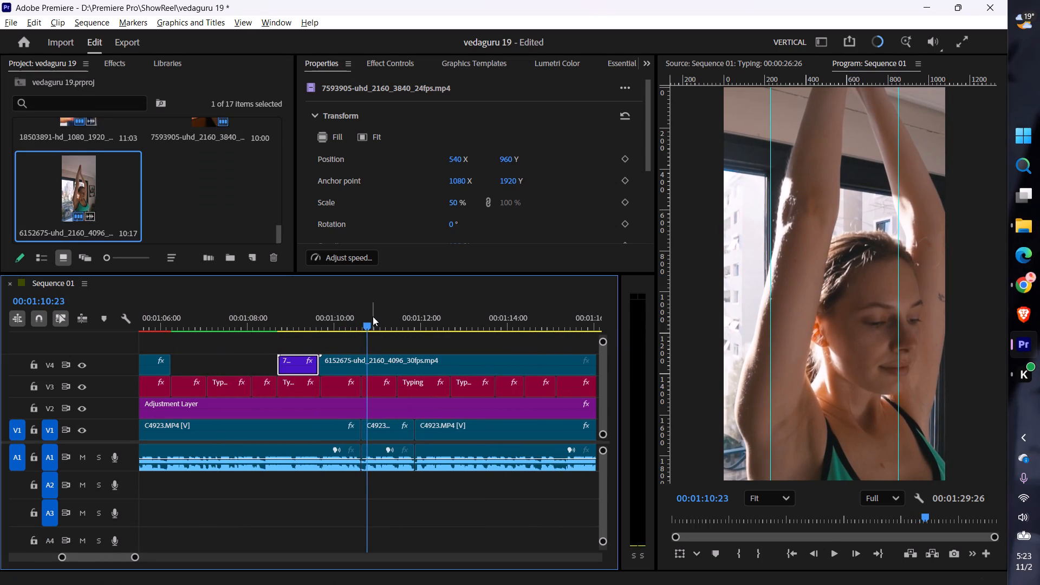
pyautogui.moveTo(366, 318); pyautogui.dragTo(362, 323)
pyautogui.click(387, 372)
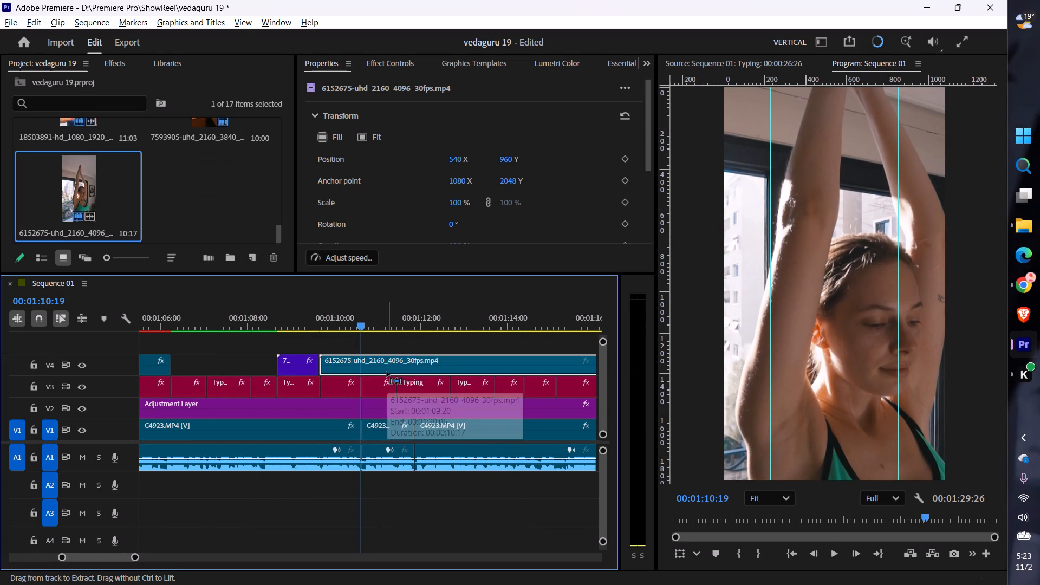
pyautogui.hotkey('ctrl', 'k')
pyautogui.click(400, 365)
pyautogui.press('Delete')
# Scale the remaining 6152675 clip on V4 down to 51%.
pyautogui.click(336, 327)
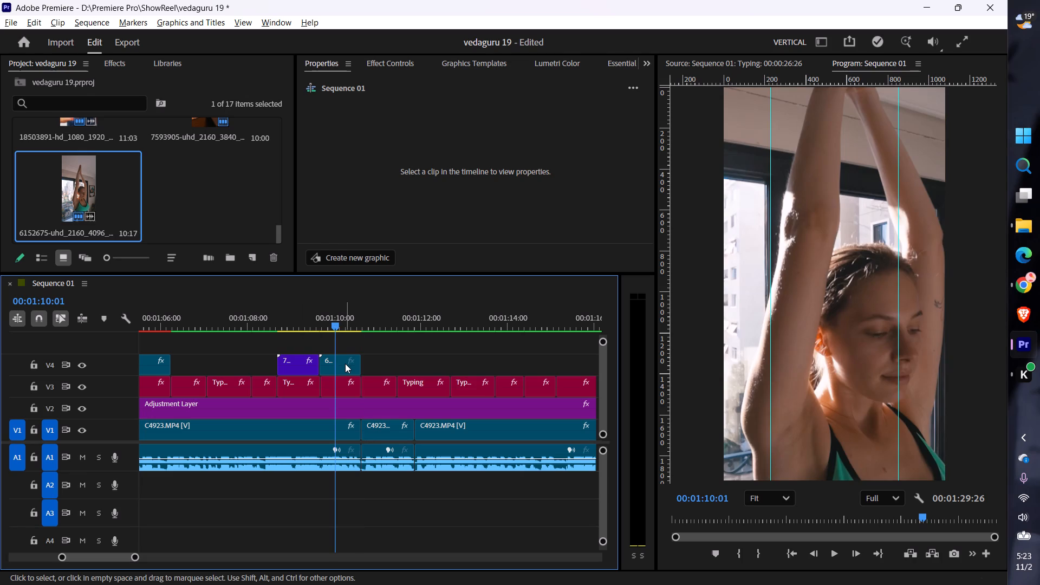
pyautogui.click(345, 363)
pyautogui.moveTo(452, 205); pyautogui.dragTo(443, 213)
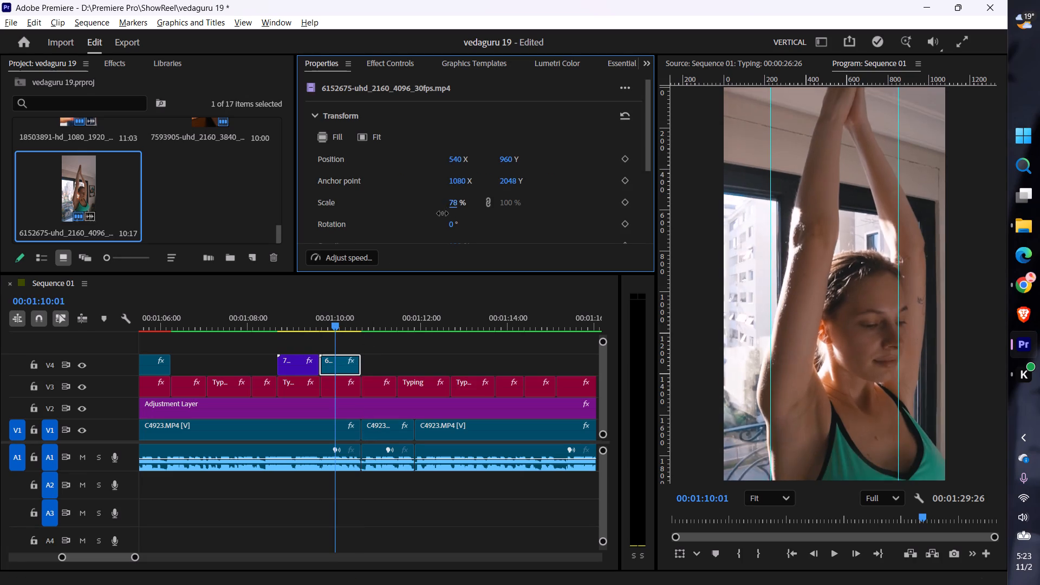
pyautogui.moveTo(443, 213); pyautogui.dragTo(433, 223)
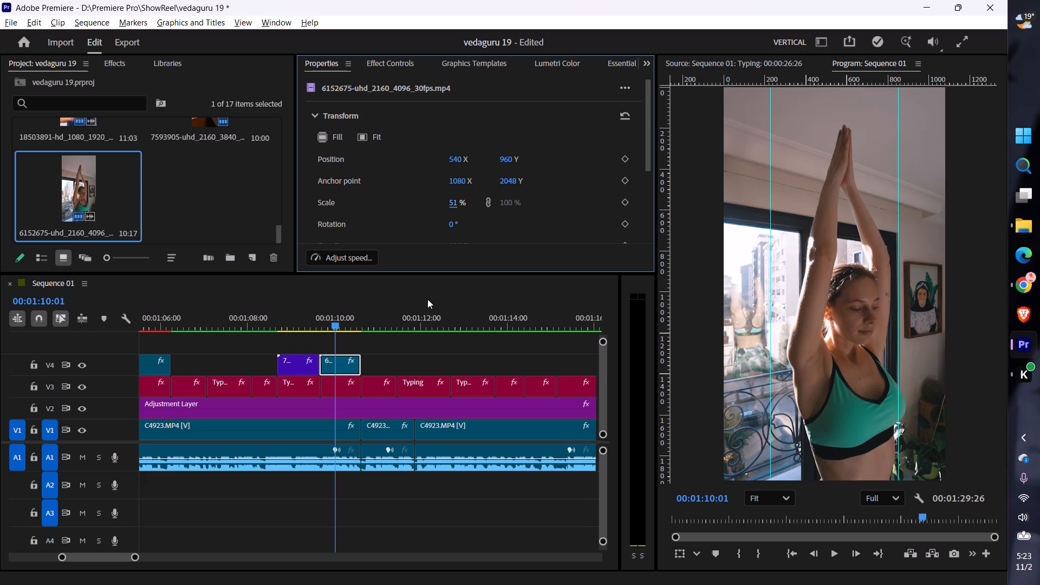
# Play the sequence on from 00:01:10:01 and look over the B-roll placement along the whole timeline.
pyautogui.press('space')
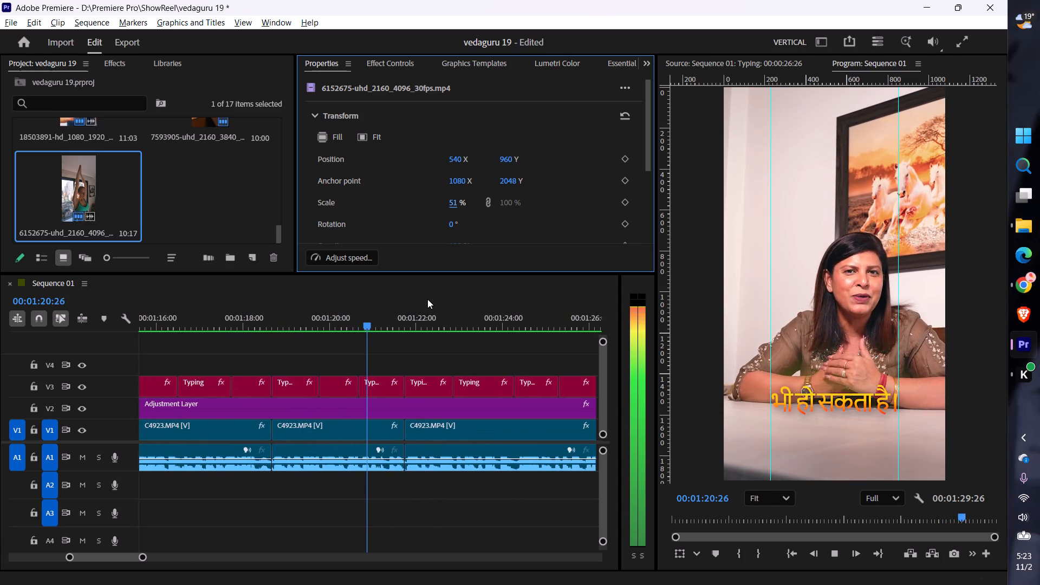
pyautogui.keyDown('alt'); pyautogui.scroll(-7, 414, 374); pyautogui.keyUp('alt')
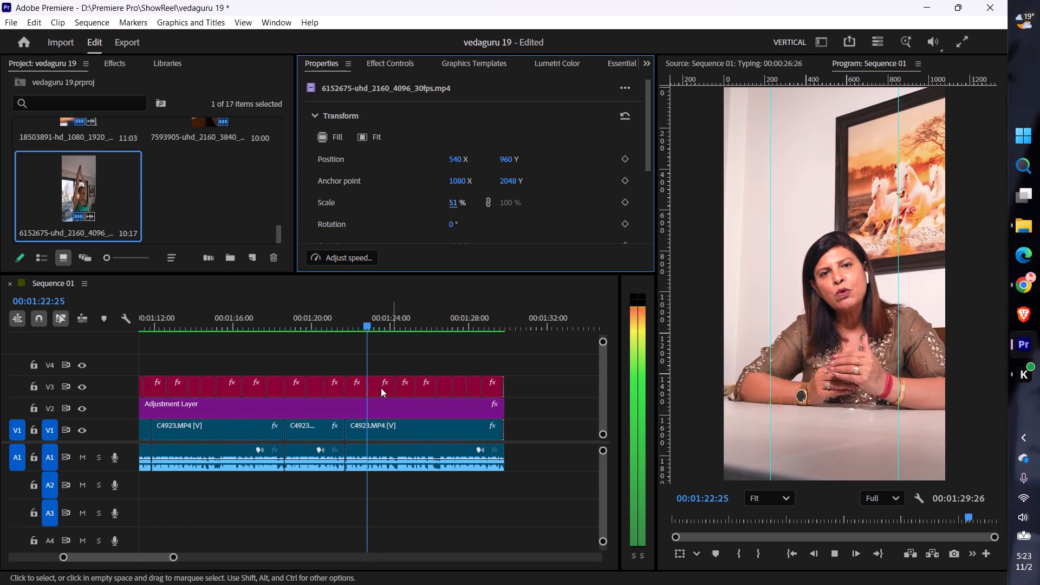
pyautogui.press('space')
pyautogui.scroll(20, 365, 360)
pyautogui.scroll(2, 365, 360)
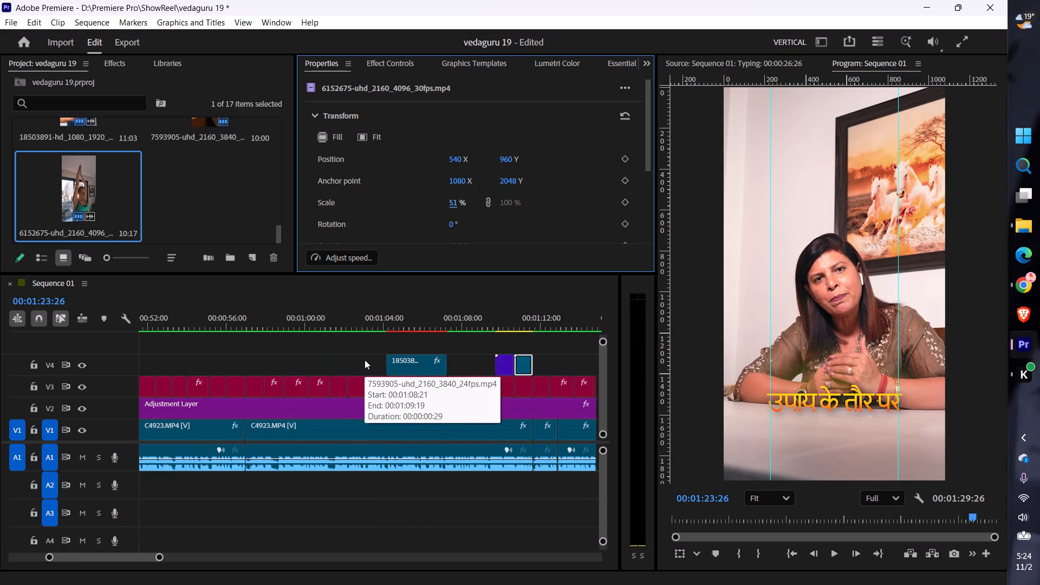
pyautogui.keyDown('alt'); pyautogui.scroll(-13, 365, 360); pyautogui.keyUp('alt')
pyautogui.scroll(14, 294, 359)
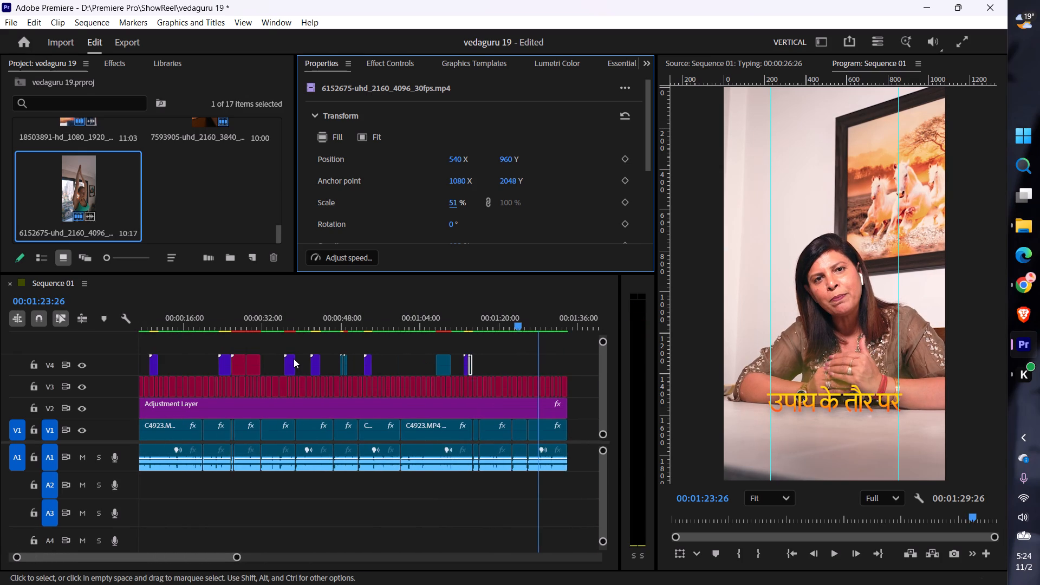
pyautogui.keyDown('alt'); pyautogui.scroll(7, 244, 360); pyautogui.keyUp('alt')
pyautogui.scroll(7, 245, 353)
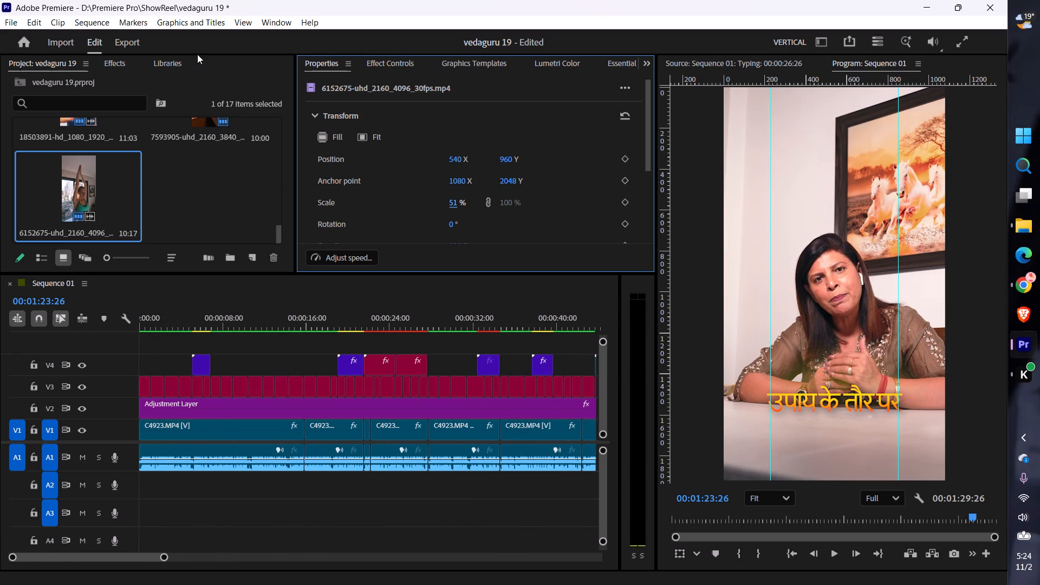
# Open the Animation Composer extension.
pyautogui.click(278, 338)
pyautogui.click(277, 22)
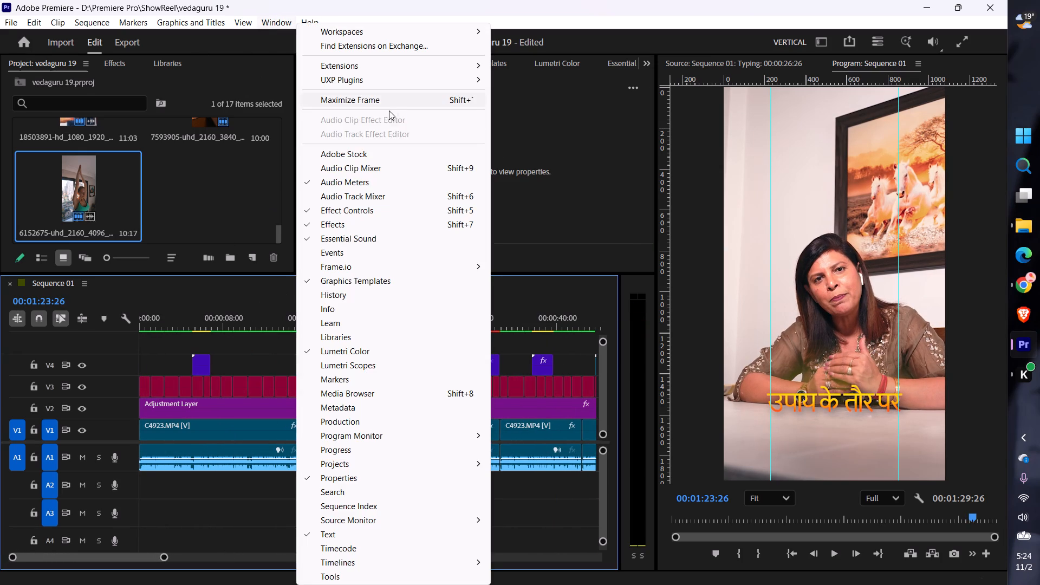
pyautogui.click(370, 72)
pyautogui.click(550, 67)
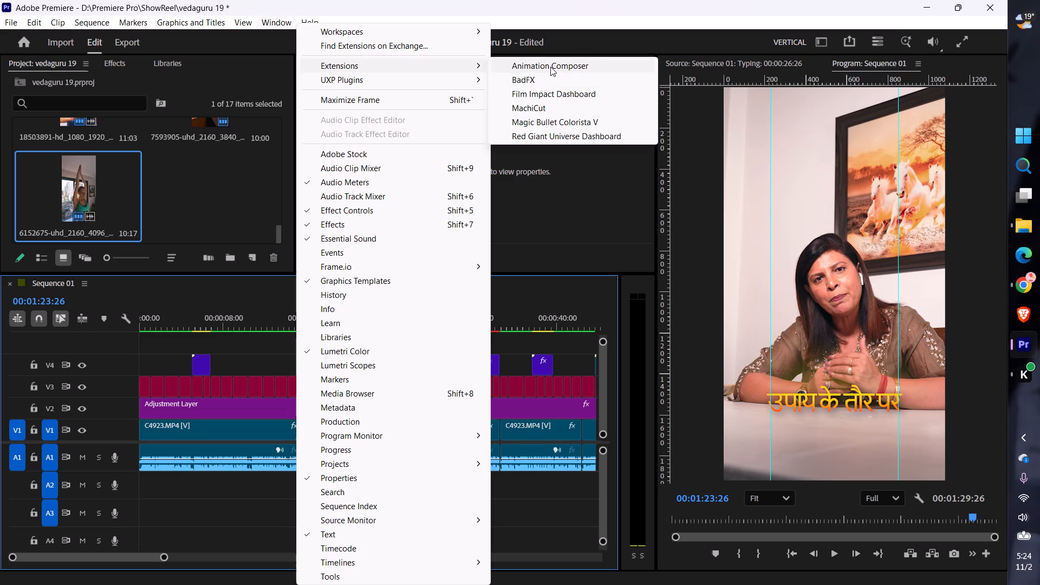
# Add the Zoom In camera transition on V5 over the start of the first V4 clip, about 00:00:05, and play it back.
pyautogui.keyDown('alt'); pyautogui.scroll(1, 270, 360); pyautogui.keyUp('alt')
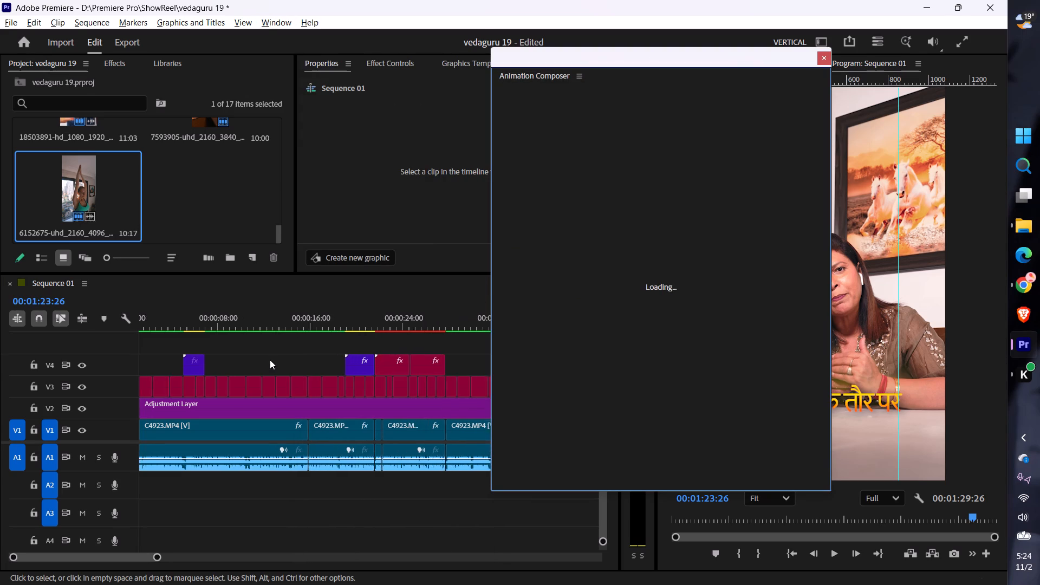
pyautogui.keyDown('alt'); pyautogui.scroll(2, 270, 360); pyautogui.keyUp('alt')
pyautogui.scroll(3, 270, 360)
pyautogui.click(503, 277)
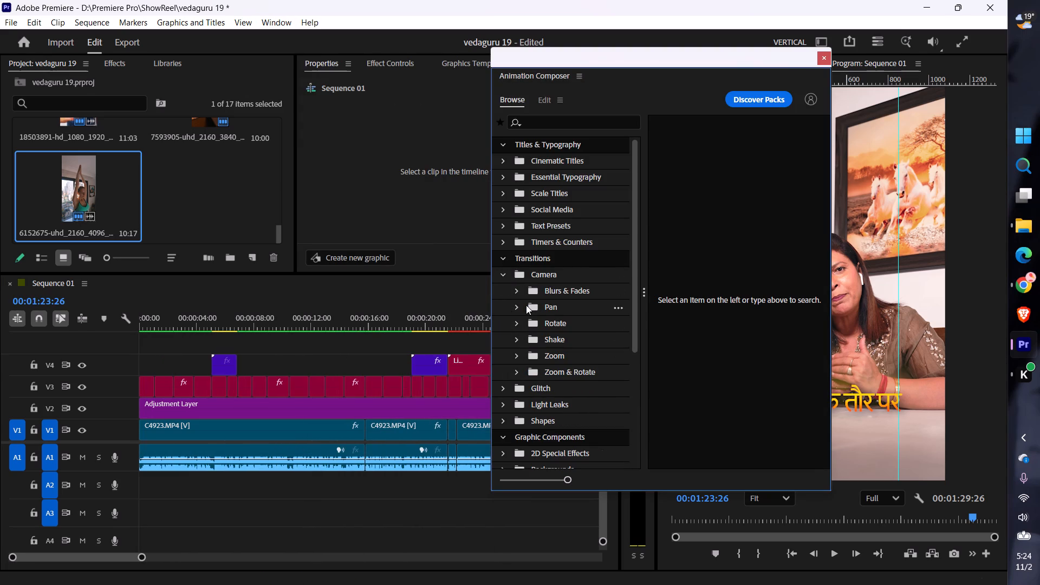
pyautogui.click(519, 356)
pyautogui.moveTo(575, 368); pyautogui.dragTo(545, 379)
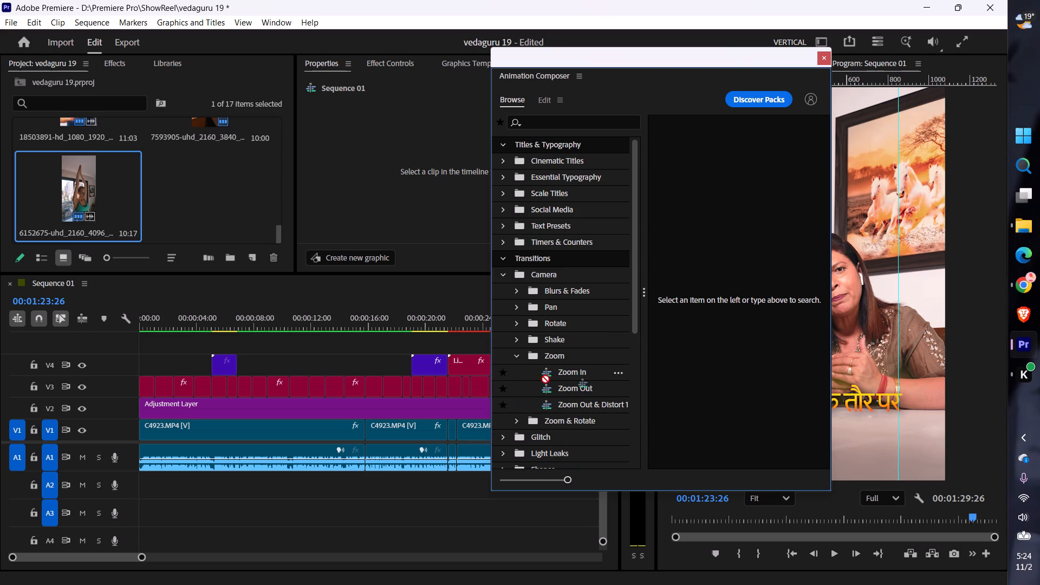
pyautogui.moveTo(545, 379); pyautogui.dragTo(210, 344)
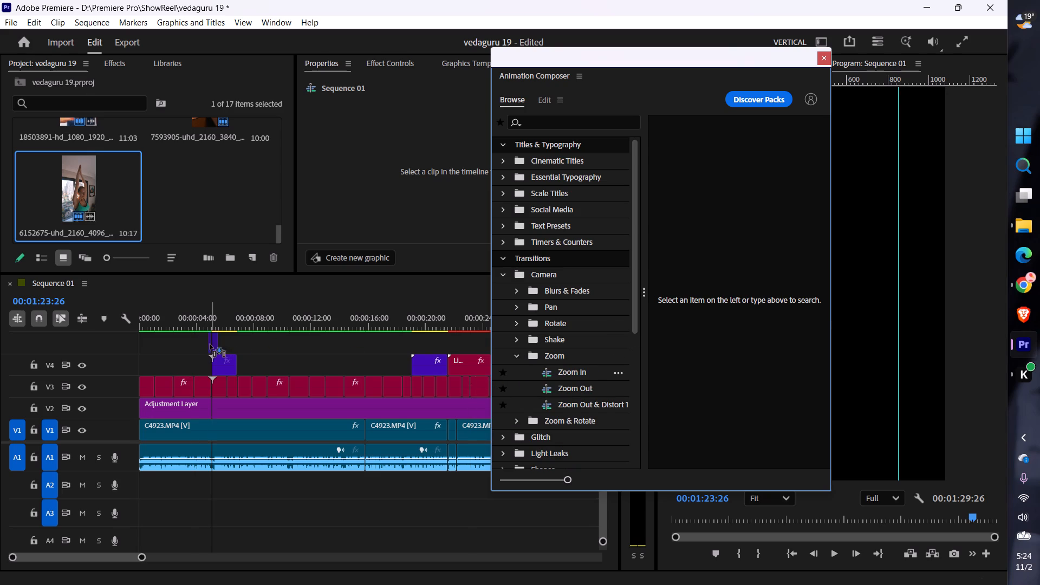
pyautogui.click(196, 324)
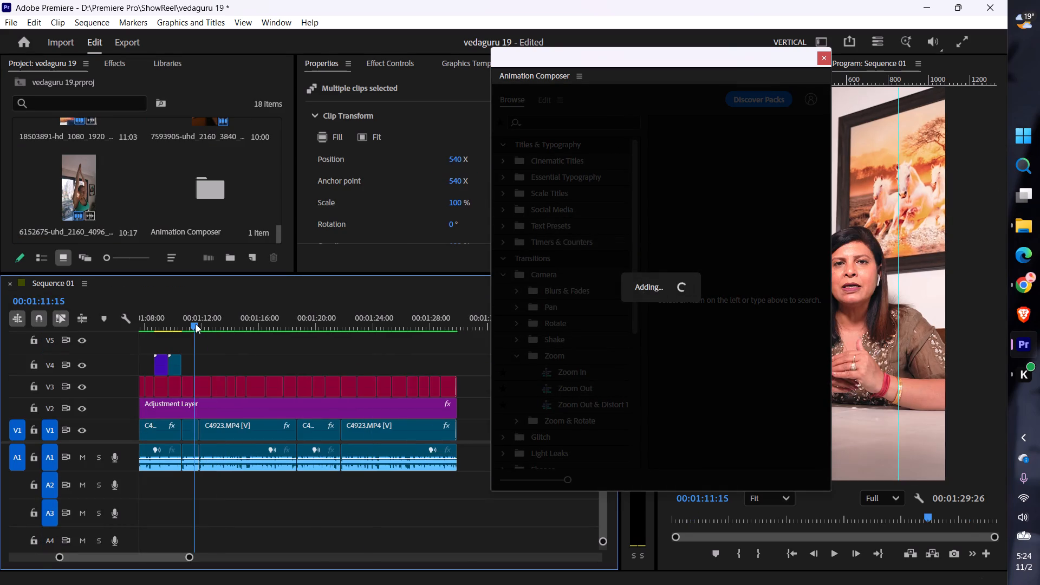
pyautogui.scroll(5, 216, 345)
pyautogui.scroll(20, 216, 345)
pyautogui.scroll(6, 216, 345)
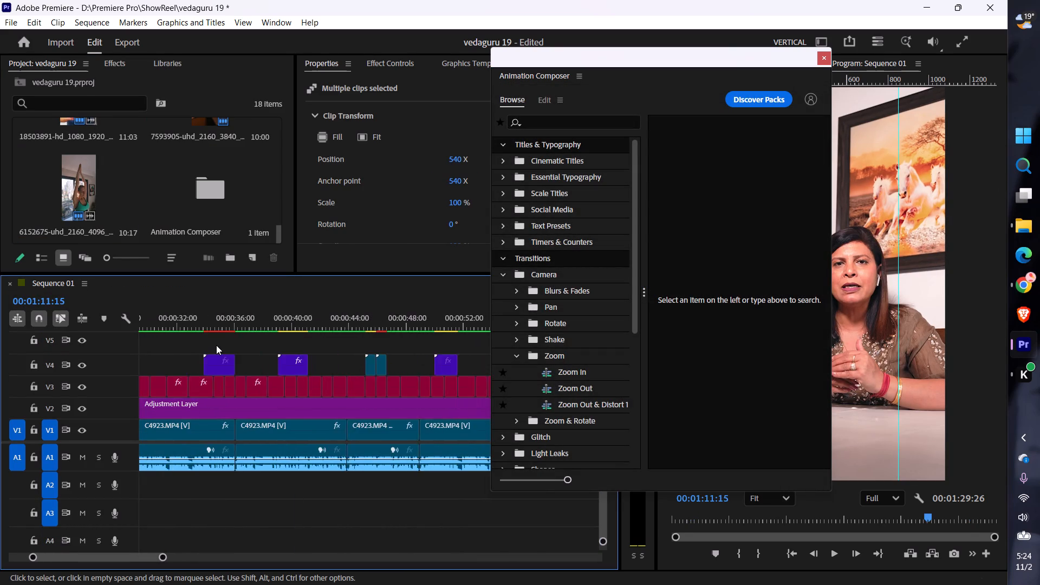
pyautogui.scroll(15, 216, 345)
pyautogui.click(167, 325)
pyautogui.press('space')
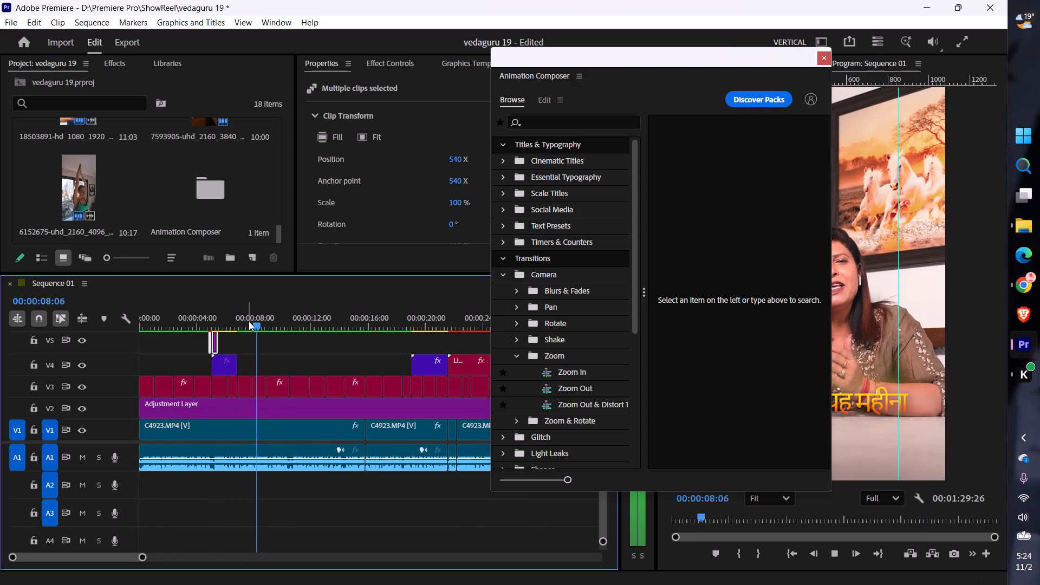
pyautogui.press('space')
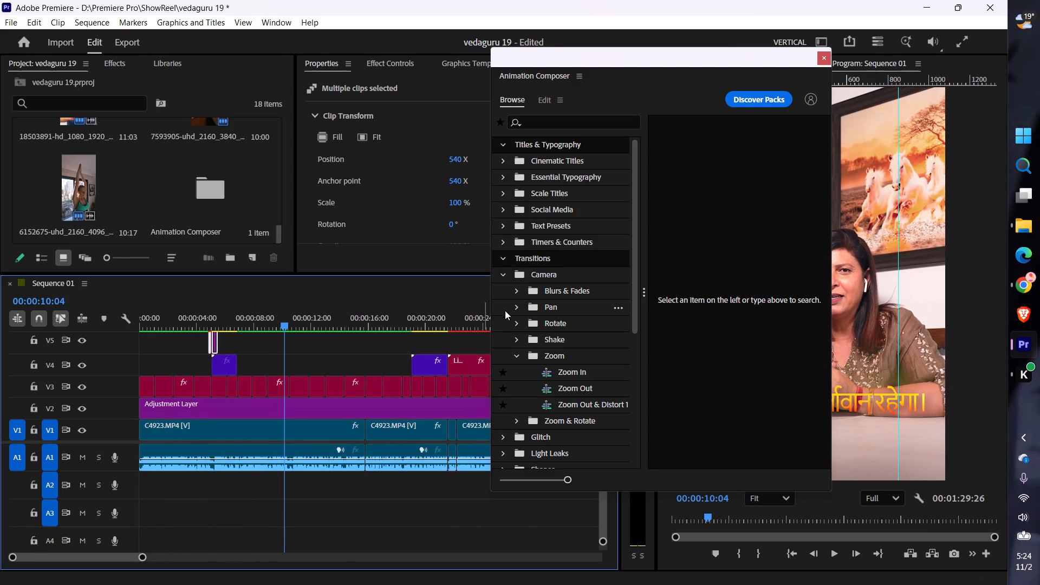
# Add the Pan camera transition on V5 over the start of the V4 clip at about 00:00:19 and play it back.
pyautogui.click(519, 304)
pyautogui.moveTo(546, 325); pyautogui.dragTo(413, 342)
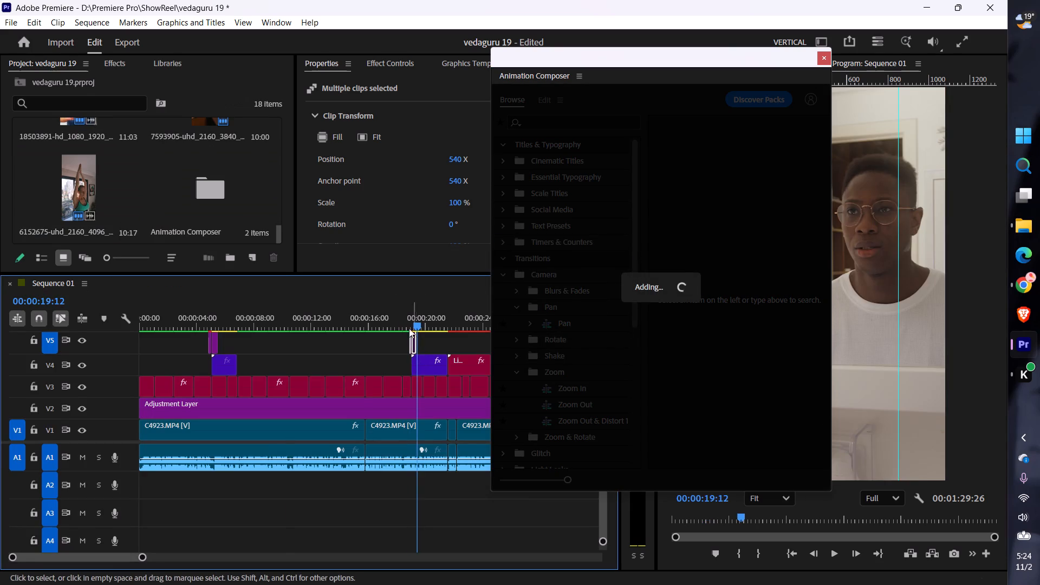
pyautogui.click(402, 321)
pyautogui.press('space')
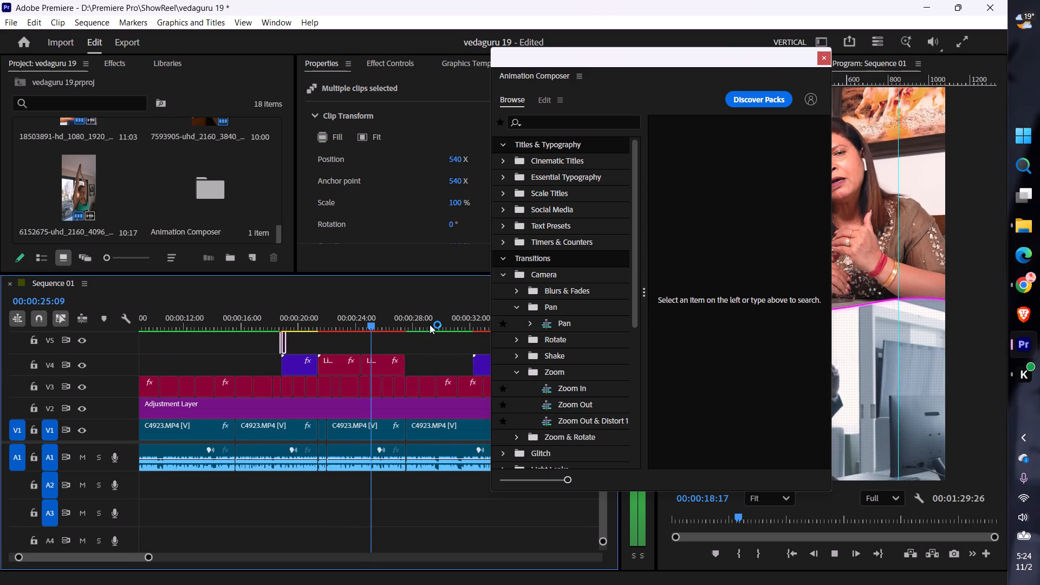
pyautogui.press('space')
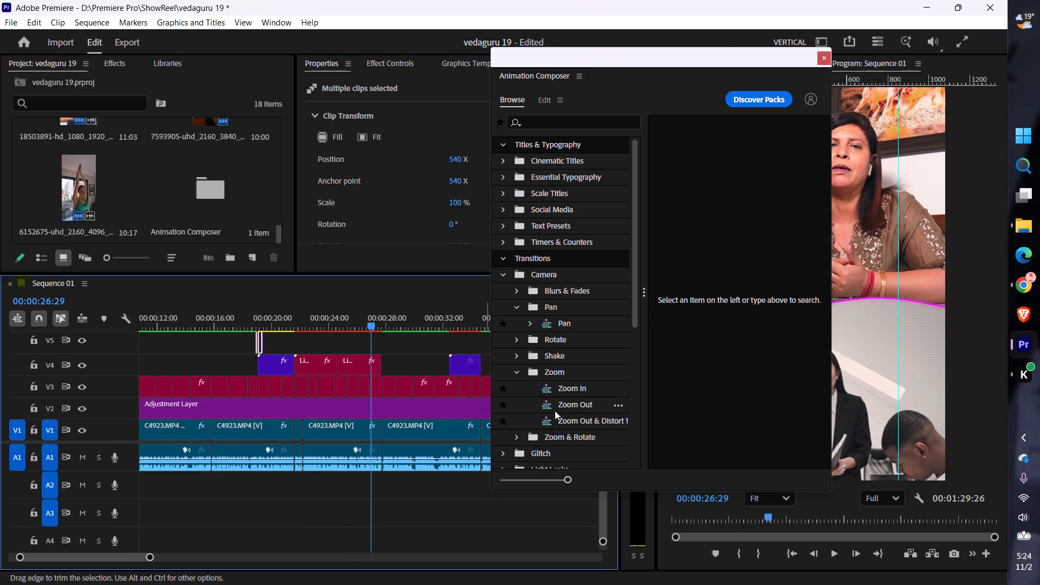
# Add the Zoom Out & Distort 1 transition on V5 at the end of the second Liquid Background segment and play it back.
pyautogui.moveTo(561, 420); pyautogui.dragTo(379, 342)
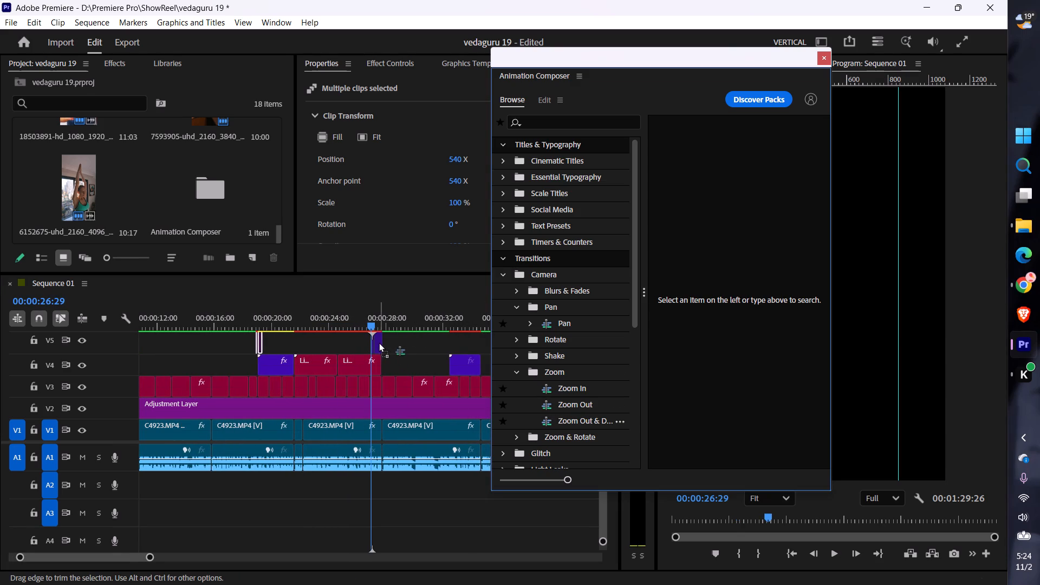
pyautogui.moveTo(379, 342); pyautogui.dragTo(382, 342)
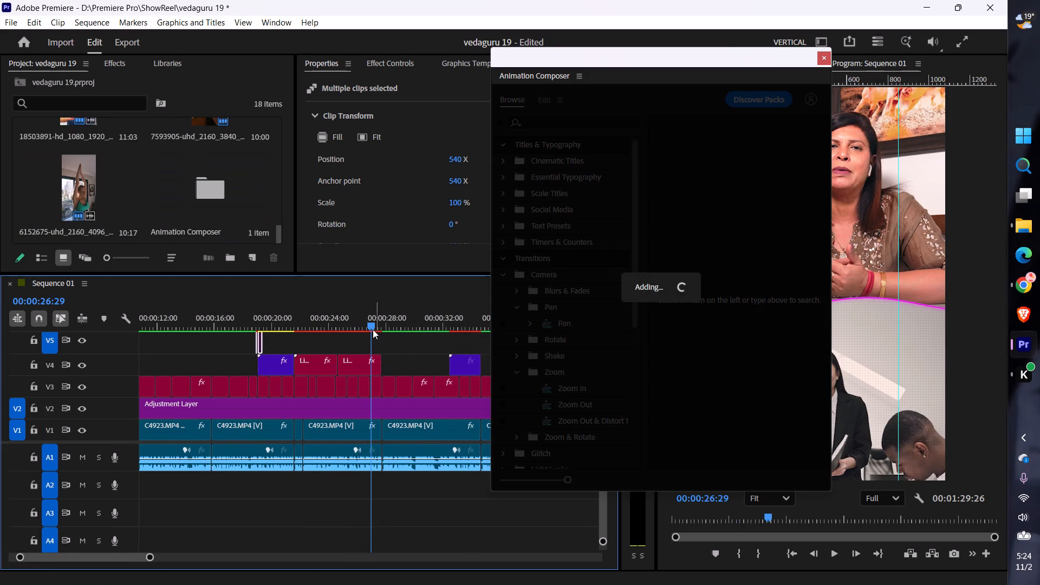
pyautogui.click(370, 316)
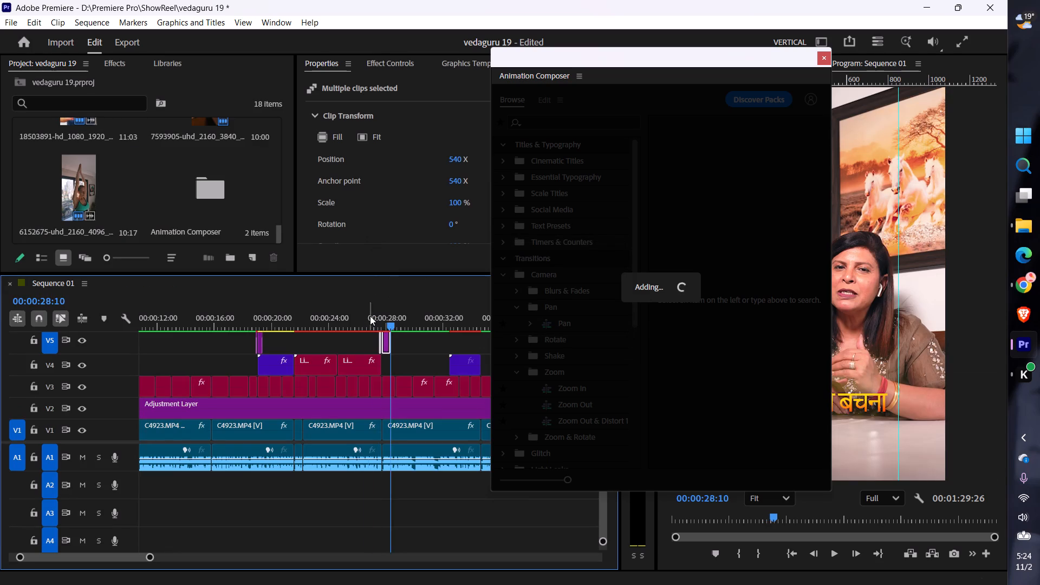
pyautogui.press('space')
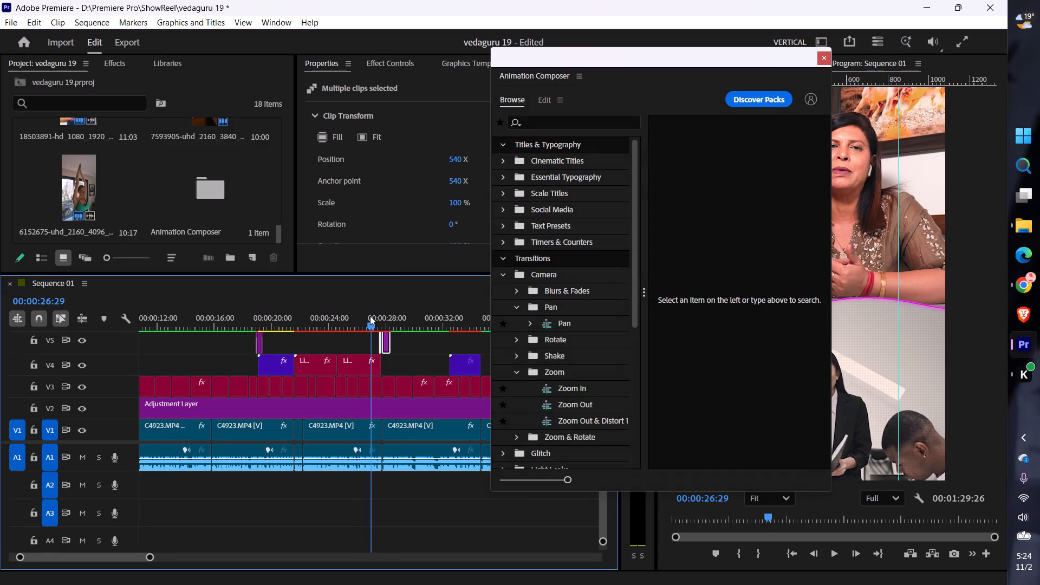
pyautogui.press('space')
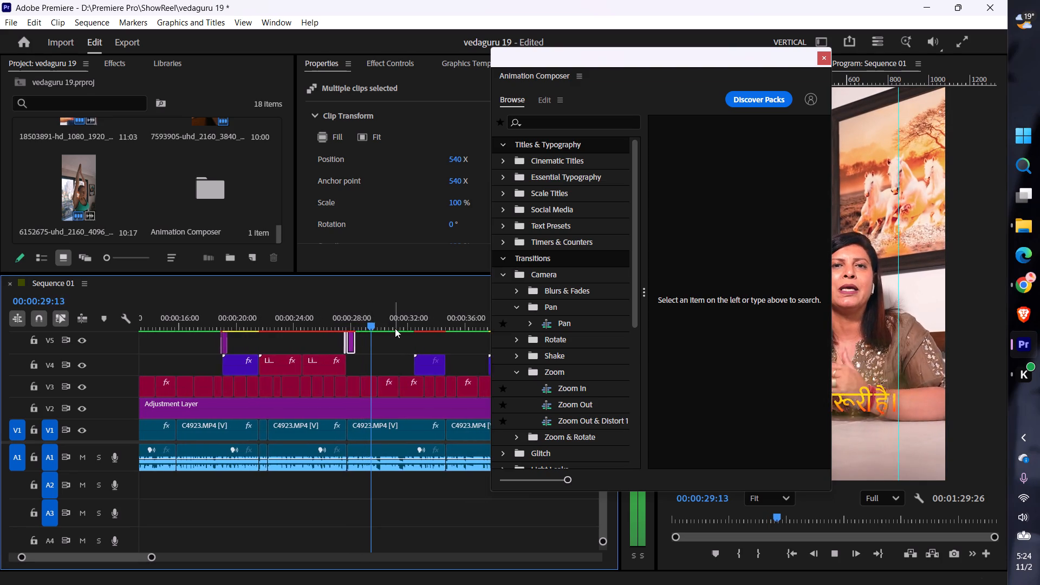
# Add the first Generated Light Leak transition on V5 over the start of the V4 clip at about 00:00:32.
pyautogui.click(506, 273)
pyautogui.press('space')
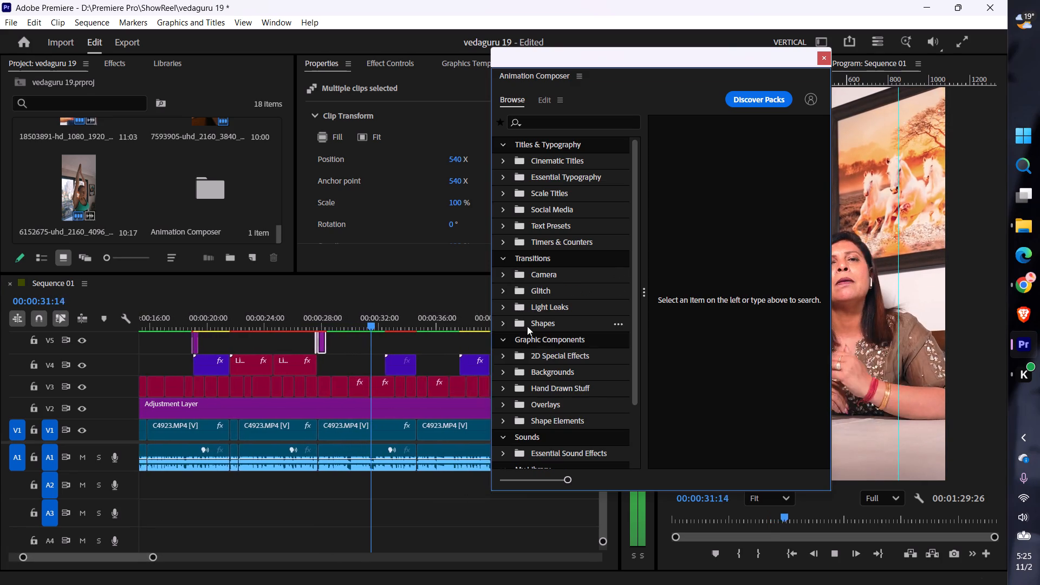
pyautogui.click(502, 304)
pyautogui.press('space')
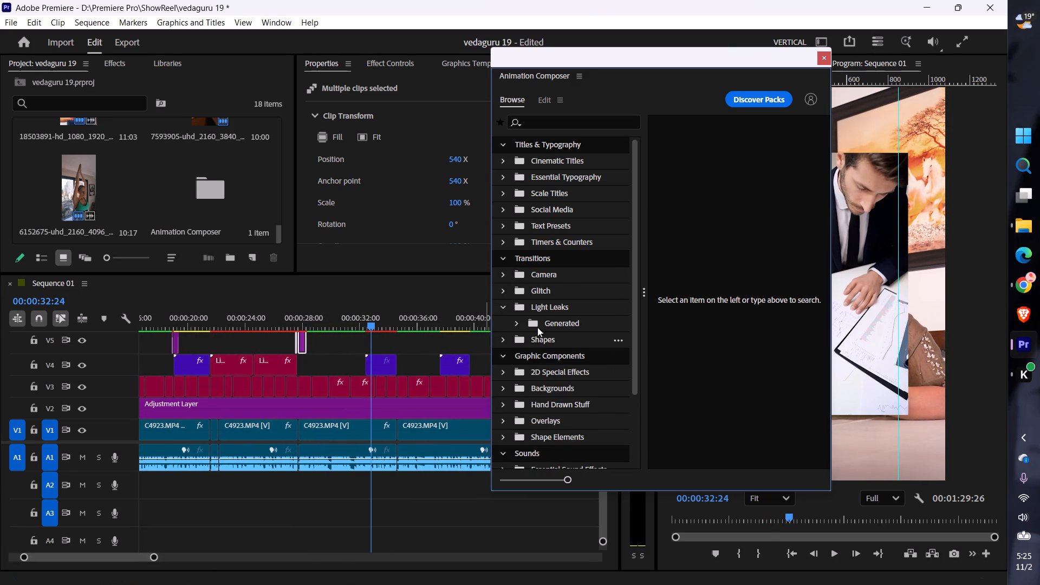
pyautogui.click(515, 323)
pyautogui.moveTo(570, 344); pyautogui.dragTo(361, 340)
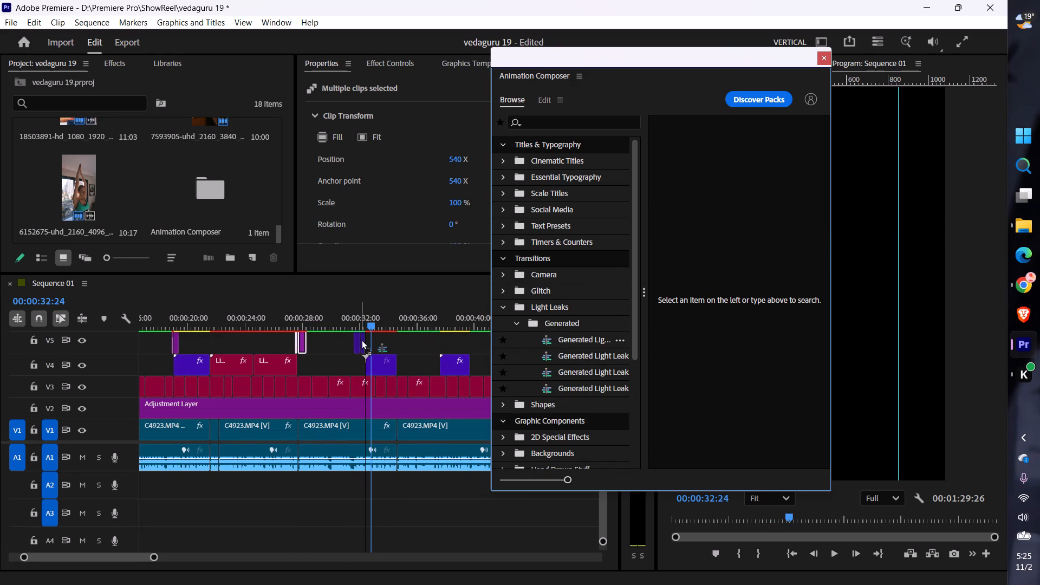
# Place the first Generated Light Leak transition on V5 at the start of the V4 clip at about 00:00:32 and play it back.
pyautogui.moveTo(361, 340); pyautogui.dragTo(364, 340)
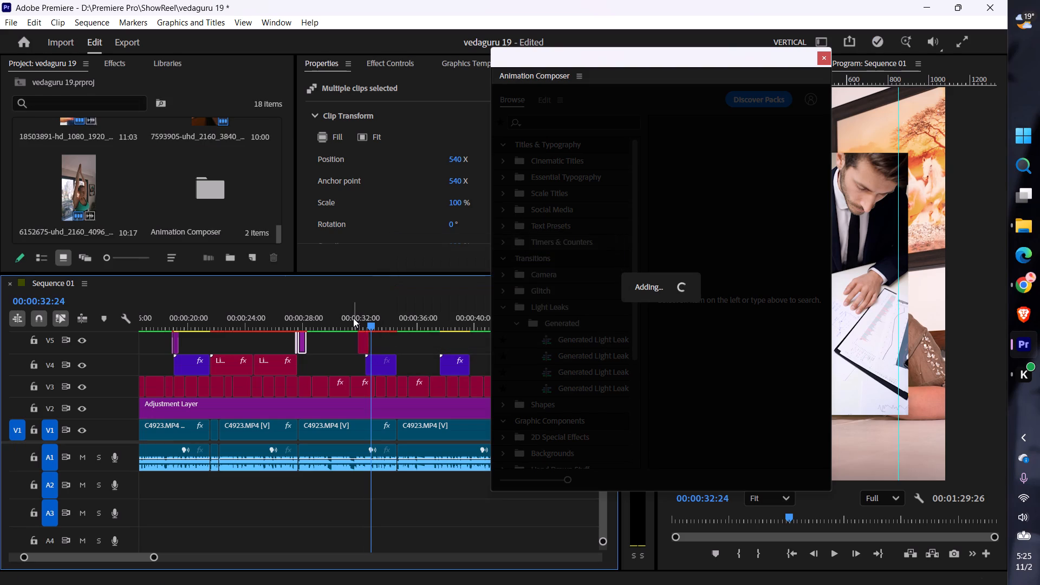
pyautogui.click(350, 318)
pyautogui.press('space')
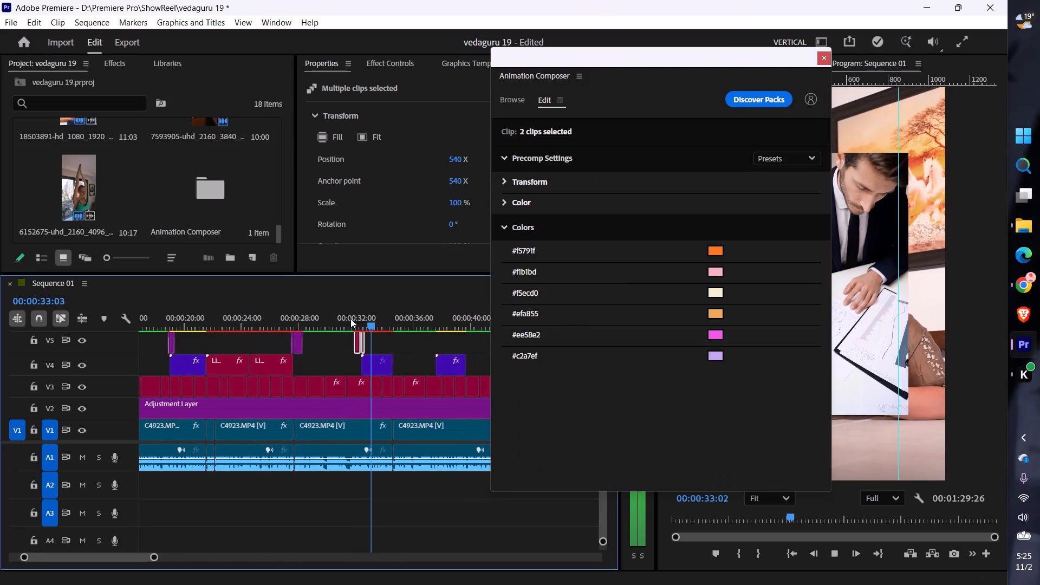
pyautogui.press('space')
# Scale the V4 clip at about 00:00:33 to 154% so it fills the frame, and resume playback.
pyautogui.click(376, 369)
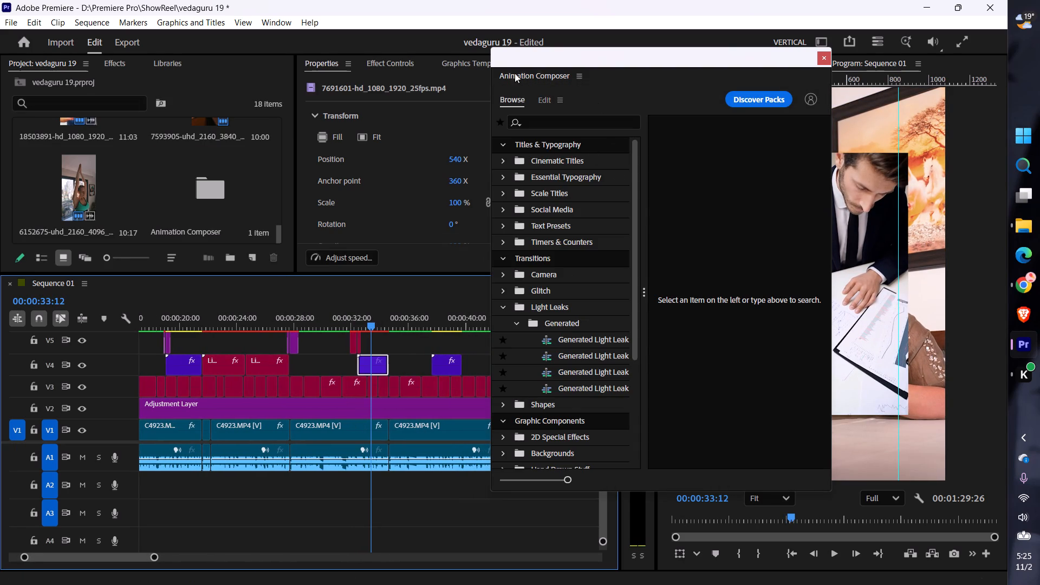
pyautogui.moveTo(452, 201); pyautogui.dragTo(505, 213)
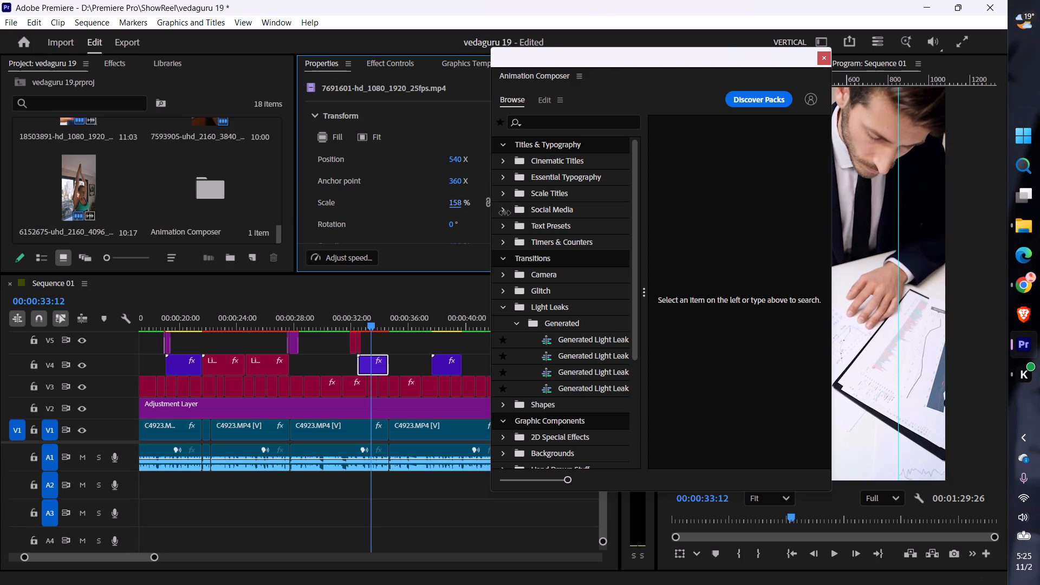
pyautogui.moveTo(505, 213); pyautogui.dragTo(497, 220)
pyautogui.press('space')
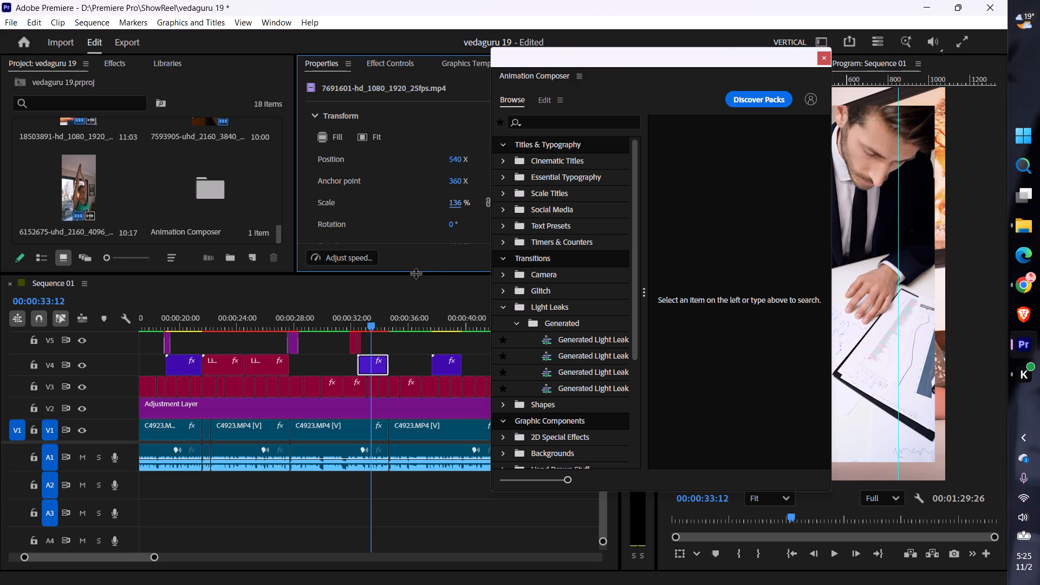
pyautogui.press('space')
pyautogui.moveTo(451, 205); pyautogui.dragTo(459, 207)
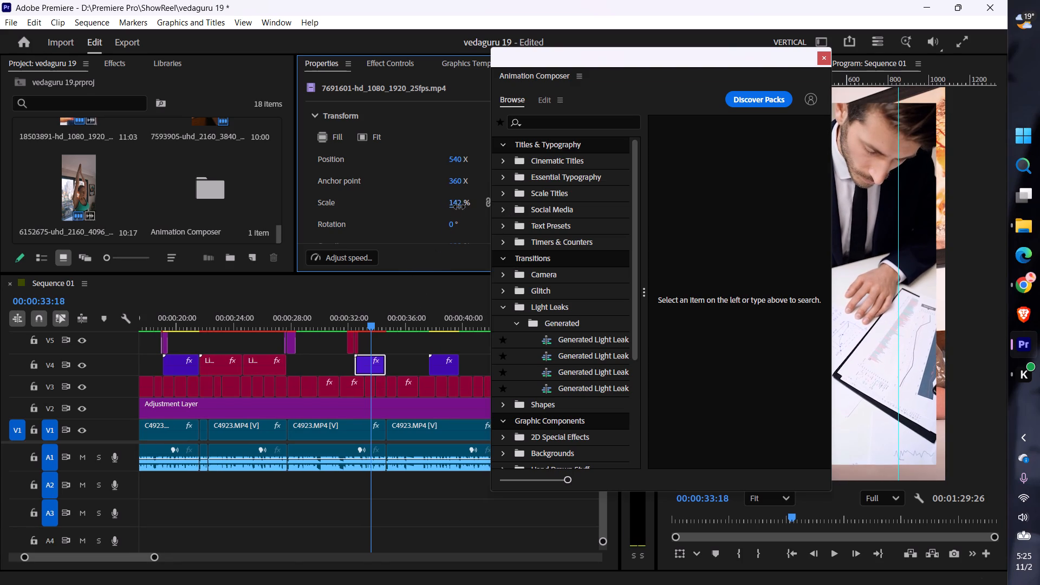
pyautogui.moveTo(459, 207); pyautogui.dragTo(473, 212)
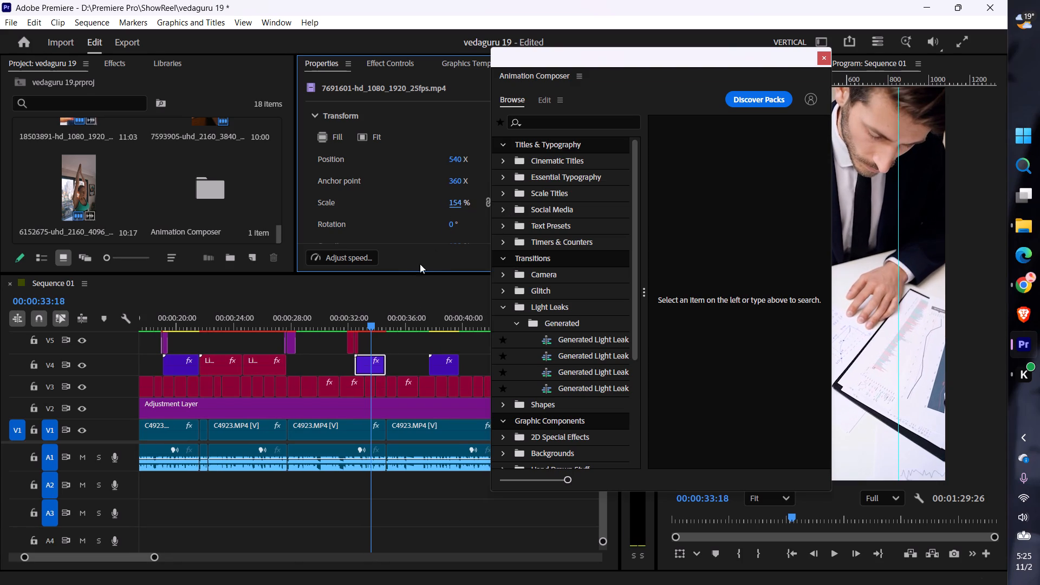
pyautogui.press('space')
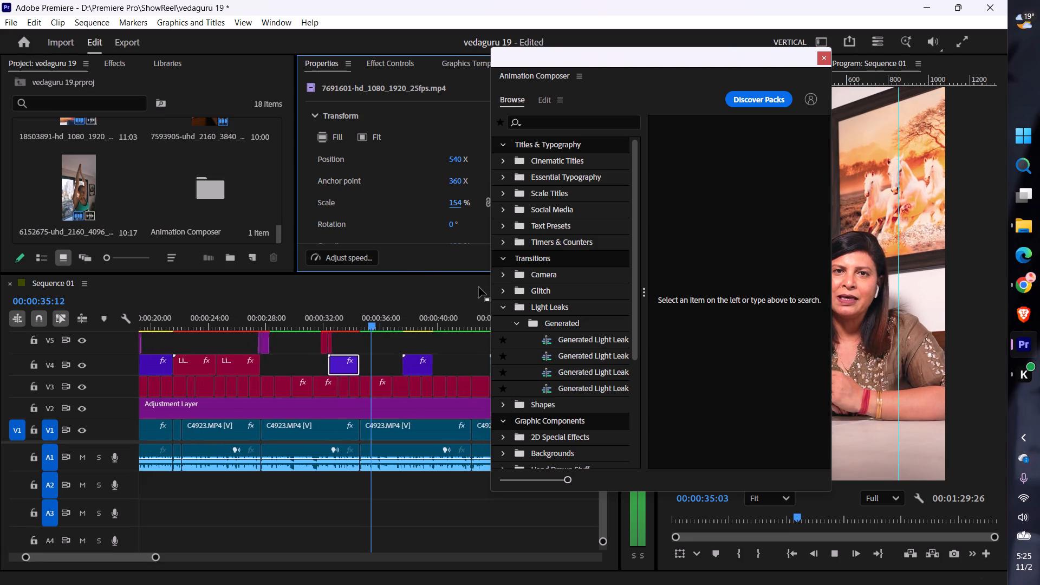
# Add the fourth Generated Light Leak transition on V5 over the start of the V4 clip at about 00:00:38 and play it back.
pyautogui.moveTo(566, 391); pyautogui.dragTo(511, 386)
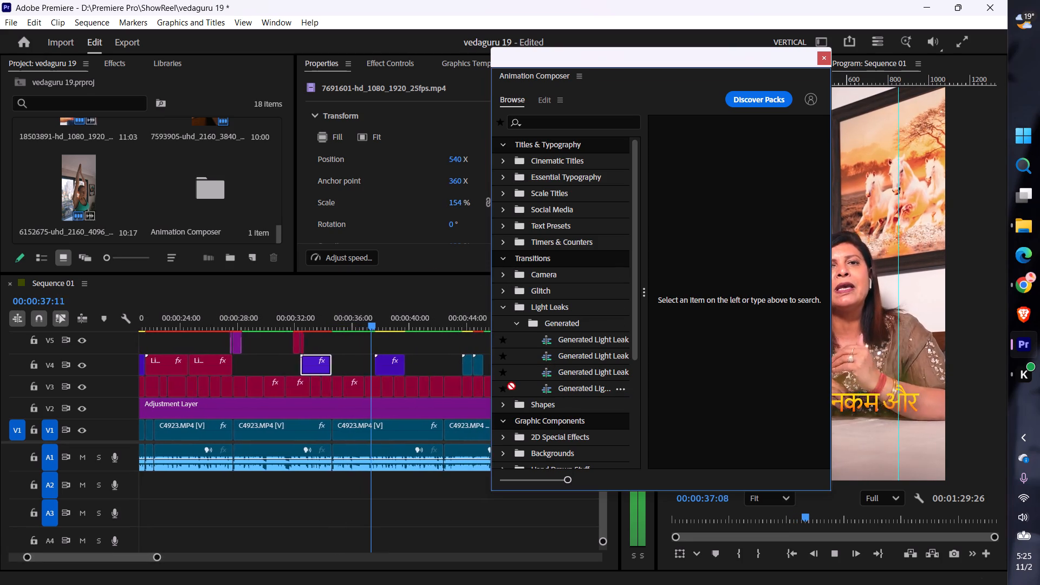
pyautogui.moveTo(511, 386); pyautogui.dragTo(368, 343)
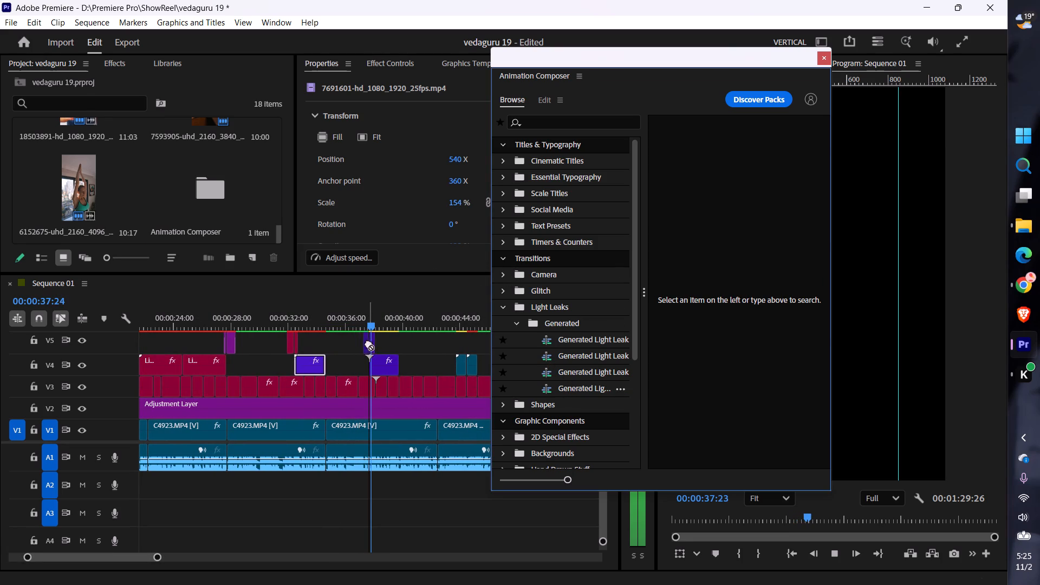
pyautogui.click(353, 323)
pyautogui.press('space')
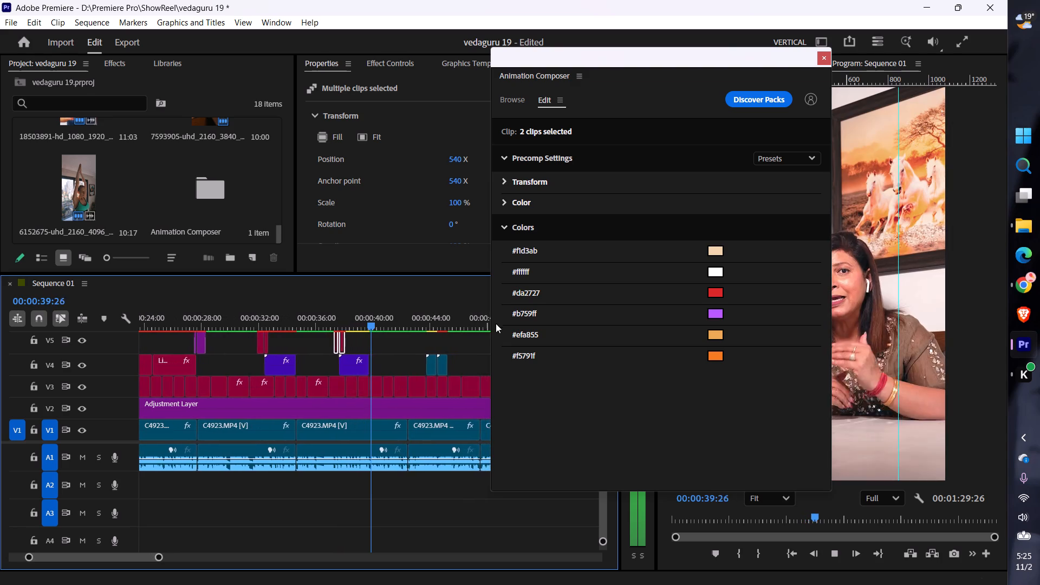
# Check the Glitch transitions in Animation Composer and play the sequence through to the V4 clip starting at about 00:00:48.
pyautogui.click(521, 101)
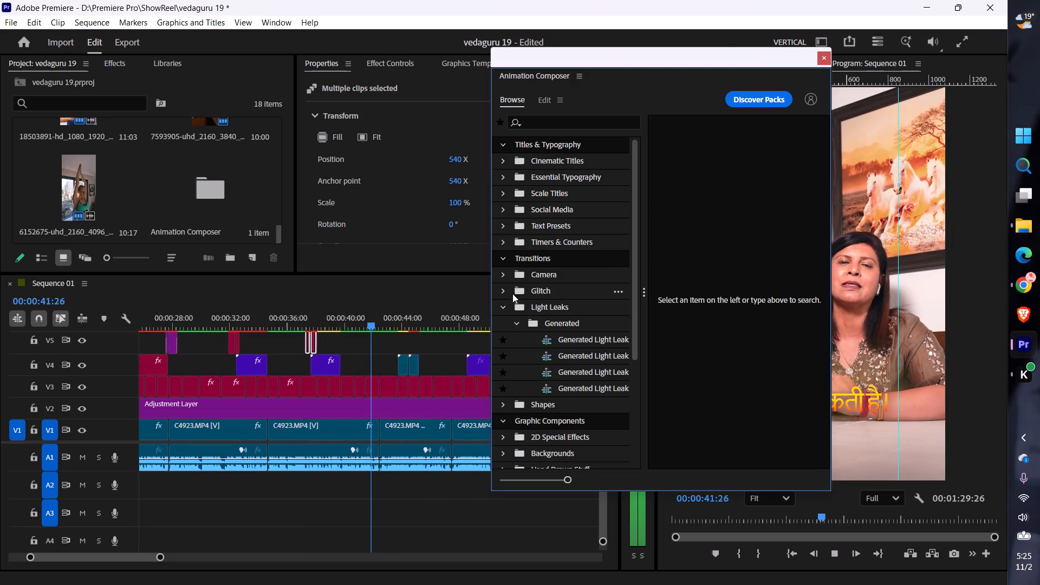
pyautogui.click(510, 294)
pyautogui.press('space')
pyautogui.press('space')
pyautogui.click(329, 353)
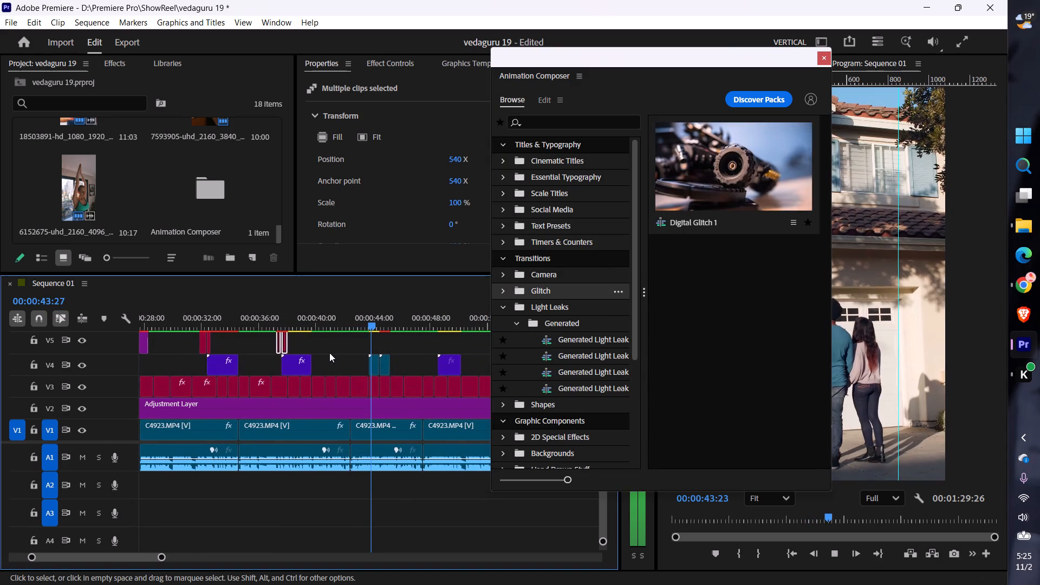
pyautogui.press('space')
pyautogui.moveTo(374, 325); pyautogui.dragTo(368, 331)
pyautogui.press('space')
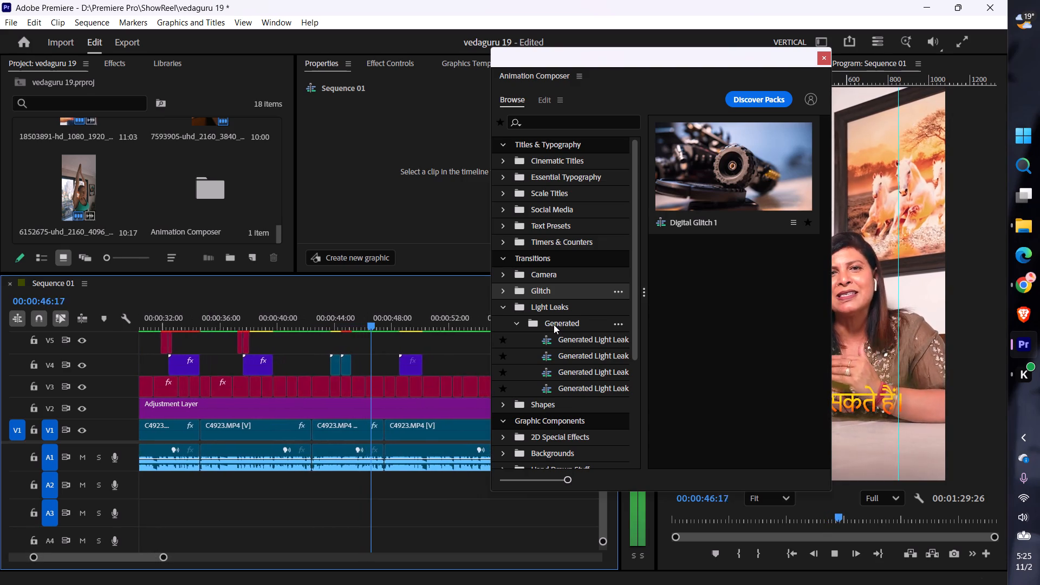
pyautogui.press('space')
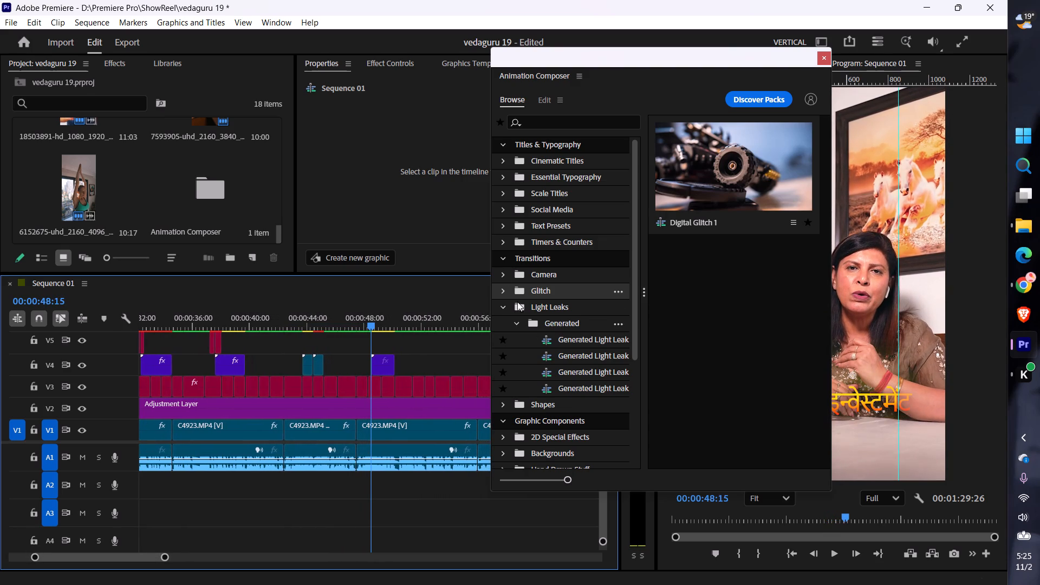
# Add the Fade to Black camera transition on V5 over the start of the V4 clip at about 00:00:48 and play it back.
pyautogui.click(502, 275)
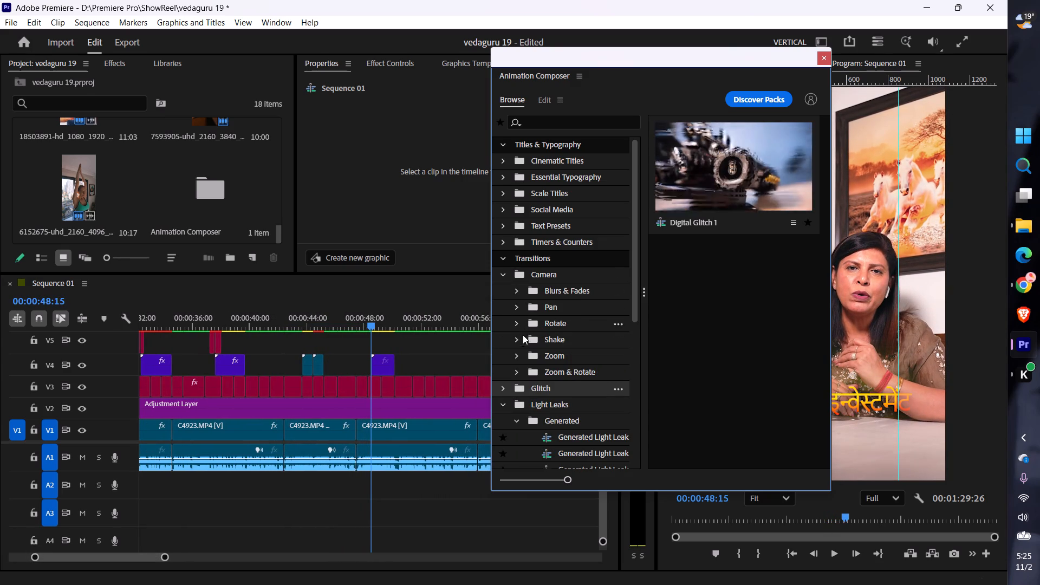
pyautogui.click(516, 305)
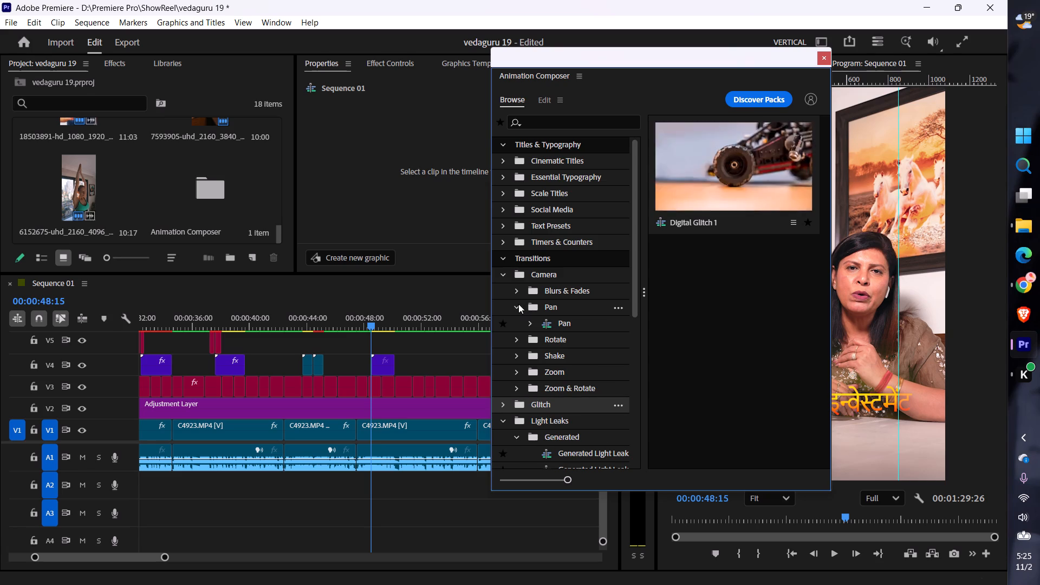
pyautogui.click(518, 304)
pyautogui.click(517, 290)
pyautogui.moveTo(554, 309); pyautogui.dragTo(353, 341)
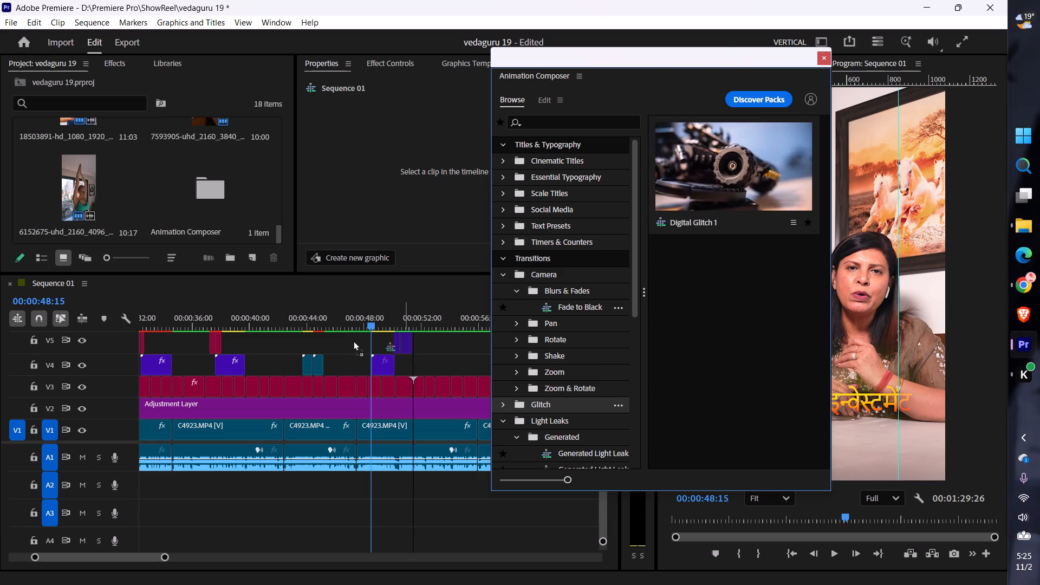
pyautogui.moveTo(353, 341); pyautogui.dragTo(373, 345)
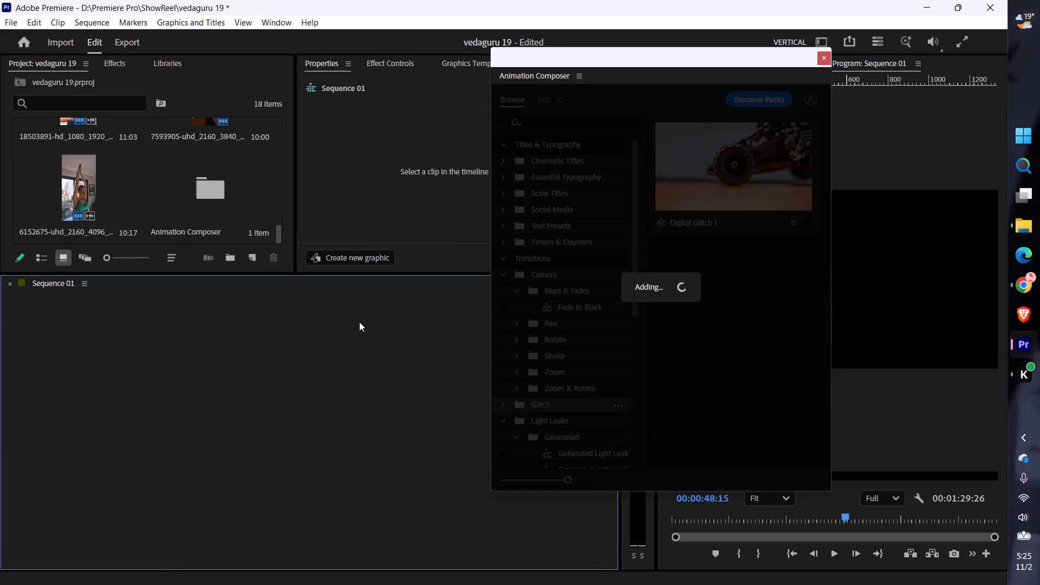
pyautogui.click(360, 322)
pyautogui.press('space')
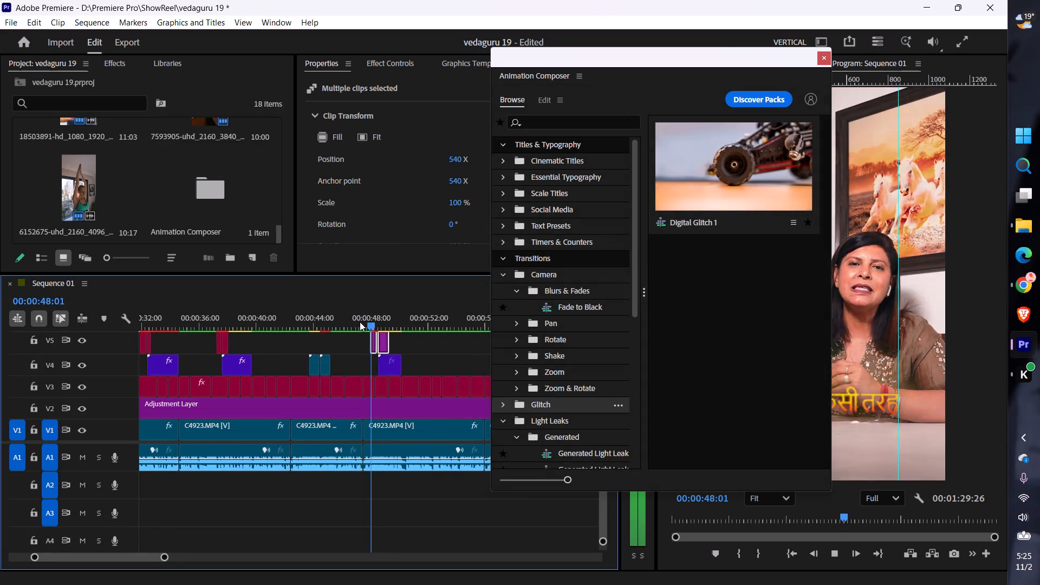
pyautogui.press('space')
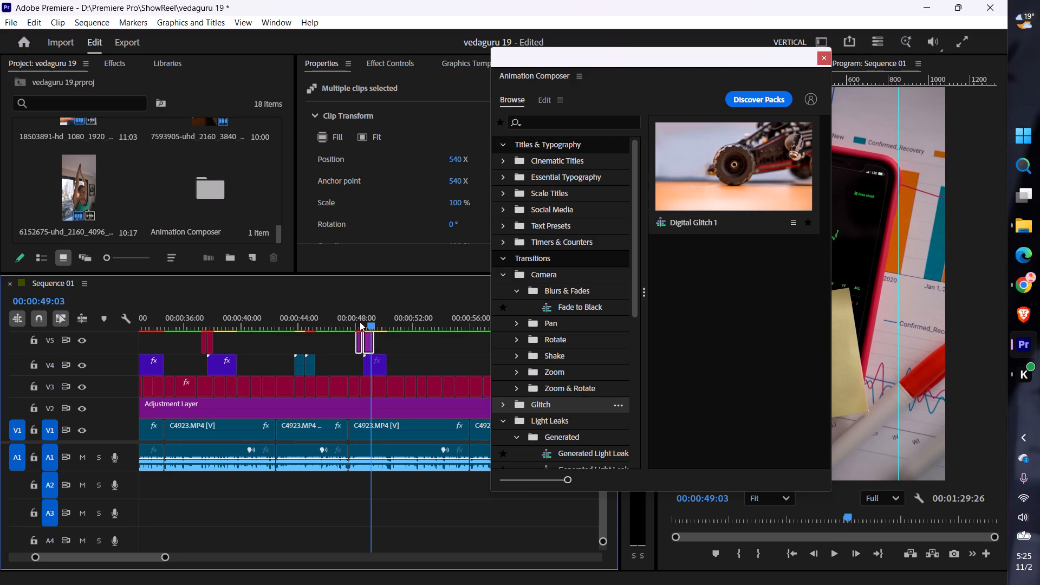
pyautogui.press('space')
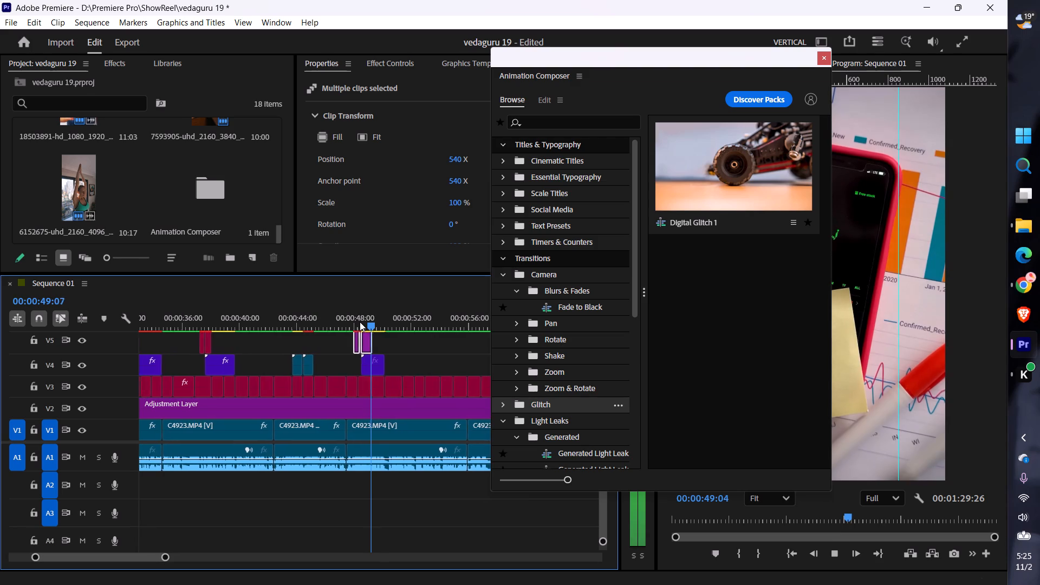
# Add the third Generated Light Leak transition on V5 at the start of the V4 clip at about 00:01:03, play it back and close Animation Composer.
pyautogui.scroll(-6, 407, 337)
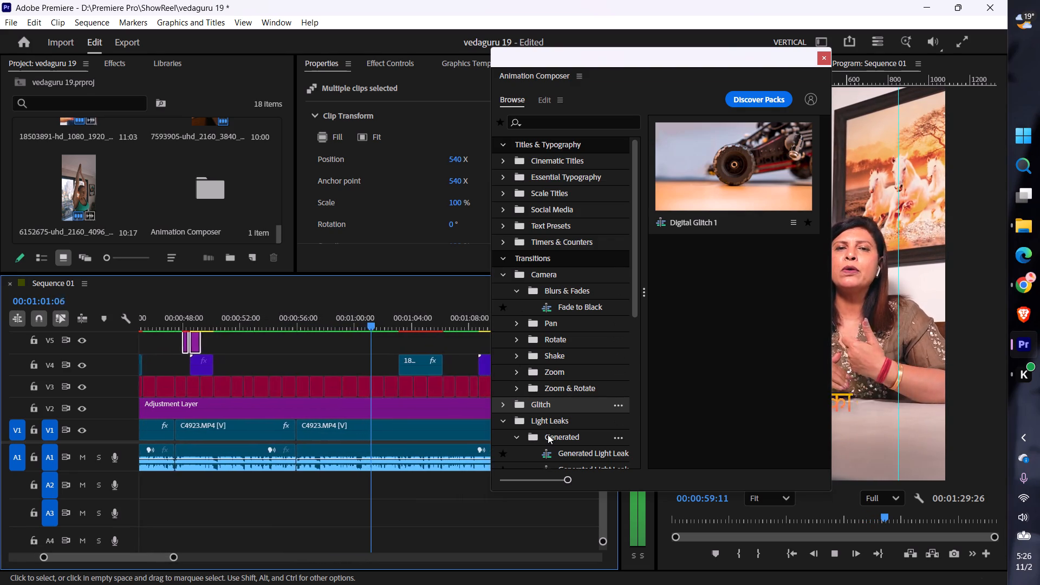
pyautogui.scroll(-1, 544, 425)
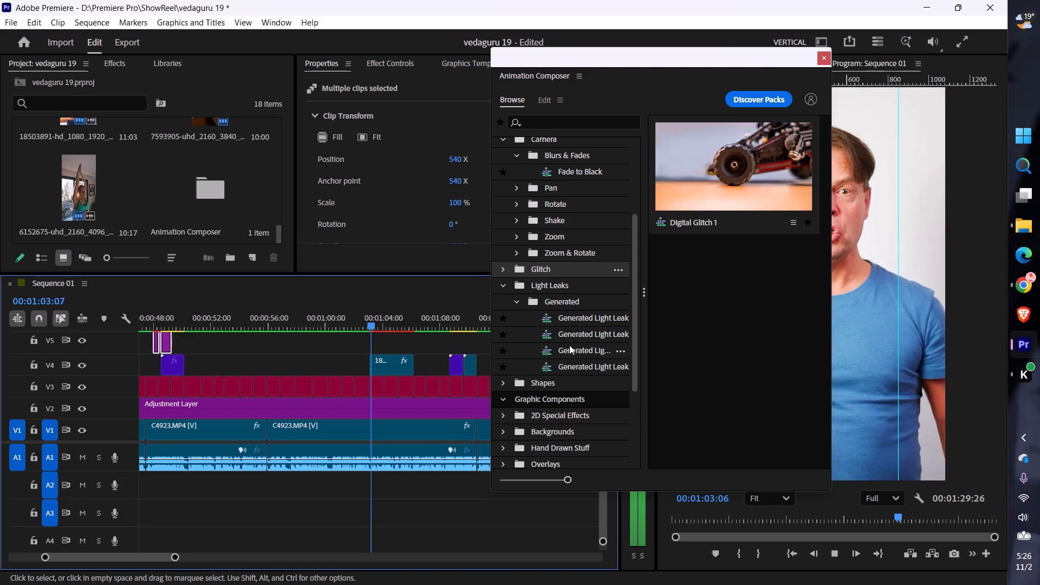
pyautogui.press('space')
pyautogui.moveTo(368, 324); pyautogui.dragTo(362, 327)
pyautogui.moveTo(581, 351); pyautogui.dragTo(513, 359)
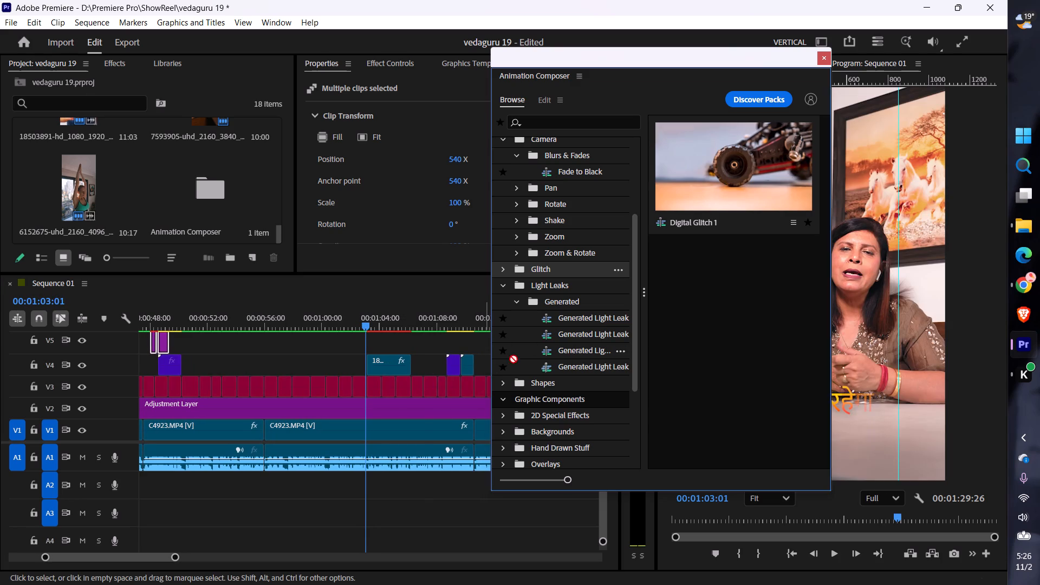
pyautogui.moveTo(513, 359); pyautogui.dragTo(366, 344)
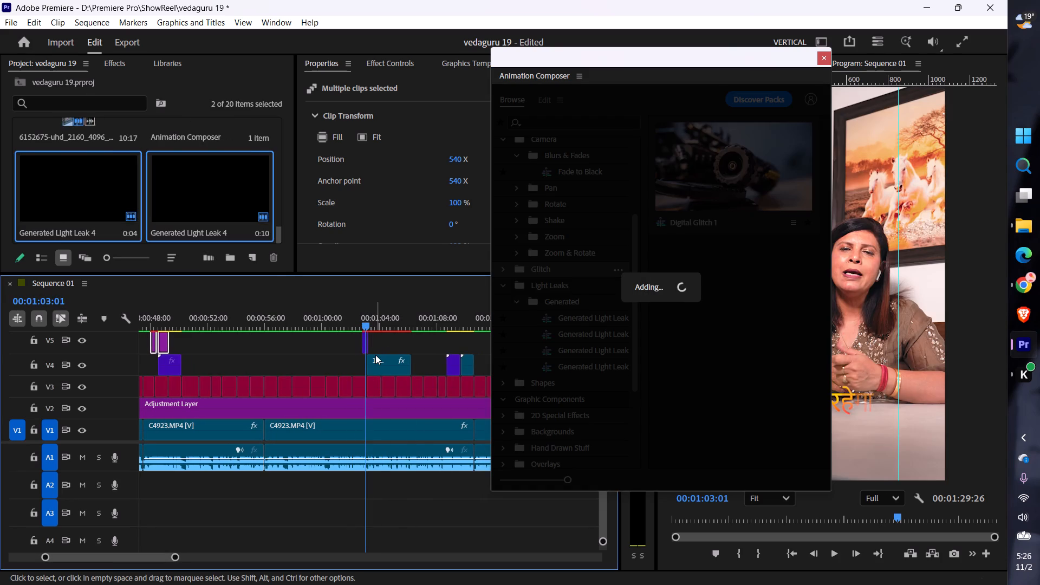
pyautogui.click(357, 327)
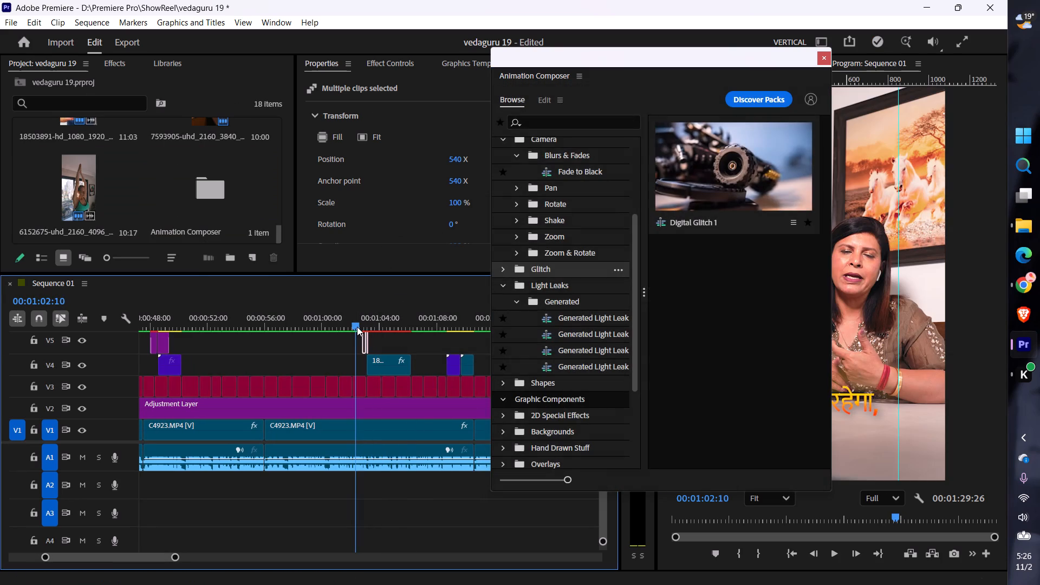
pyautogui.press('space')
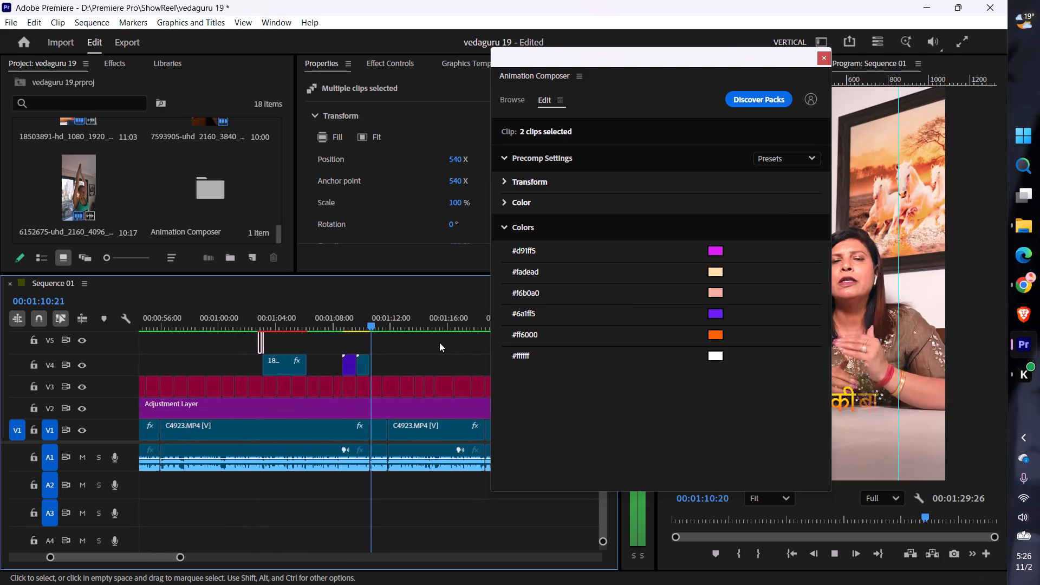
pyautogui.click(823, 57)
pyautogui.press('space')
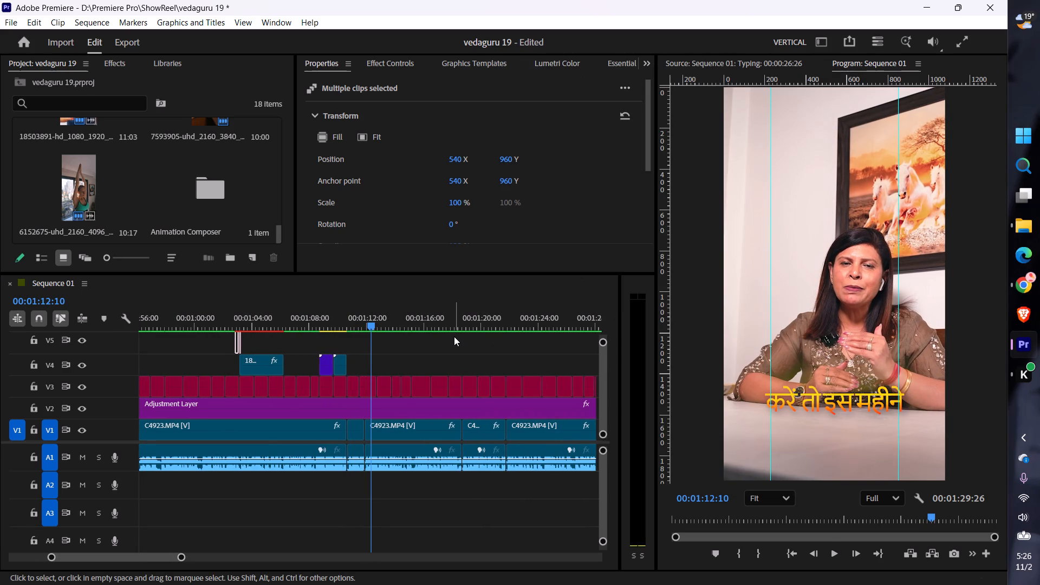
# Render the video previews of Sequence 01.
pyautogui.press('Return')
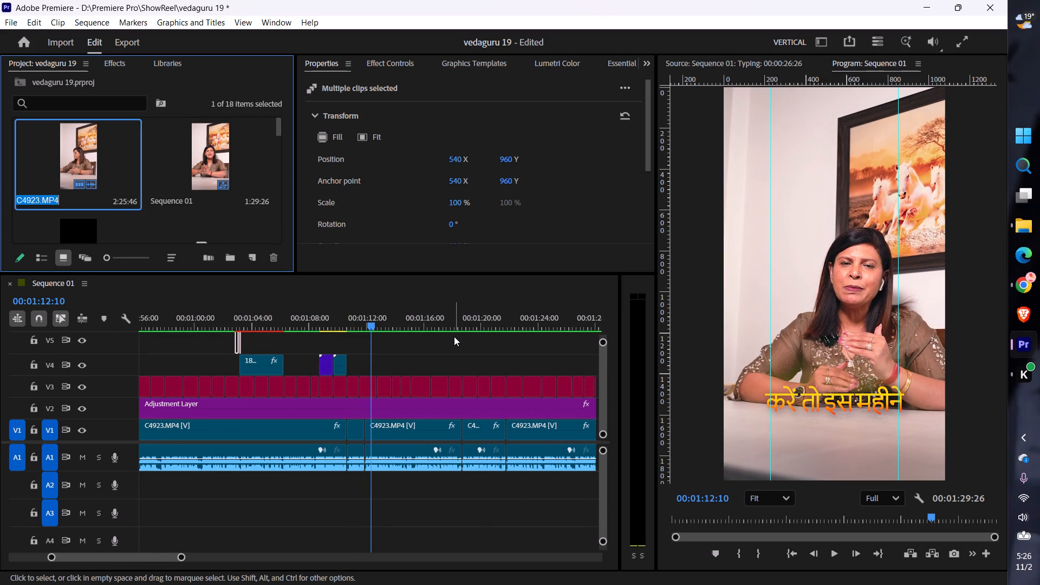
pyautogui.press('Return')
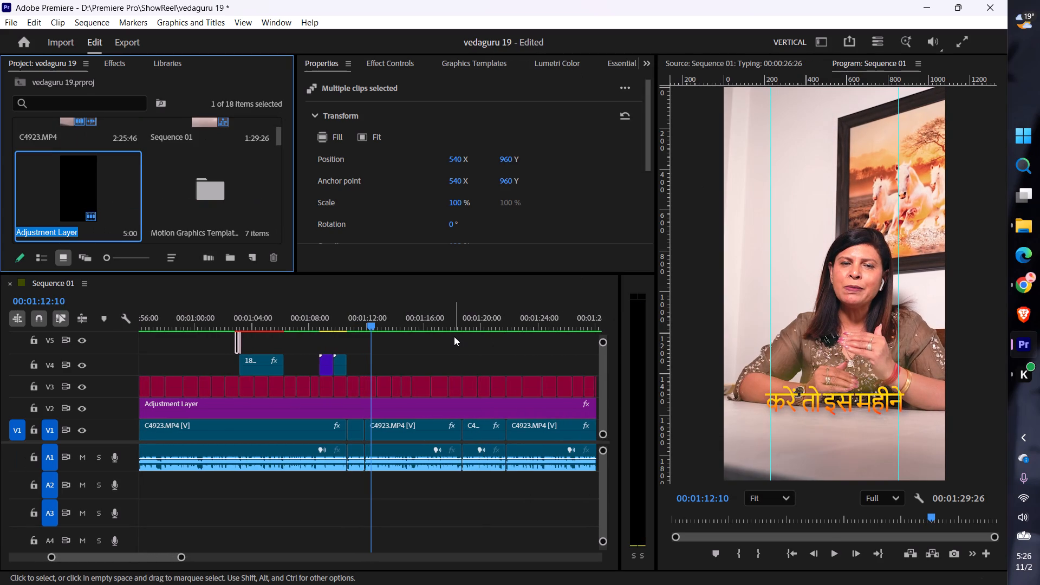
pyautogui.click(454, 336)
pyautogui.press('Return')
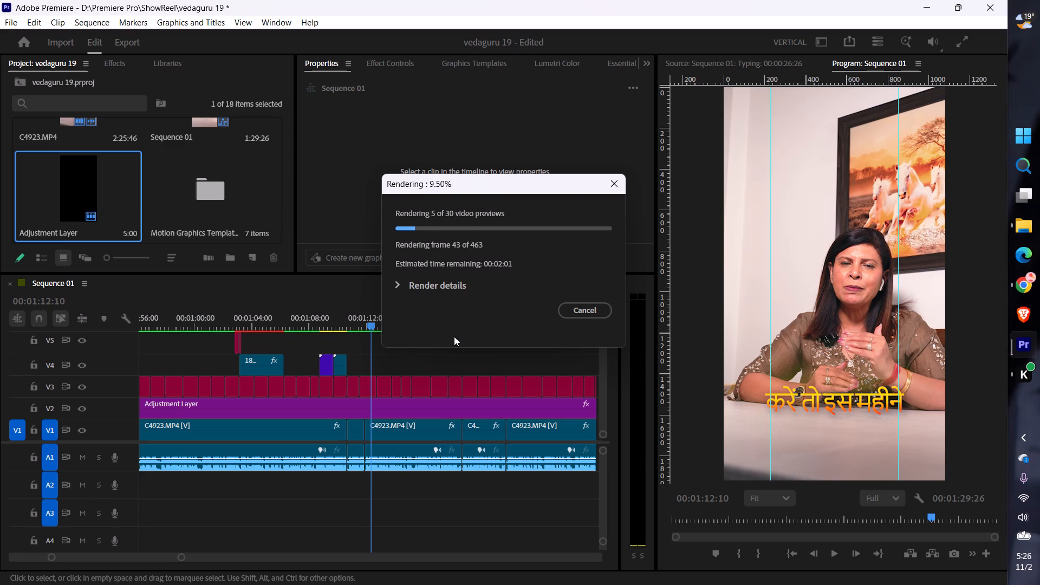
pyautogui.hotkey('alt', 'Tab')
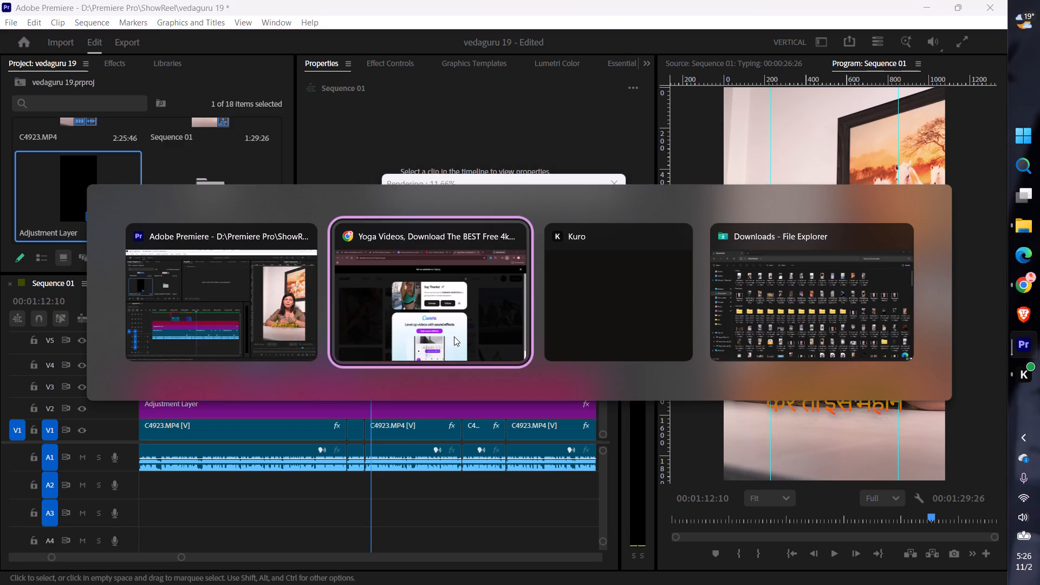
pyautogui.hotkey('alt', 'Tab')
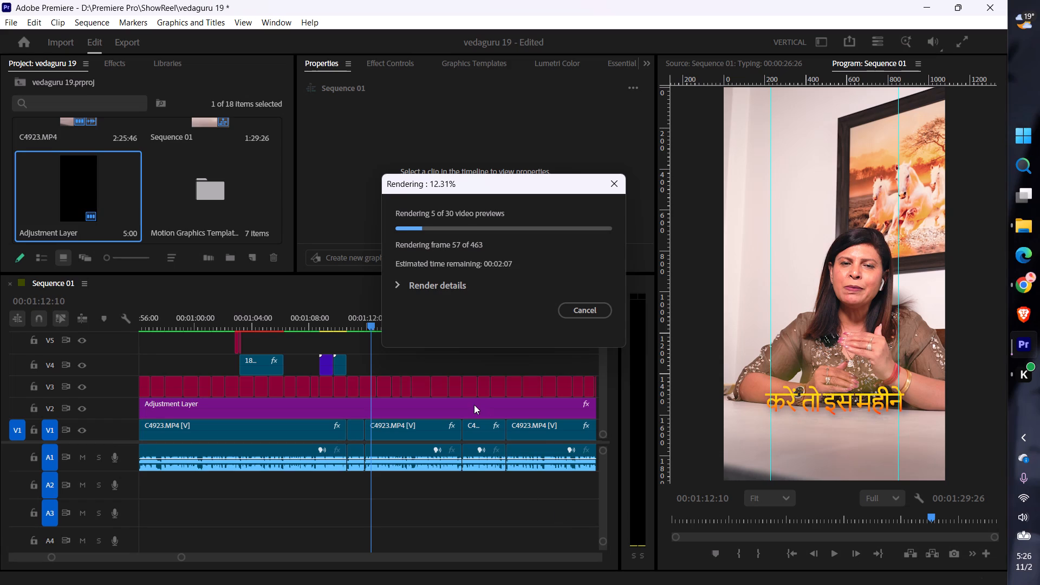
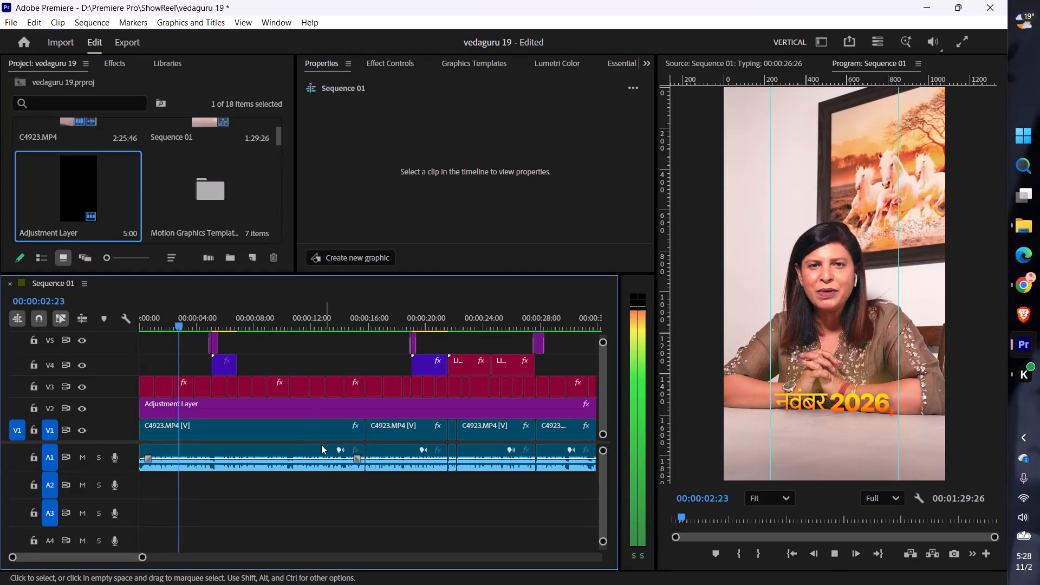
# Return the playhead to the start of Sequence 01 and save the vedaguru 19 project.
pyautogui.press('space')
pyautogui.moveTo(184, 328); pyautogui.dragTo(106, 343)
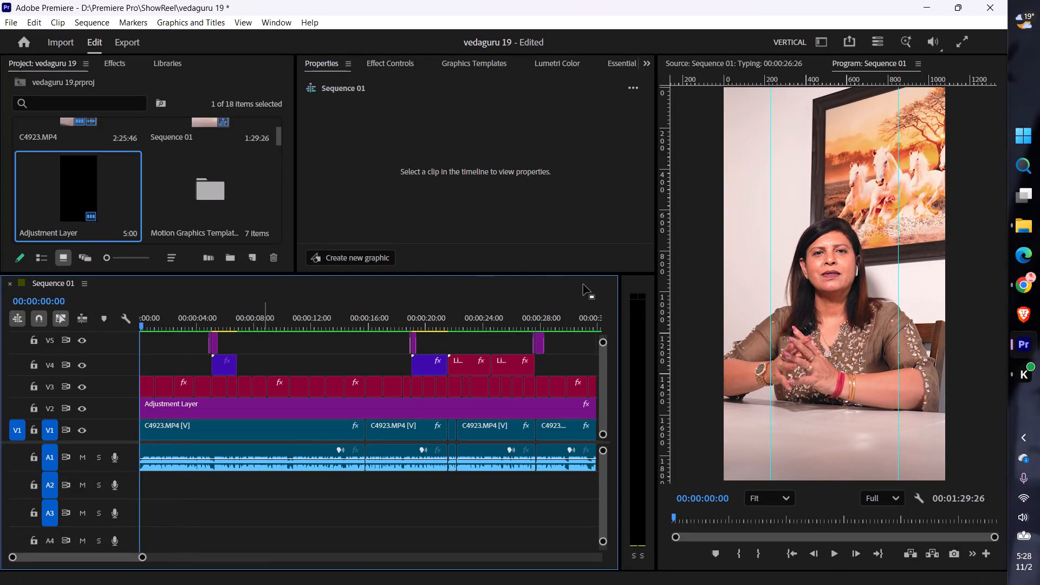
pyautogui.moveTo(604, 342); pyautogui.dragTo(604, 326)
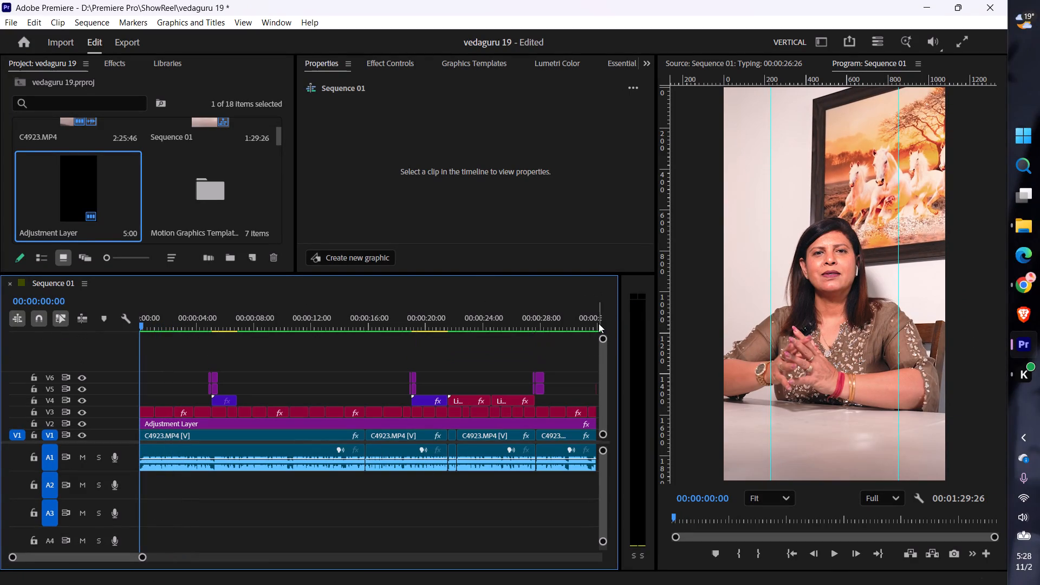
pyautogui.hotkey('ctrl', 's')
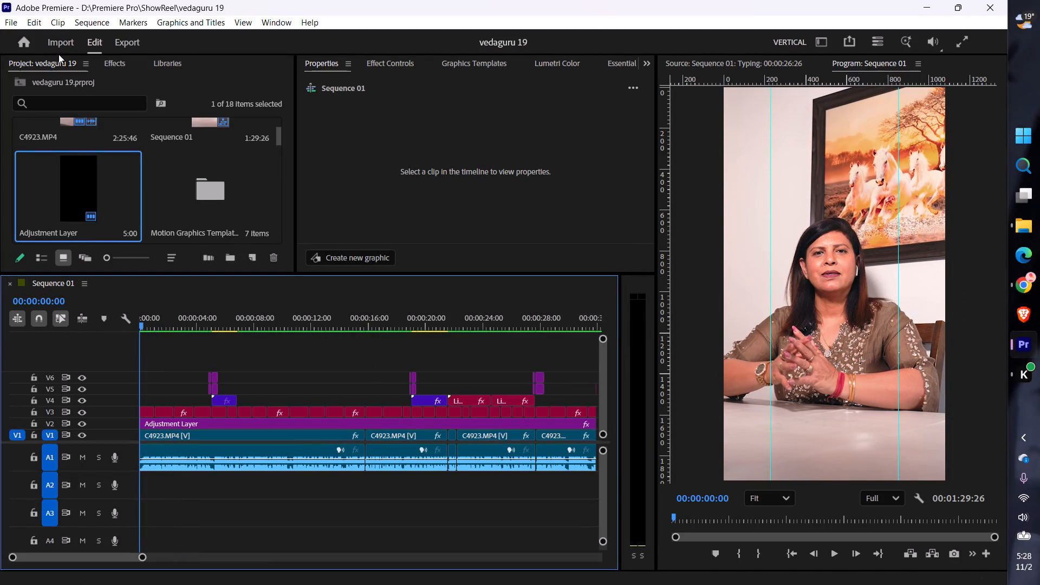
# Open the vedagurur reel 18 project and copy the first title graphics on V7 to V10 in Sequence 03.
pyautogui.click(28, 38)
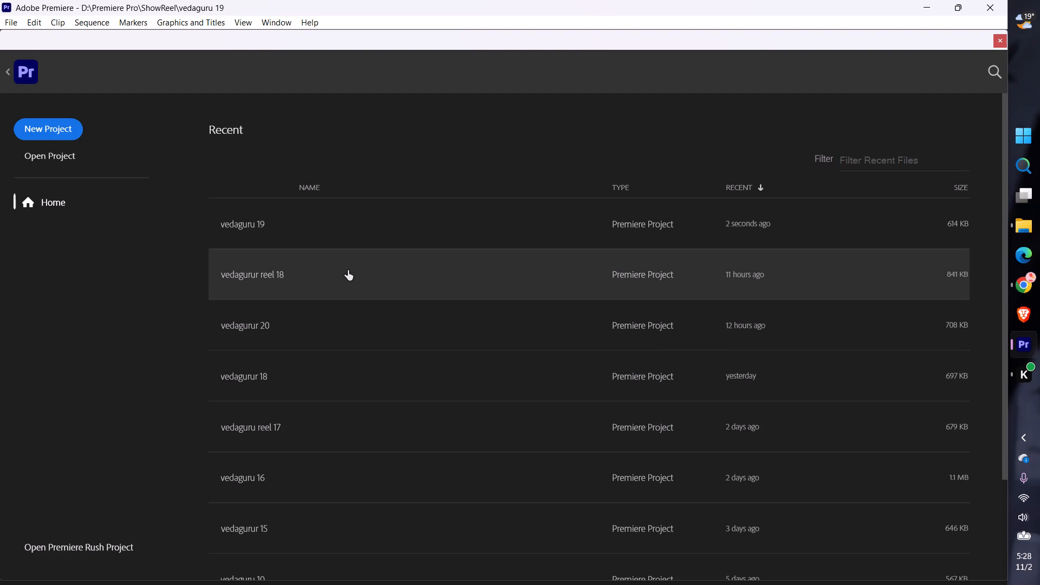
pyautogui.click(348, 270)
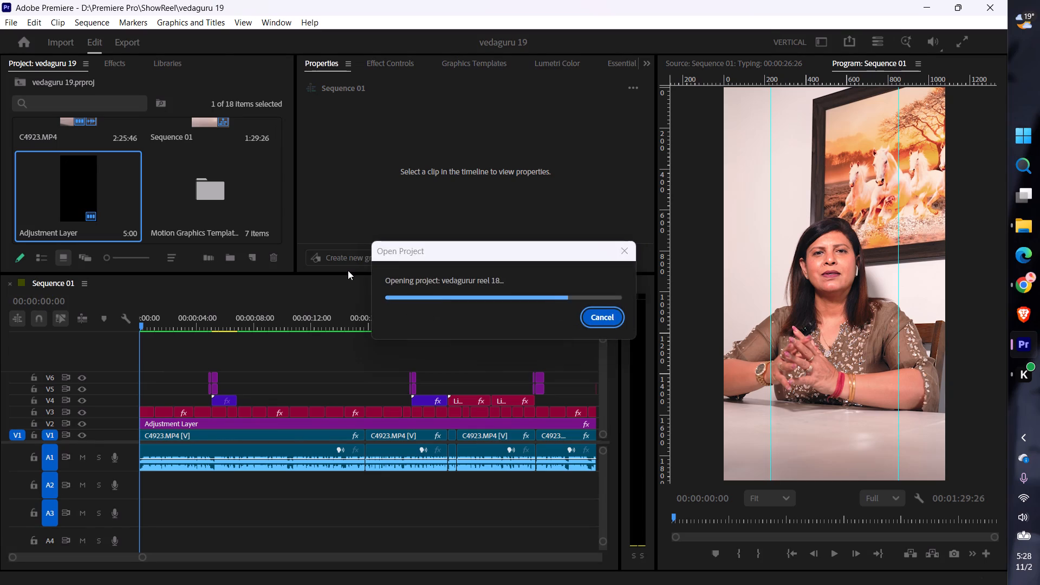
pyautogui.moveTo(171, 382); pyautogui.dragTo(166, 313)
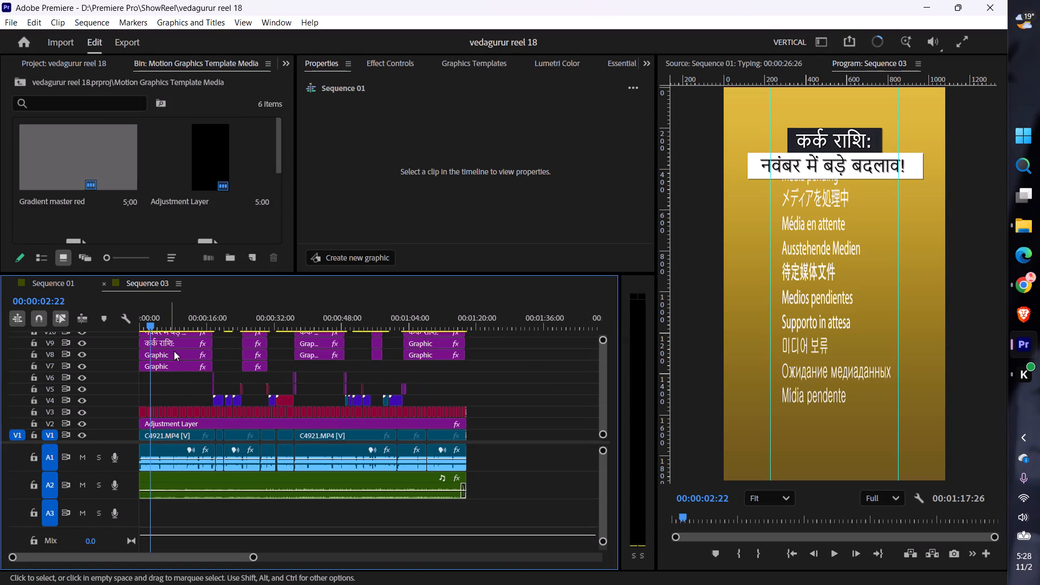
pyautogui.moveTo(180, 381); pyautogui.dragTo(166, 312)
pyautogui.moveTo(182, 389); pyautogui.dragTo(174, 356)
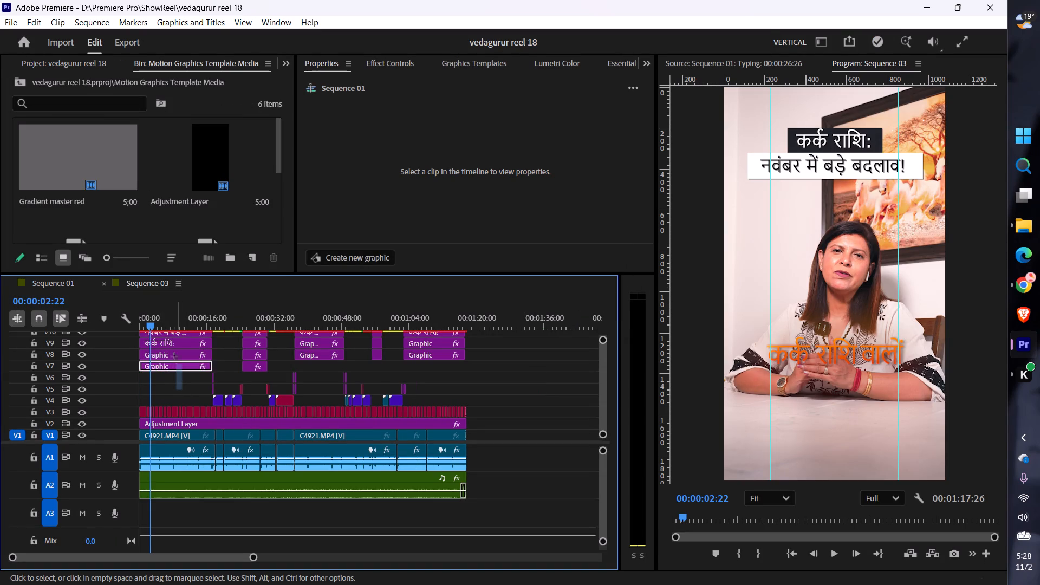
pyautogui.moveTo(174, 356); pyautogui.dragTo(169, 335)
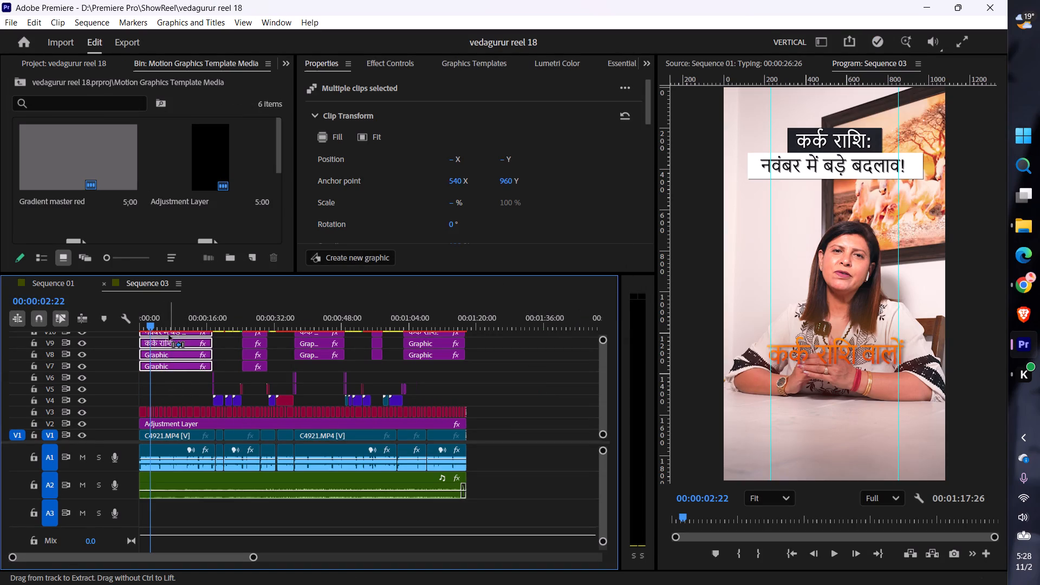
pyautogui.hotkey('ctrl', 'c')
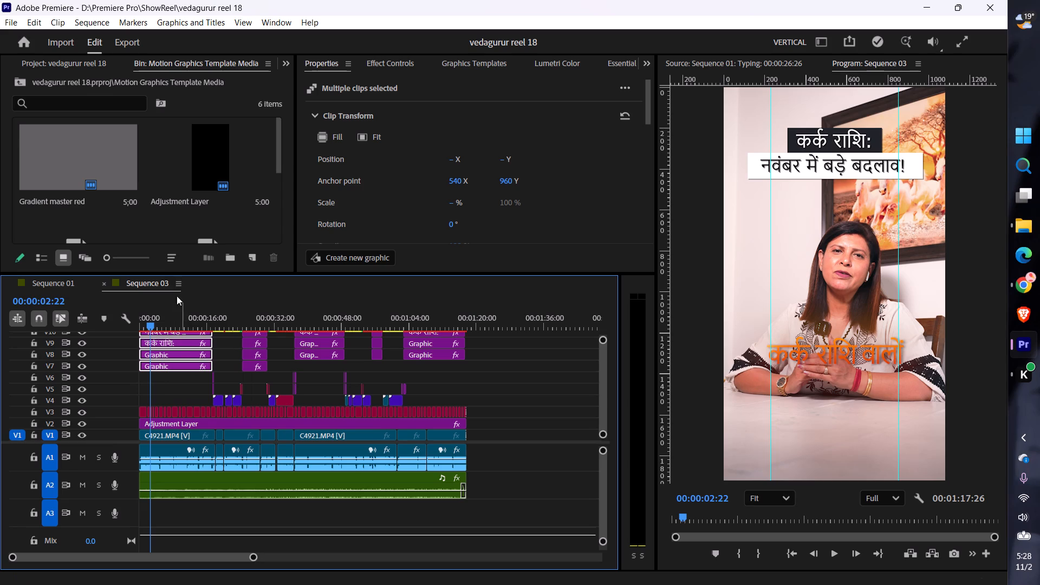
# Close Sequence 03 and paste the copied title graphics at the start of vedaguru 19's Sequence 01.
pyautogui.rightClick(182, 282)
pyautogui.click(211, 240)
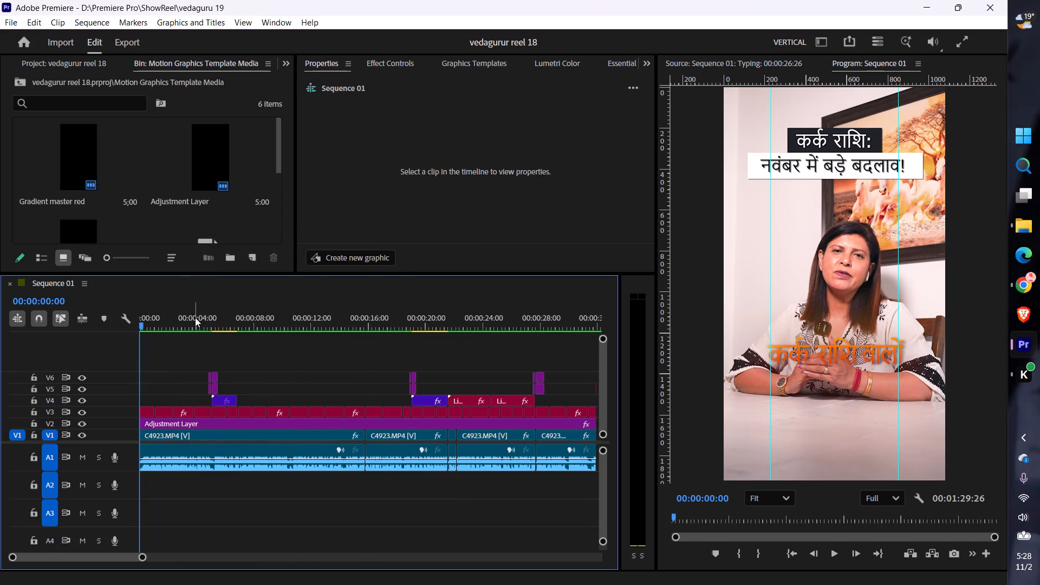
pyautogui.hotkey('ctrl', 'v')
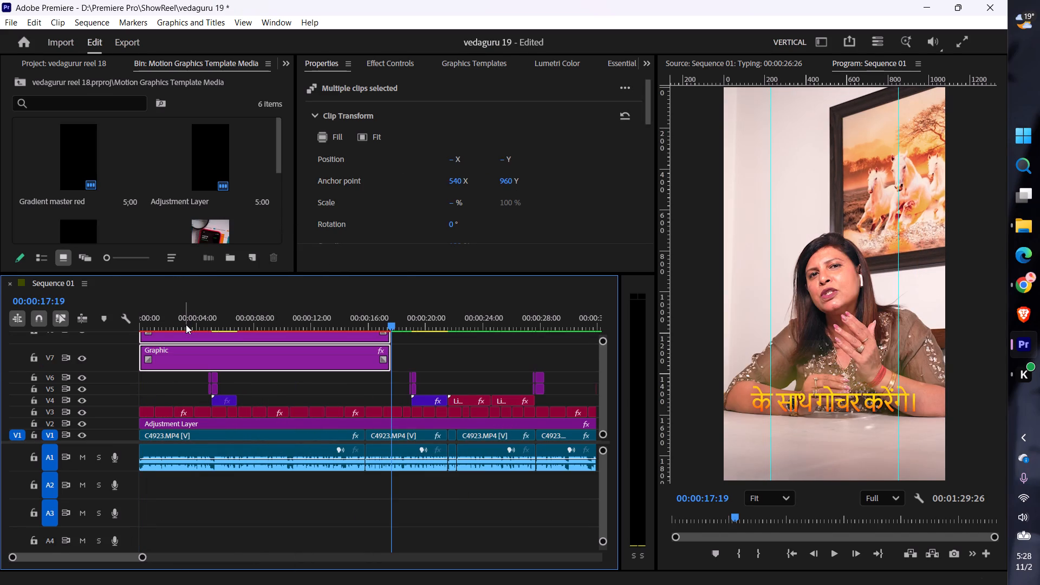
pyautogui.moveTo(604, 339); pyautogui.dragTo(599, 283)
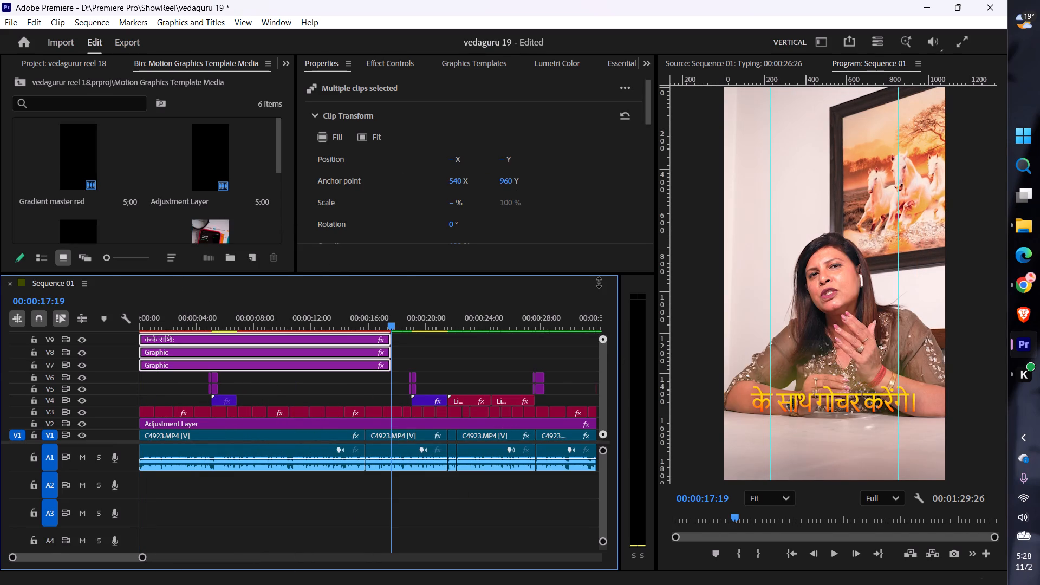
pyautogui.moveTo(599, 283); pyautogui.dragTo(599, 282)
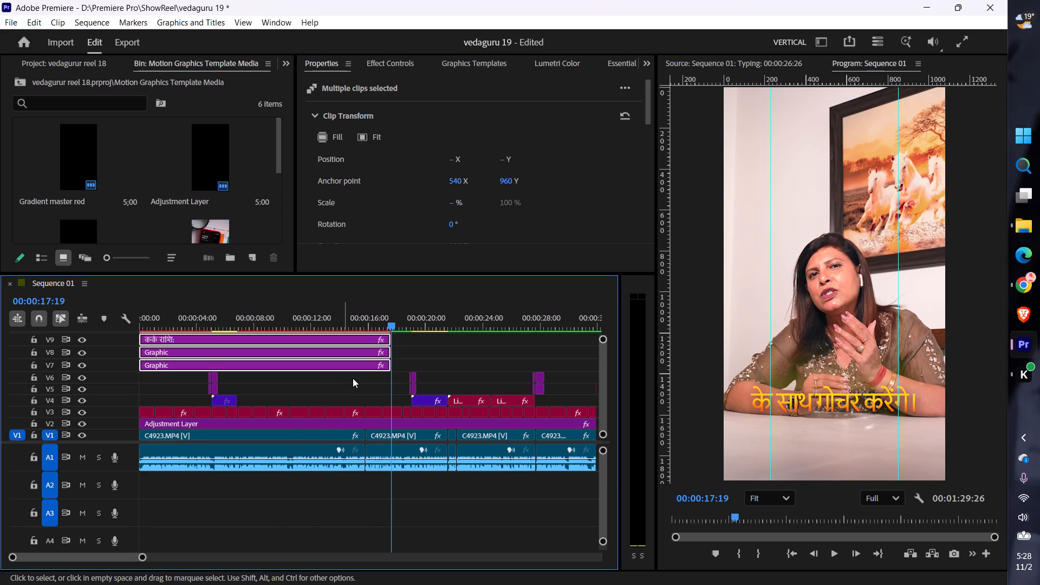
# Move the pasted title graphics on V7 to V10 so they end where the V4 clip at about 00:00:19 begins.
pyautogui.scroll(-6, 353, 378)
pyautogui.scroll(-7, 241, 389)
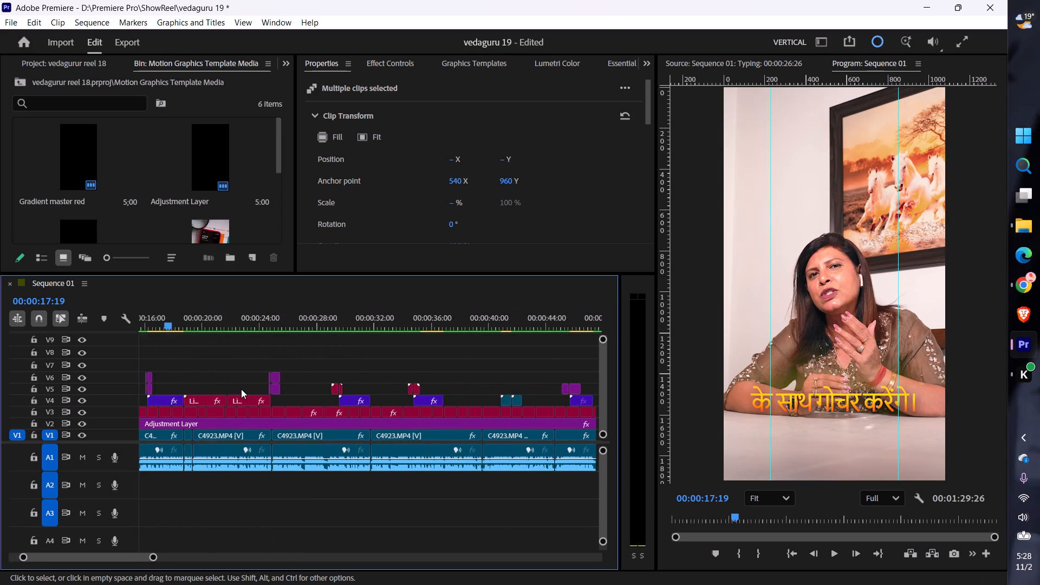
pyautogui.scroll(-11, 241, 389)
pyautogui.scroll(-16, 241, 389)
pyautogui.scroll(2, 241, 389)
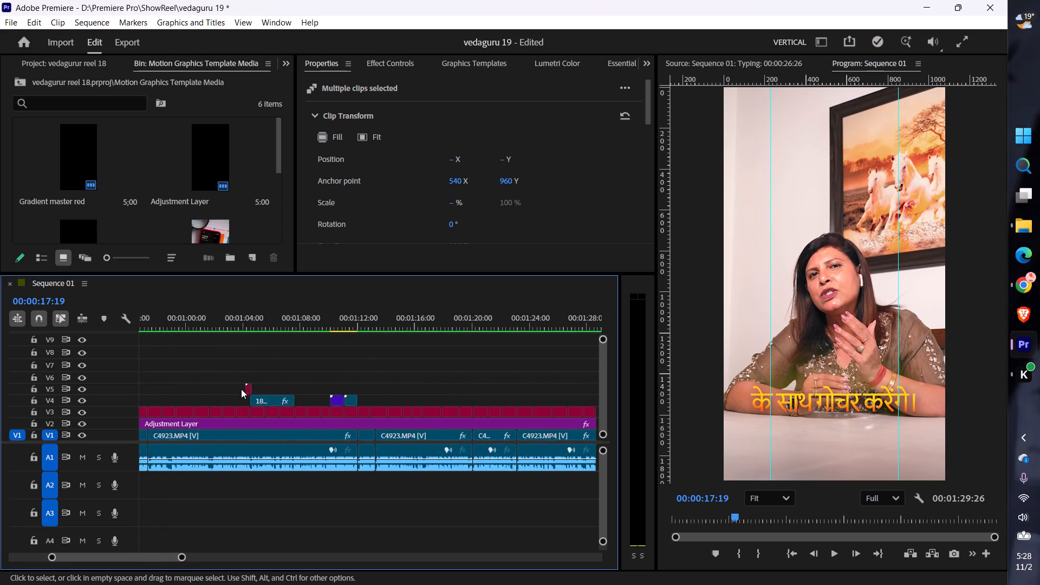
pyautogui.scroll(20, 241, 389)
pyautogui.scroll(17, 241, 389)
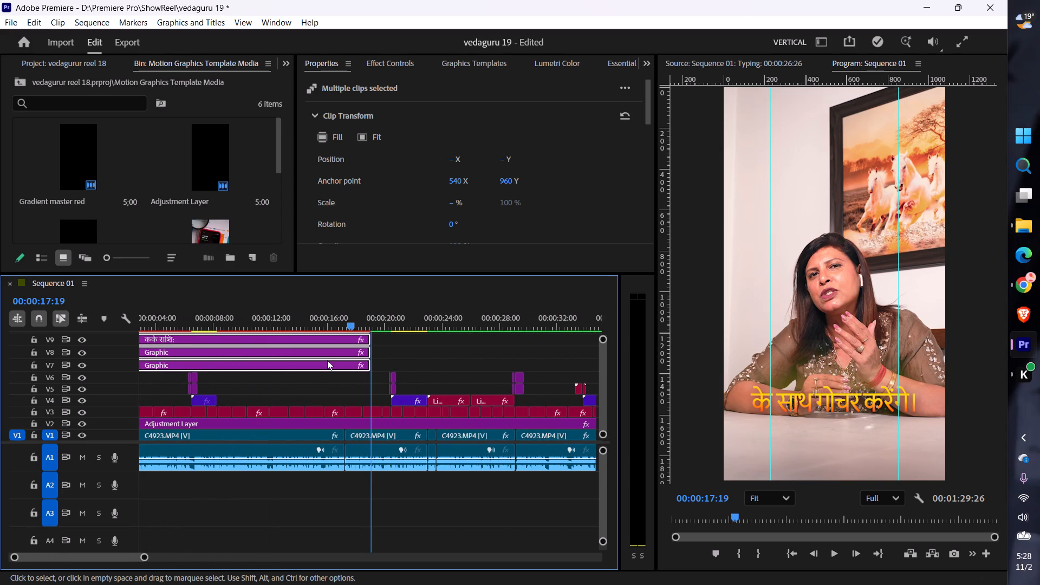
pyautogui.moveTo(281, 365); pyautogui.dragTo(265, 366)
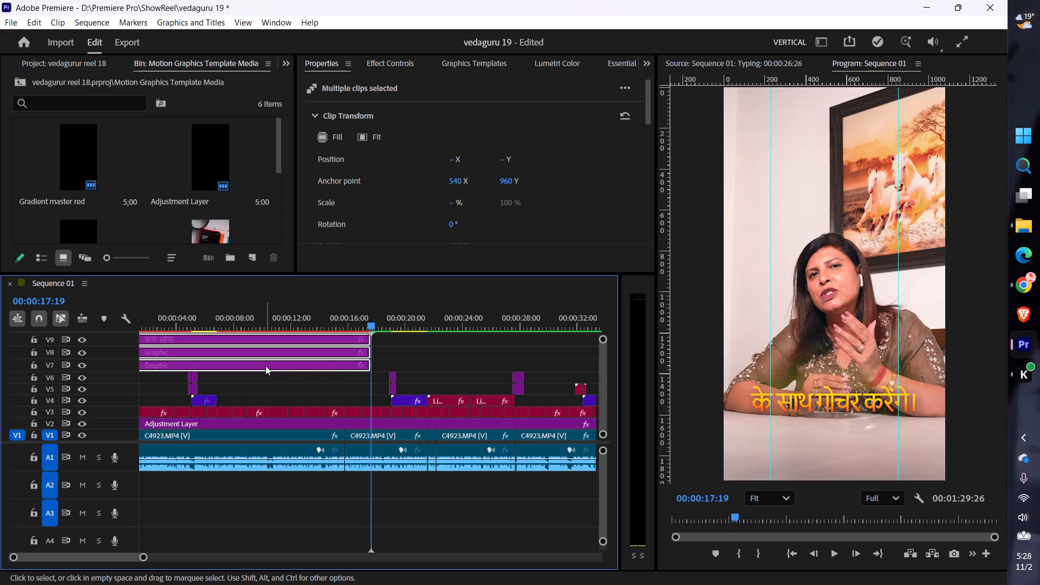
pyautogui.scroll(8, 265, 366)
pyautogui.moveTo(265, 366); pyautogui.dragTo(309, 365)
pyautogui.moveTo(302, 366); pyautogui.dragTo(313, 366)
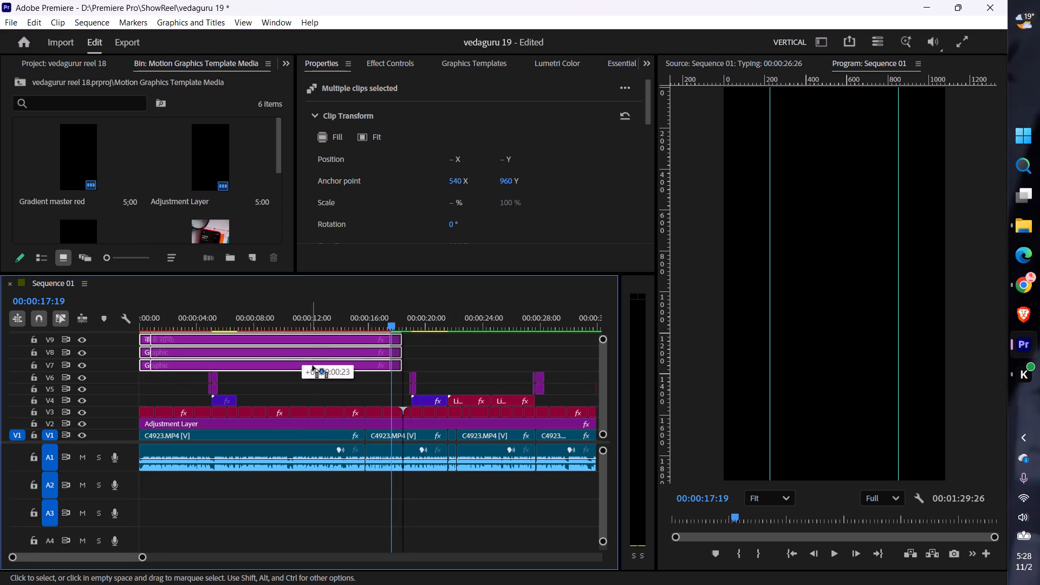
pyautogui.moveTo(313, 366); pyautogui.dragTo(322, 365)
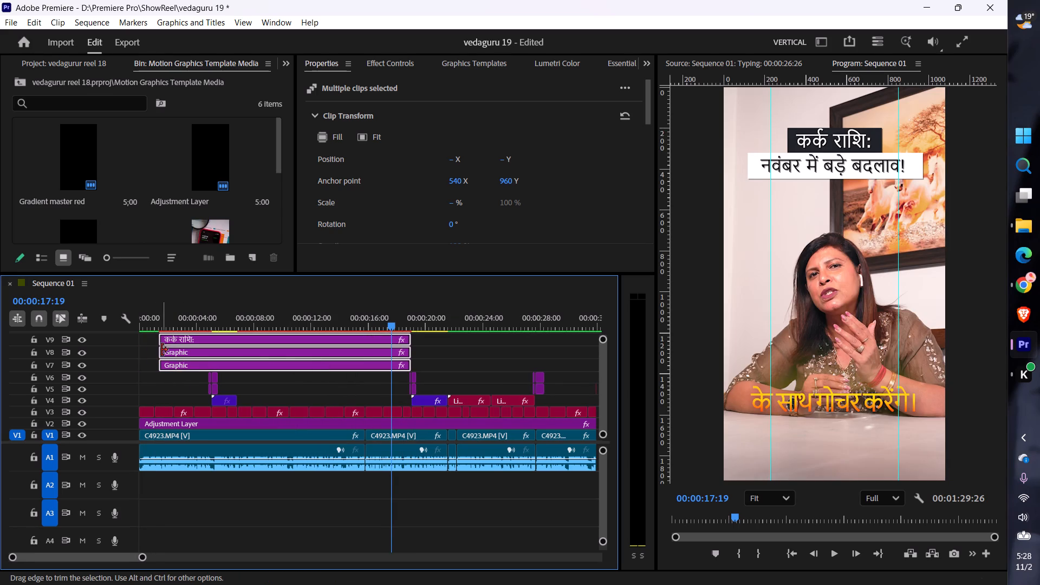
# Trim the start of the title graphics to the end of the first V4 clip at about 00:00:07.
pyautogui.moveTo(160, 350); pyautogui.dragTo(233, 356)
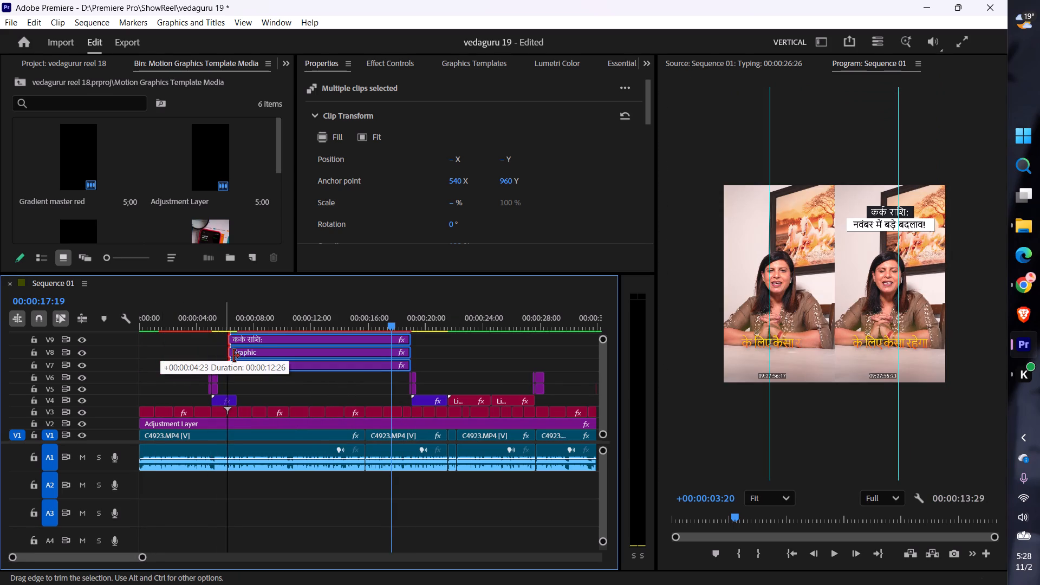
pyautogui.moveTo(233, 356); pyautogui.dragTo(236, 357)
pyautogui.scroll(5, 273, 393)
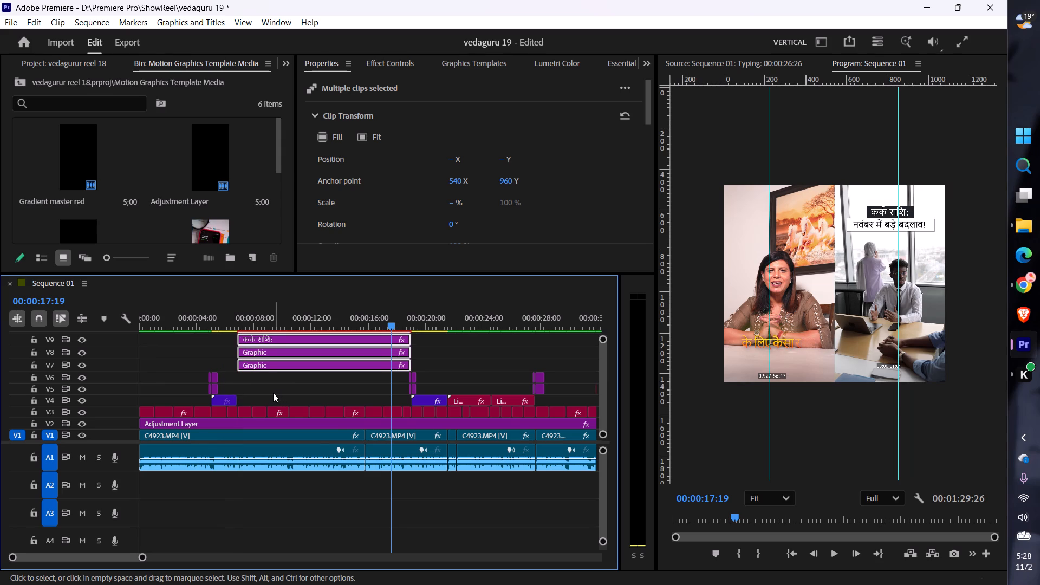
pyautogui.scroll(-5, 273, 393)
pyautogui.scroll(5, 273, 393)
# Split the title graphics on V7 to V10 at 00:00:10:18.
pyautogui.click(357, 327)
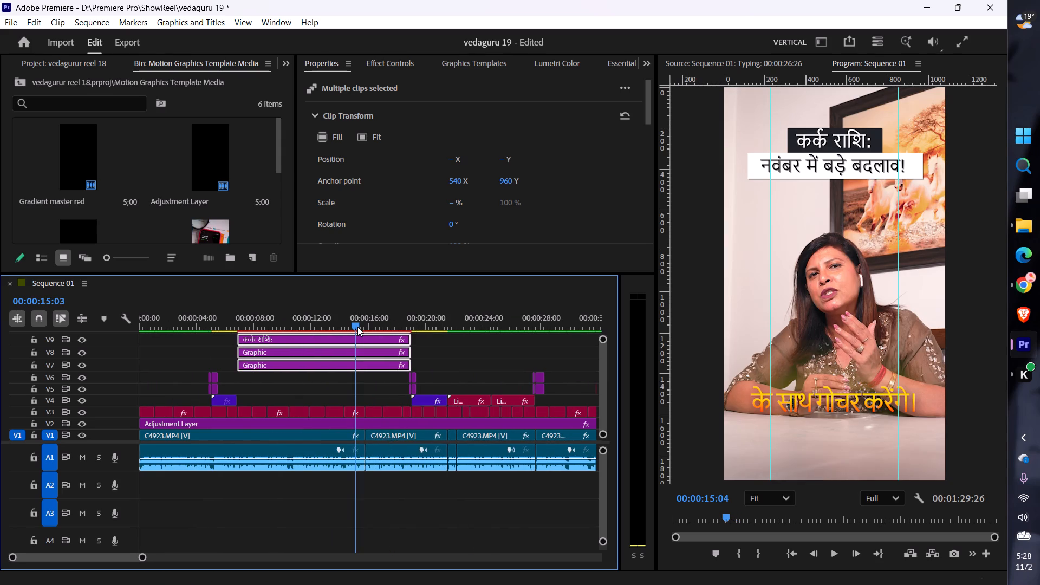
pyautogui.keyDown('alt'); pyautogui.scroll(-5, 353, 388); pyautogui.keyUp('alt')
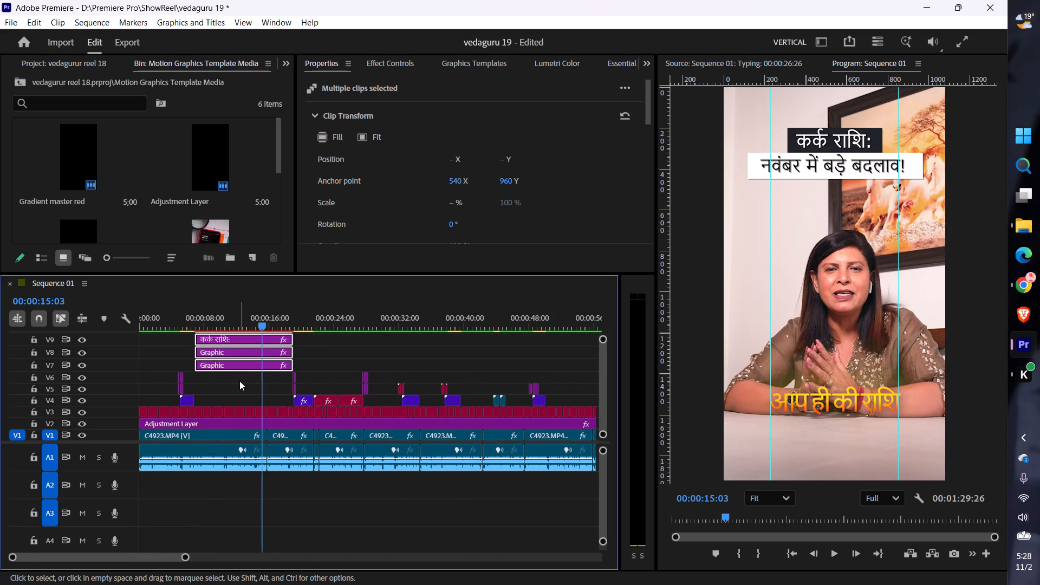
pyautogui.click(235, 388)
pyautogui.click(246, 381)
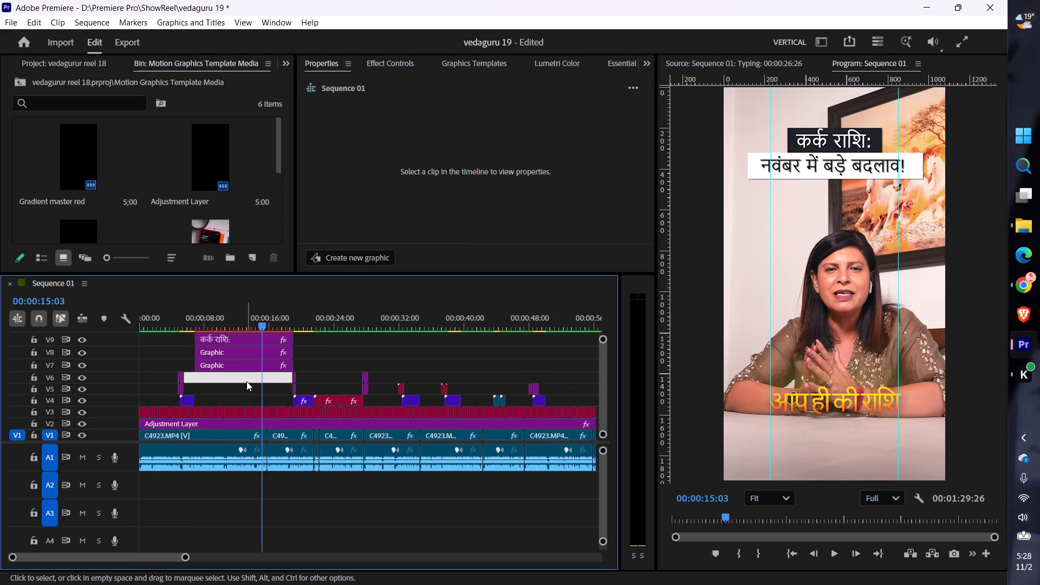
pyautogui.scroll(7, 246, 381)
pyautogui.moveTo(258, 317); pyautogui.dragTo(227, 328)
pyautogui.scroll(6, 244, 392)
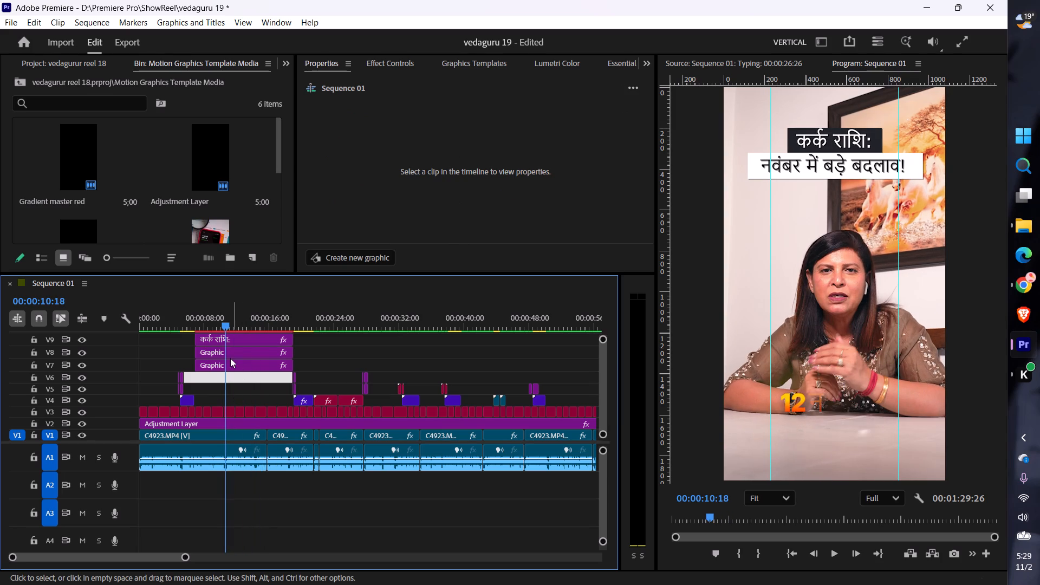
pyautogui.click(225, 324)
pyautogui.moveTo(235, 396); pyautogui.dragTo(235, 383)
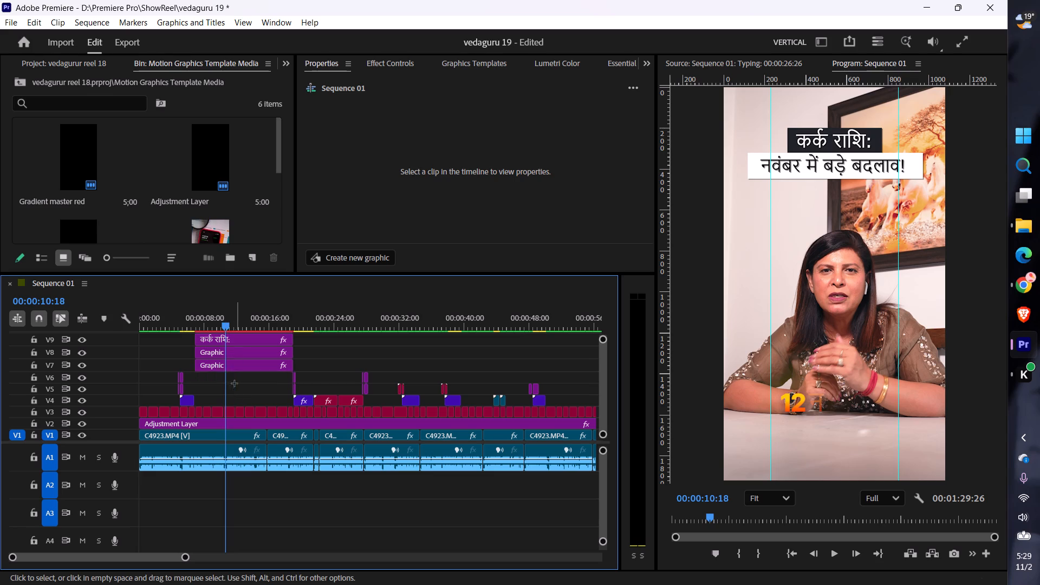
pyautogui.moveTo(235, 383); pyautogui.dragTo(229, 333)
pyautogui.hotkey('ctrl', 'k')
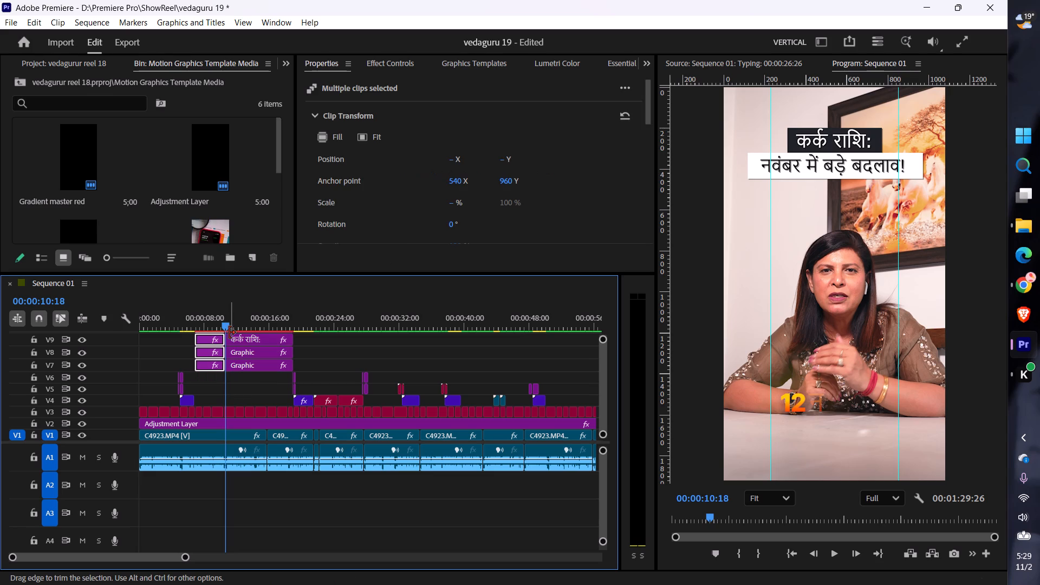
pyautogui.rightClick(229, 333)
# Enlarge the timeline area and duplicate the title graphics' first part onto V8 to V11, ending at the first V4 clip at about 00:00:05.
pyautogui.scroll(5, 229, 333)
pyautogui.keyDown('alt'); pyautogui.scroll(6, 224, 367); pyautogui.keyUp('alt')
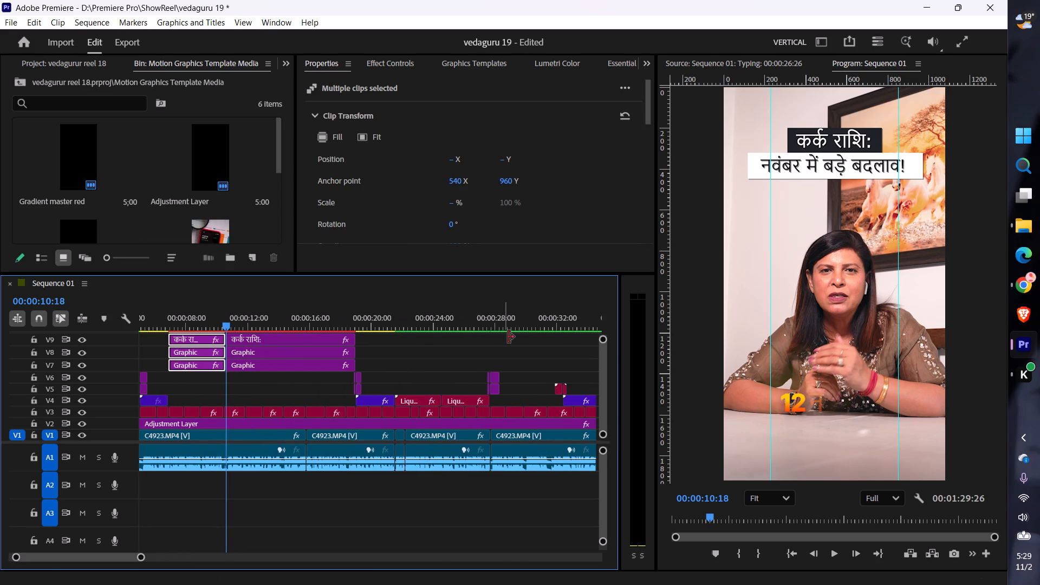
pyautogui.moveTo(603, 341); pyautogui.dragTo(600, 328)
pyautogui.moveTo(450, 274); pyautogui.dragTo(444, 223)
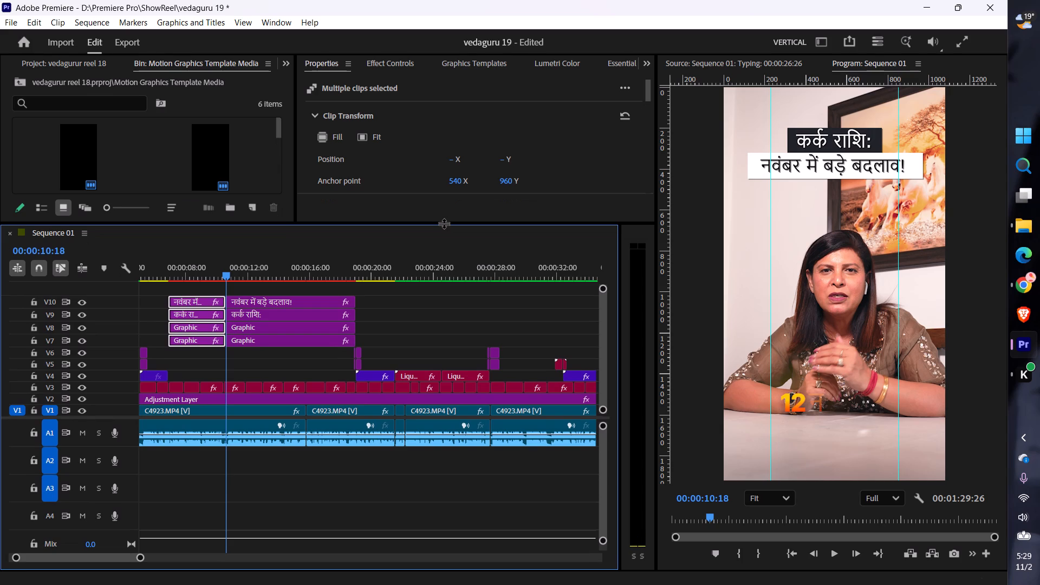
pyautogui.scroll(7, 243, 350)
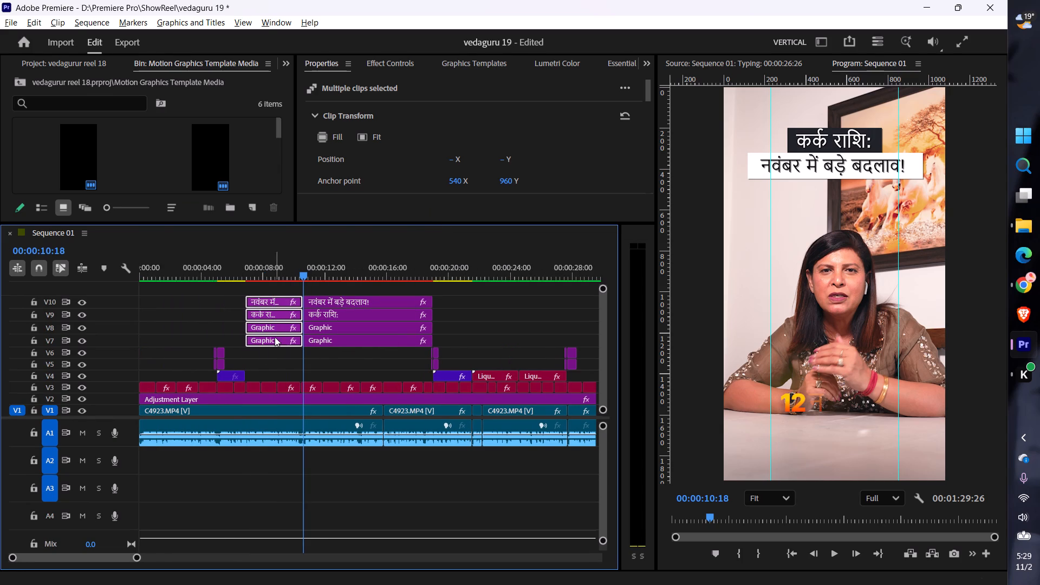
pyautogui.keyDown('alt'); pyautogui.moveTo(272, 337); pyautogui.dragTo(186, 326); pyautogui.keyUp('alt')
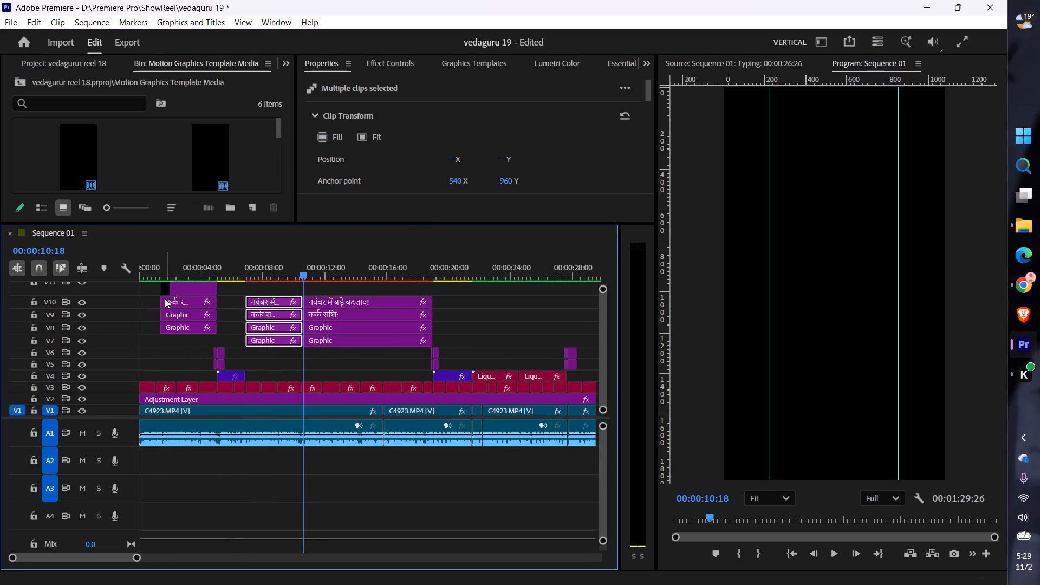
pyautogui.click(164, 298)
# Extend the start of the opening title graphics on V8 to V11 back to the beginning of the sequence.
pyautogui.moveTo(175, 347); pyautogui.dragTo(176, 254)
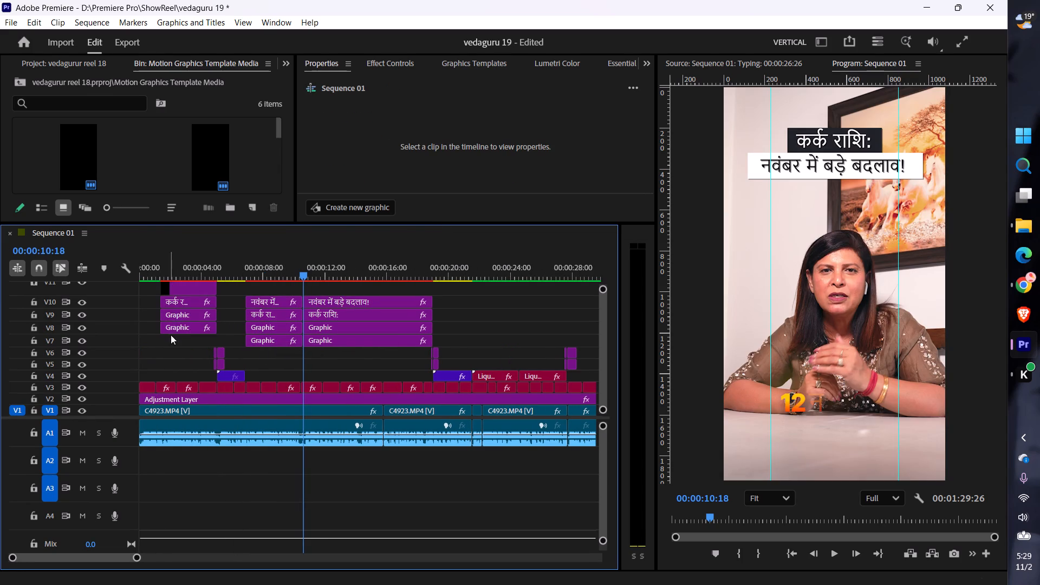
pyautogui.moveTo(171, 335); pyautogui.dragTo(168, 279)
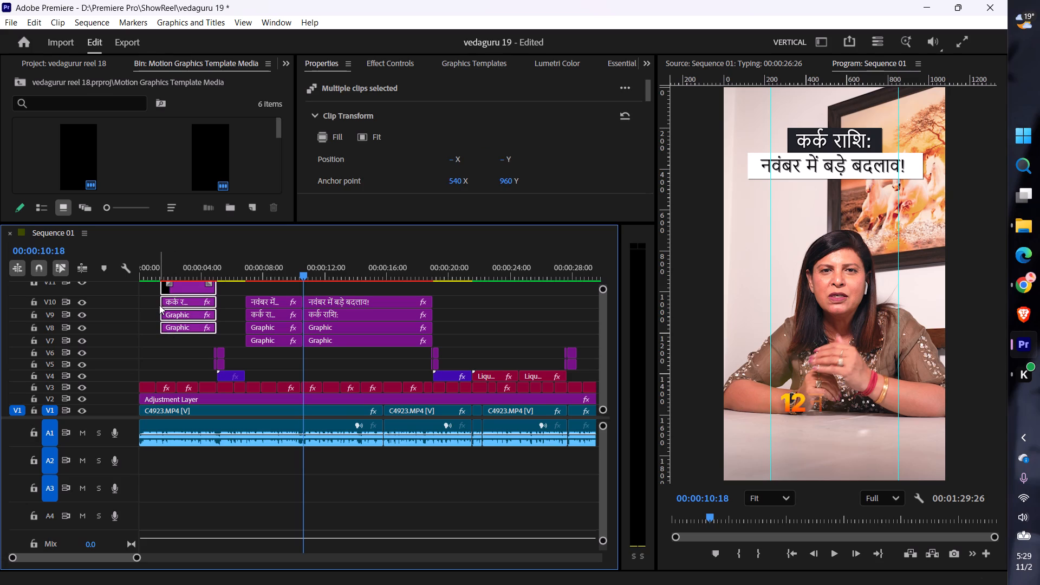
pyautogui.moveTo(160, 305); pyautogui.dragTo(93, 312)
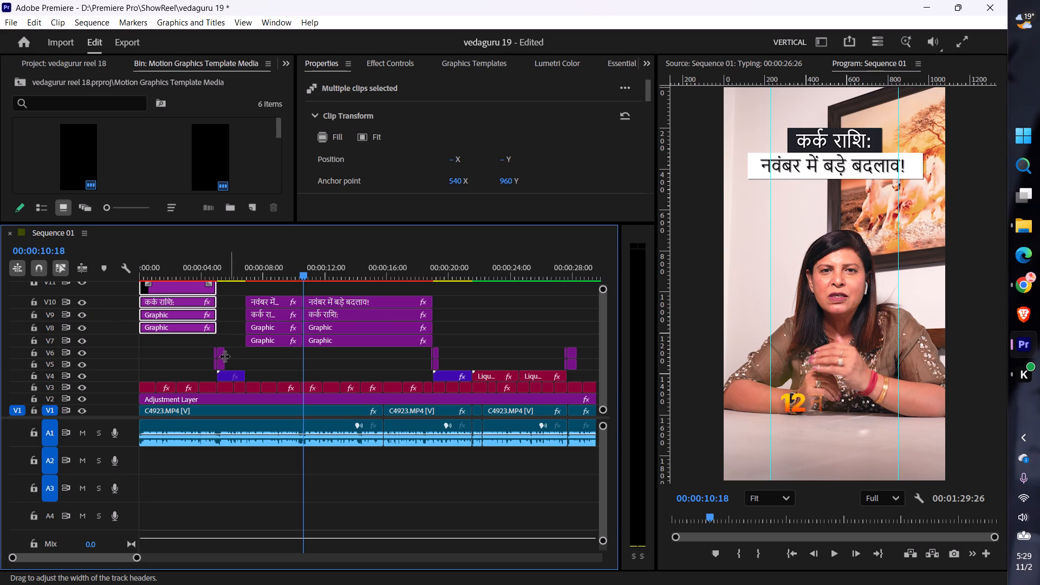
pyautogui.click(146, 356)
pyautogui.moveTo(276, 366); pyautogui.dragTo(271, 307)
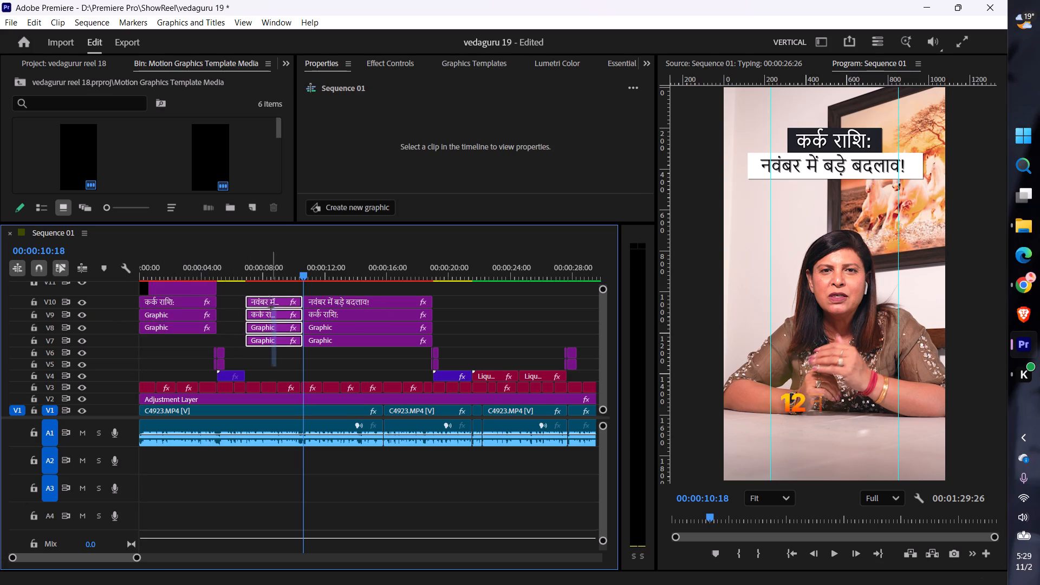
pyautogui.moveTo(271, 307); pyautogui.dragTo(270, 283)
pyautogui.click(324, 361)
# Duplicate the title graphics' part after 00:00:10:18 on V7 to V10, starting where the Liquid Background clips end at about 00:00:28.
pyautogui.scroll(-2, 324, 361)
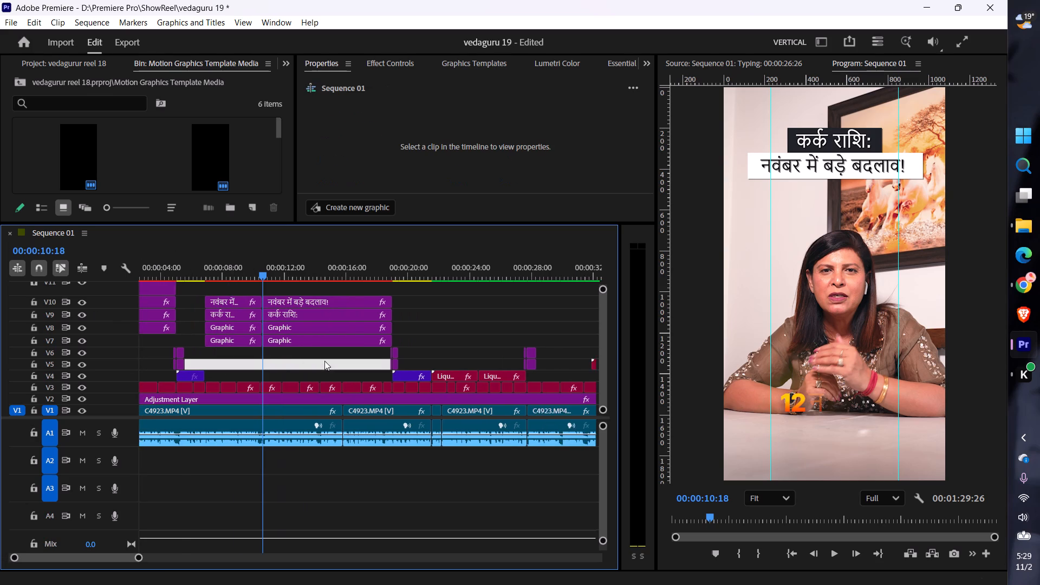
pyautogui.scroll(-4, 324, 361)
pyautogui.moveTo(242, 365); pyautogui.dragTo(237, 287)
pyautogui.scroll(-5, 209, 333)
pyautogui.keyDown('alt'); pyautogui.scroll(-5, 200, 340); pyautogui.keyUp('alt')
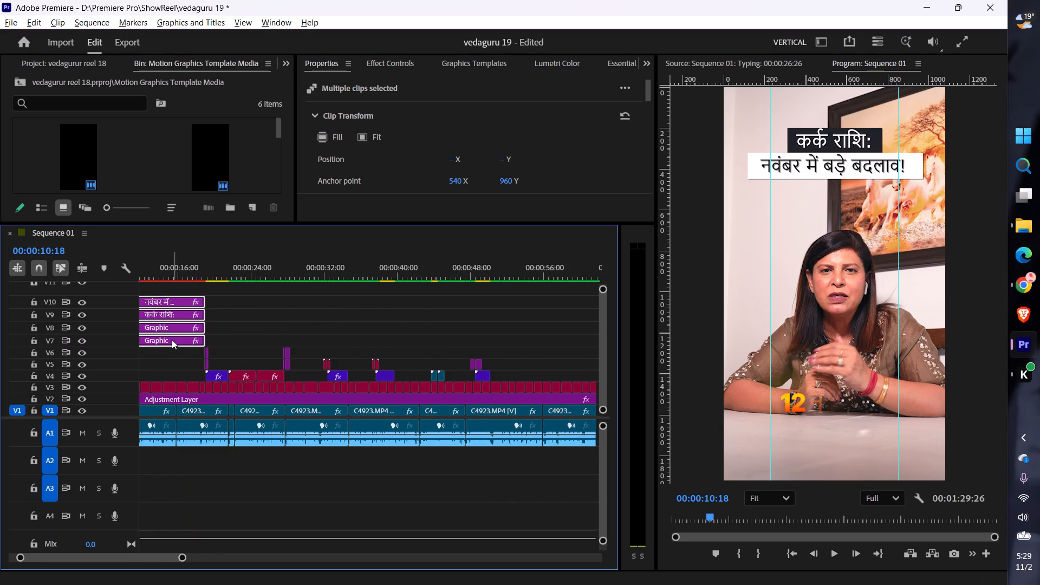
pyautogui.keyDown('alt'); pyautogui.moveTo(172, 340); pyautogui.dragTo(329, 337); pyautogui.keyUp('alt')
# Split the duplicated title graphics on V7 to V10 at 00:00:32:12, where the V4 clip 769 begins.
pyautogui.keyDown('alt'); pyautogui.scroll(8, 292, 346); pyautogui.keyUp('alt')
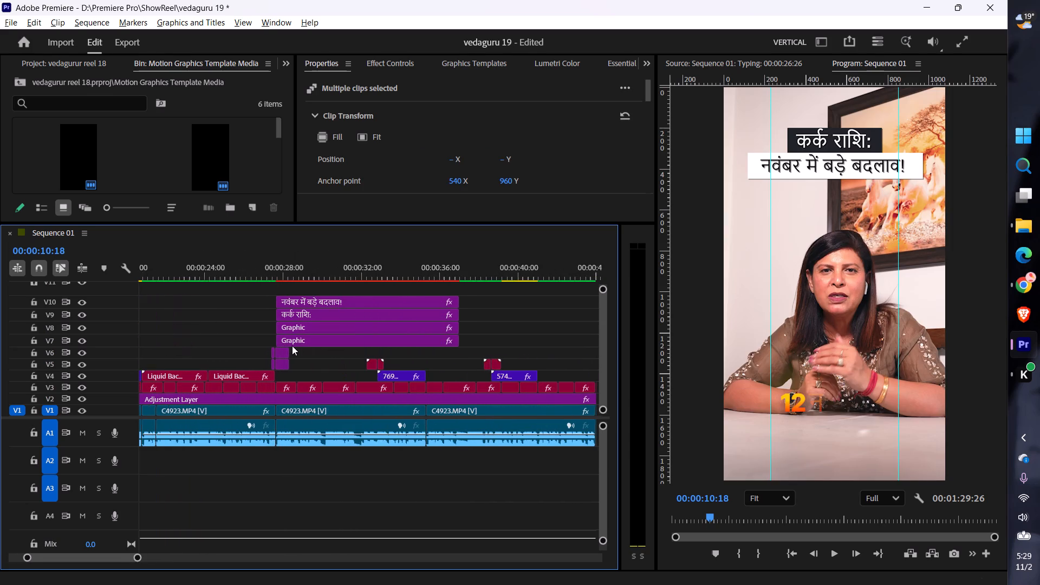
pyautogui.click(360, 267)
pyautogui.moveTo(358, 269); pyautogui.dragTo(367, 271)
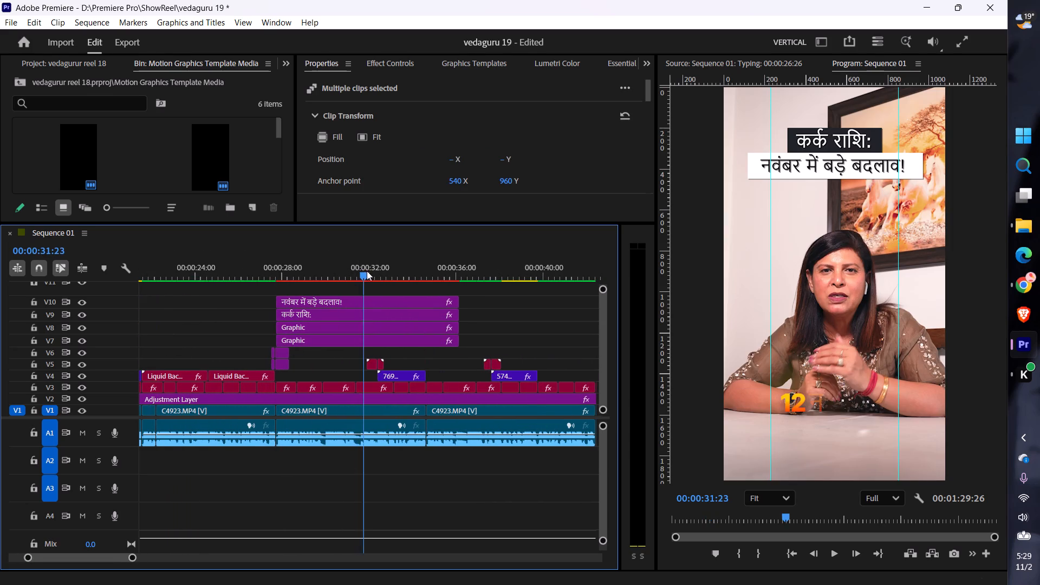
pyautogui.moveTo(367, 271); pyautogui.dragTo(368, 271)
pyautogui.moveTo(343, 370); pyautogui.dragTo(346, 270)
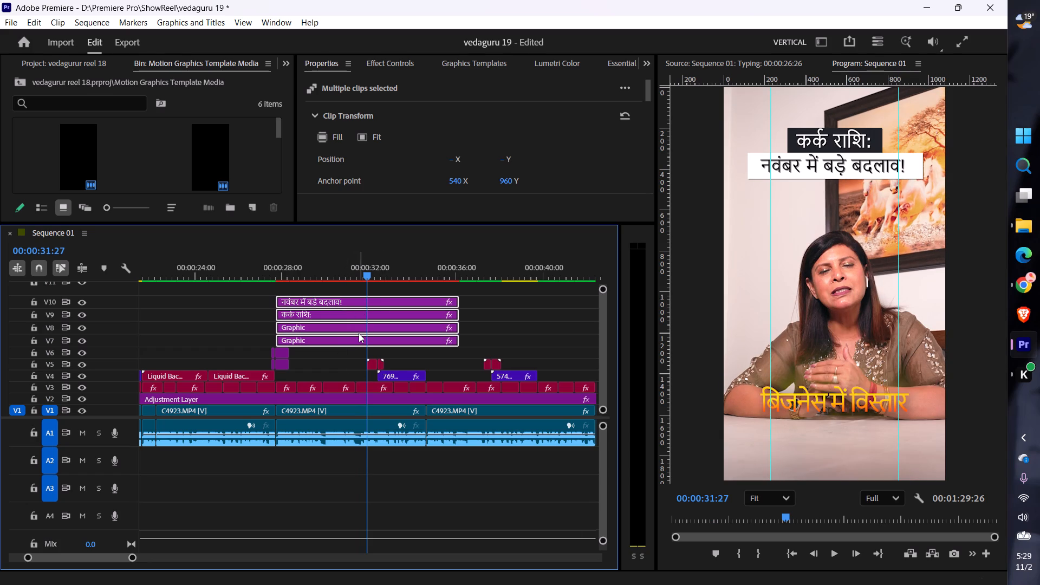
pyautogui.moveTo(362, 265); pyautogui.dragTo(380, 276)
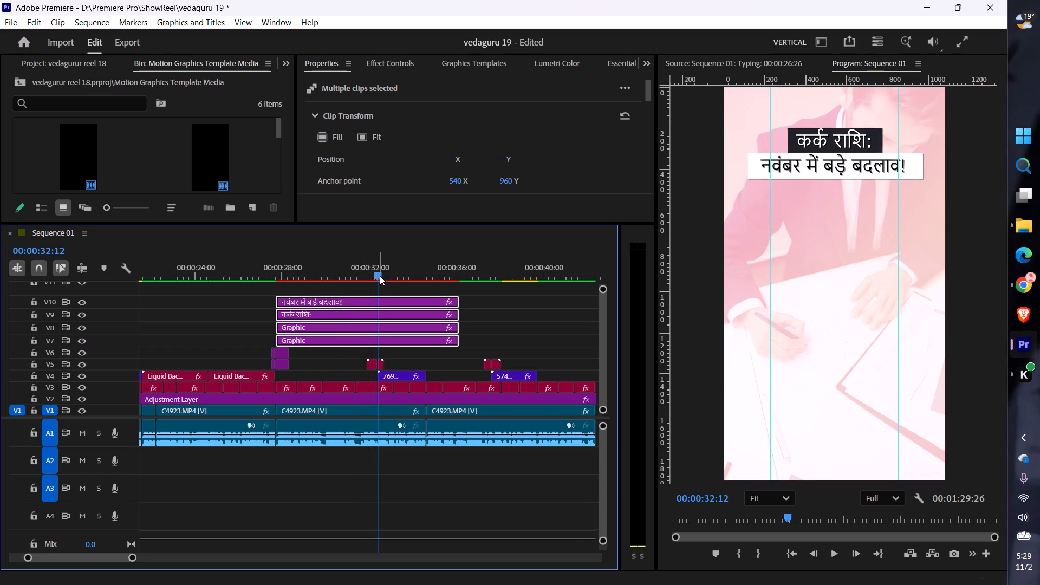
pyautogui.hotkey('ctrl', 'k')
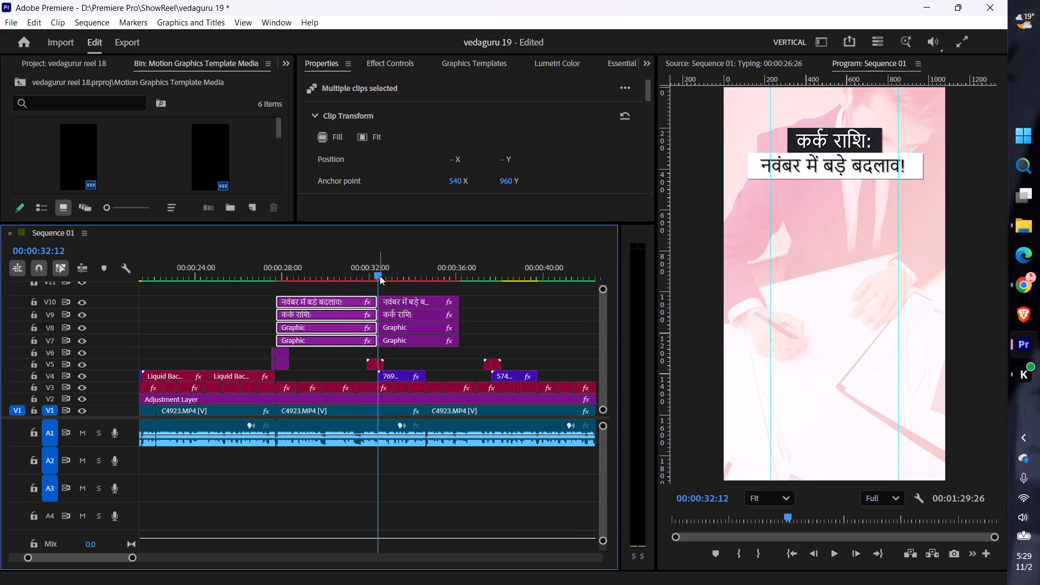
# Move the title graphics' part after the 00:00:32:12 cut so it starts at the end of V4 clip 769.
pyautogui.moveTo(437, 365); pyautogui.dragTo(437, 357)
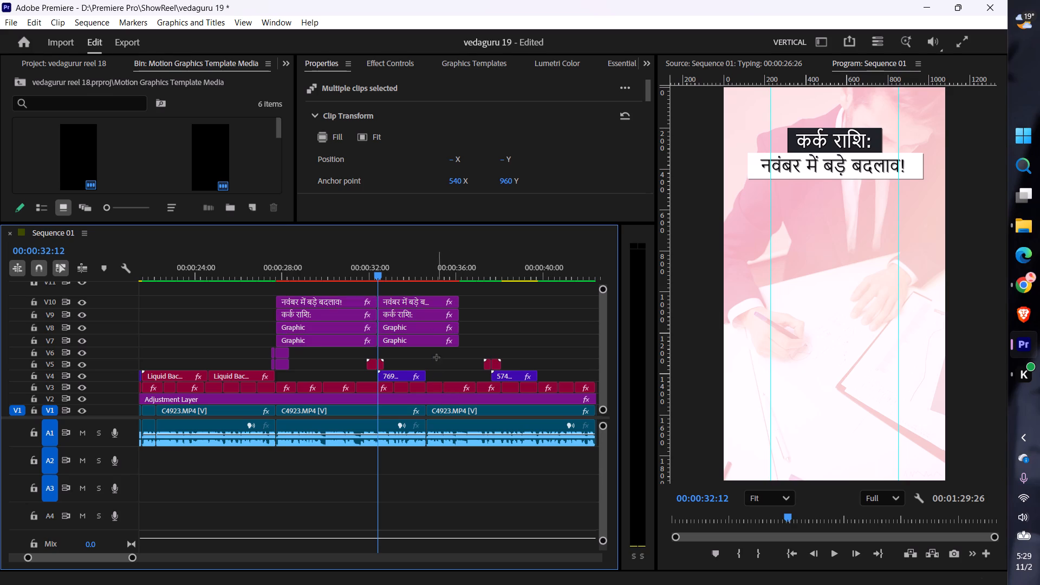
pyautogui.moveTo(437, 357); pyautogui.dragTo(427, 287)
pyautogui.moveTo(418, 341); pyautogui.dragTo(474, 343)
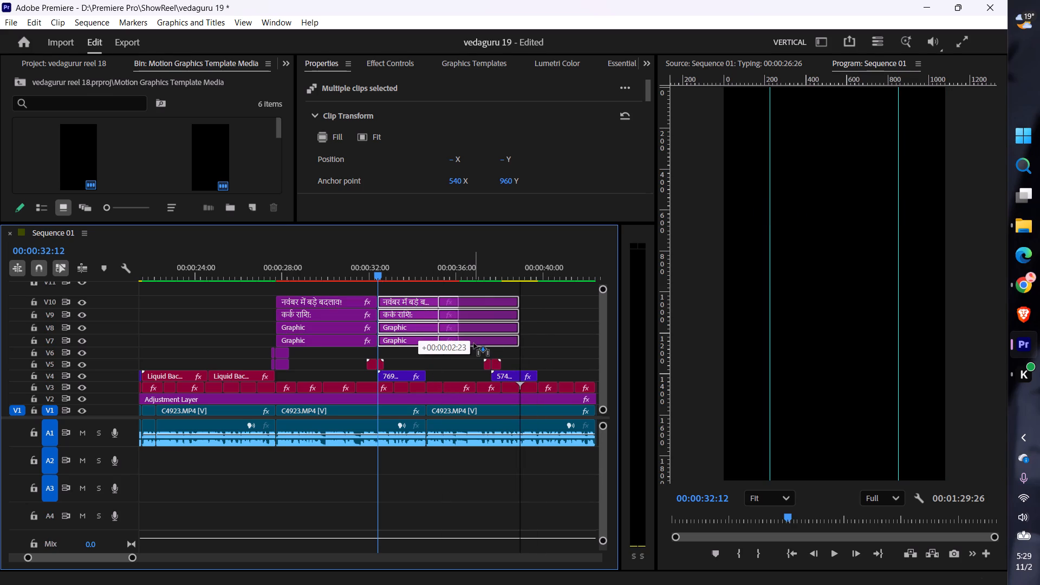
pyautogui.moveTo(474, 343); pyautogui.dragTo(467, 343)
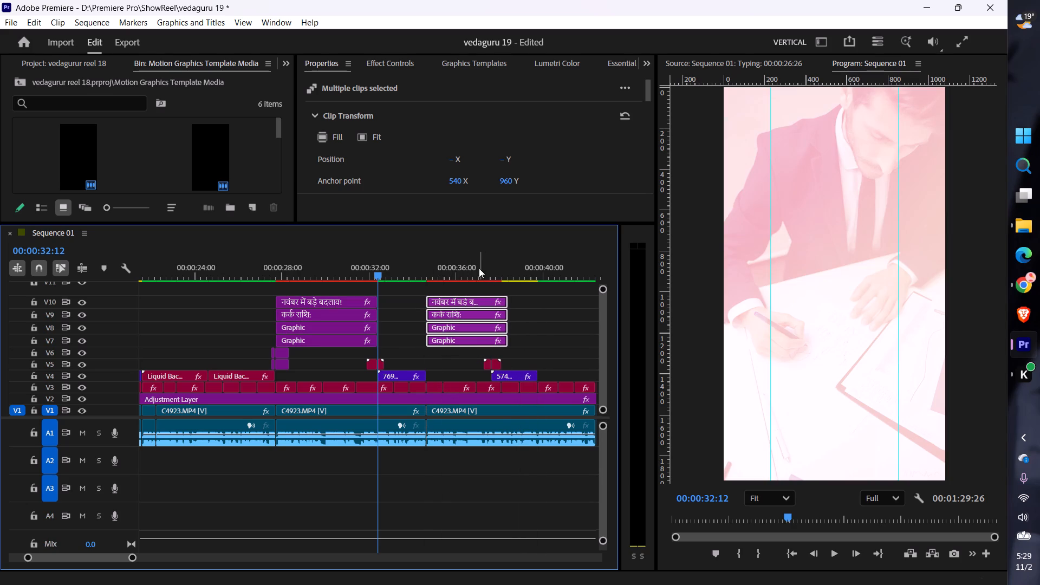
# Split the moved title graphics at 00:00:37:16 and delete the part after the cut on V7 to V10.
pyautogui.click(488, 270)
pyautogui.click(487, 272)
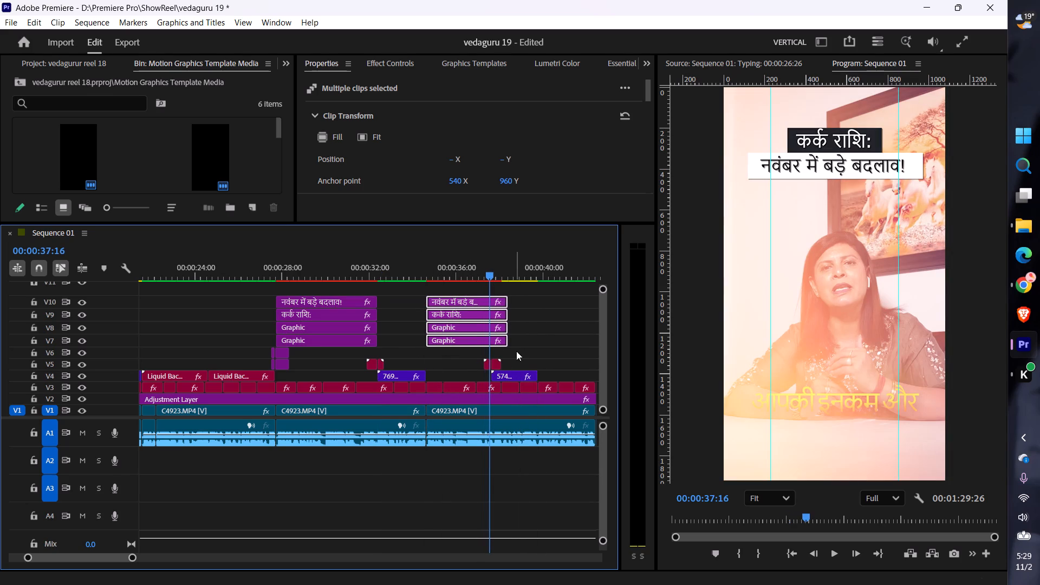
pyautogui.hotkey('ctrl', 'k')
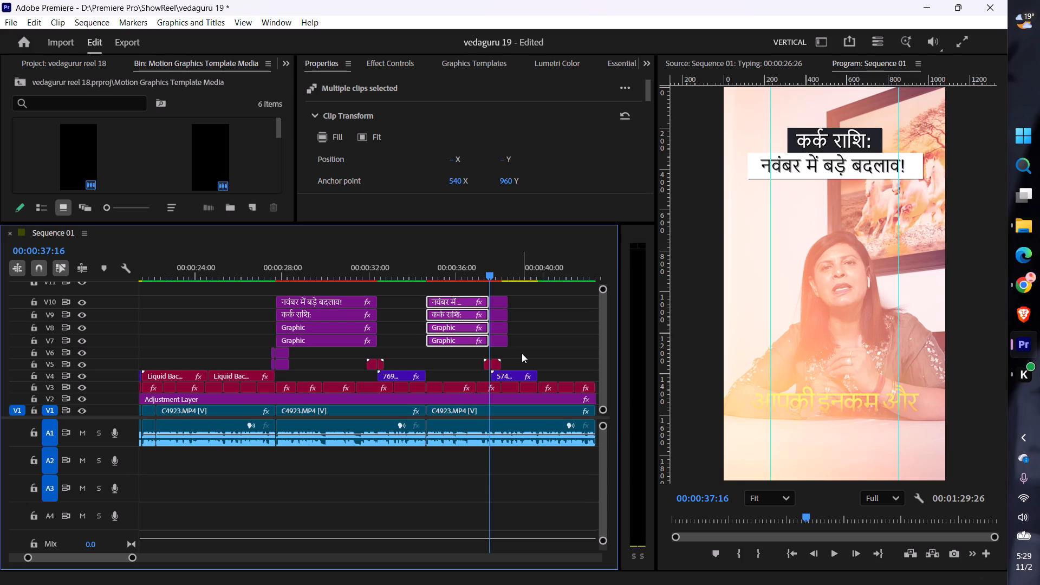
pyautogui.hotkey('ctrl', 'Down')
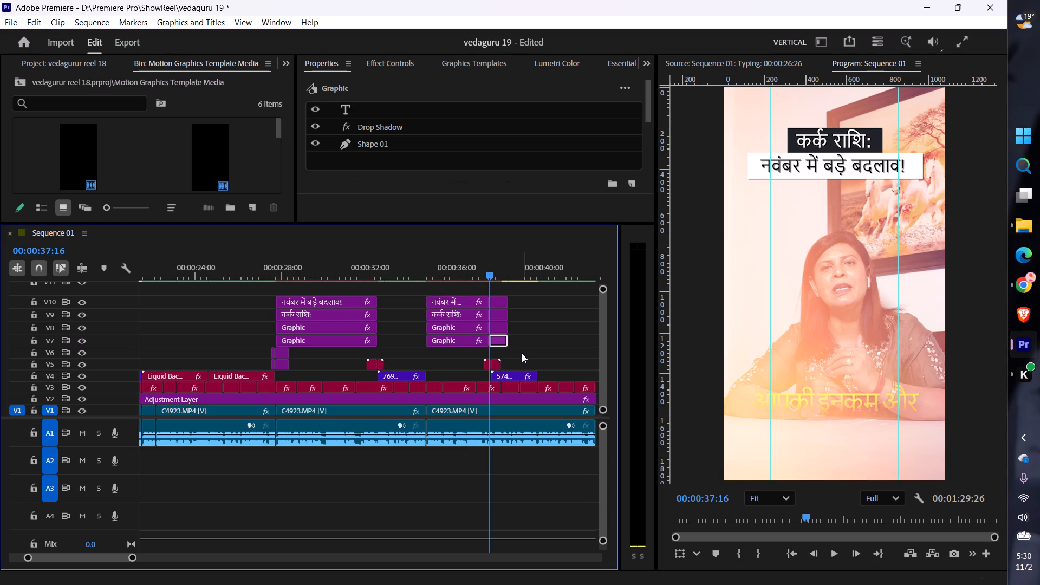
pyautogui.moveTo(531, 282); pyautogui.dragTo(497, 335)
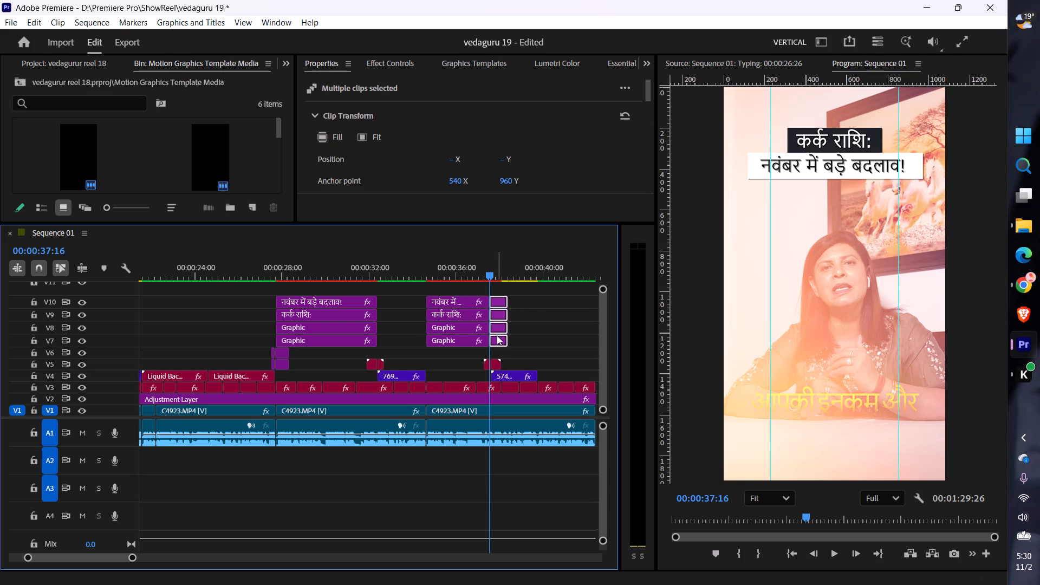
pyautogui.press('Delete')
# Duplicate the shortened title graphics to end at the V4 clip at about 00:00:44, extending their start to the end of clip 574.
pyautogui.scroll(-4, 497, 335)
pyautogui.scroll(-5, 424, 370)
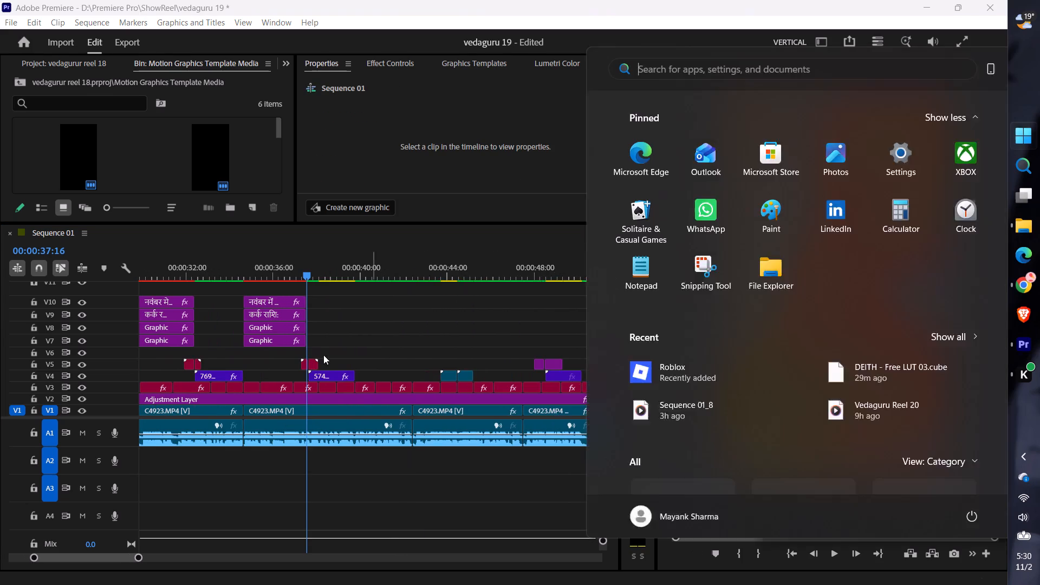
pyautogui.click(294, 365)
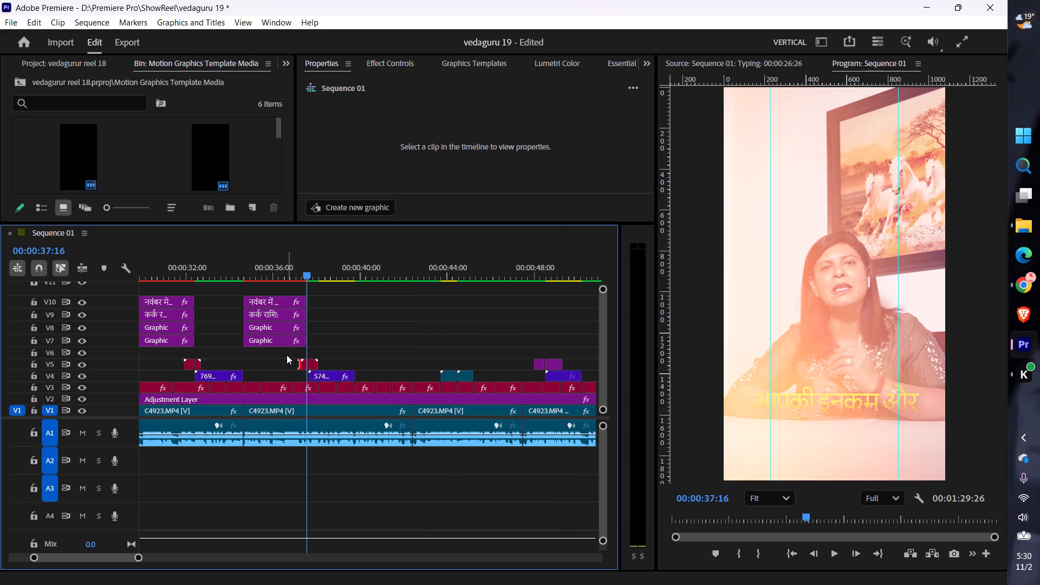
pyautogui.moveTo(287, 375); pyautogui.dragTo(277, 287)
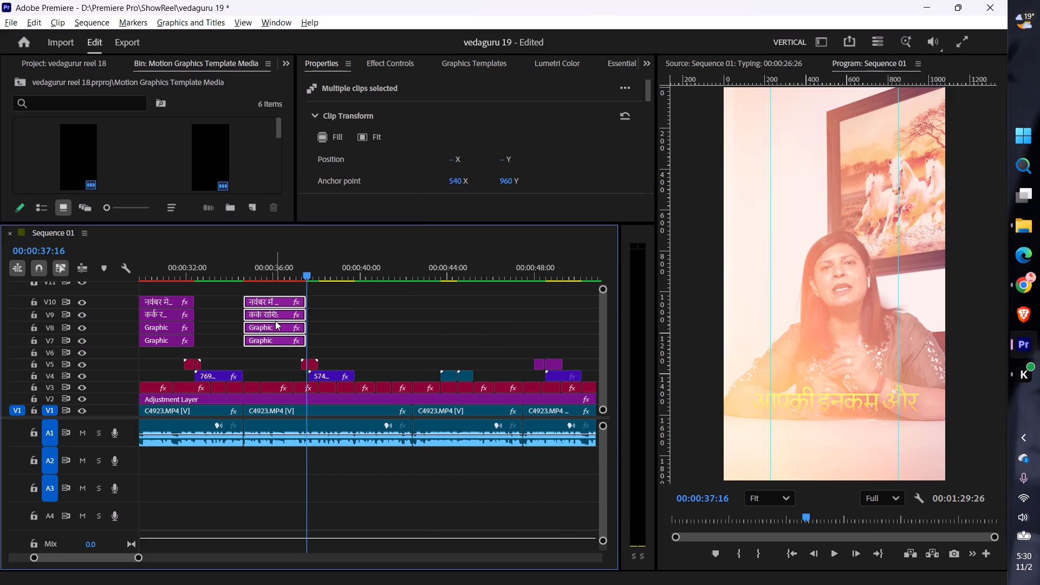
pyautogui.keyDown('alt'); pyautogui.moveTo(277, 322); pyautogui.dragTo(400, 327); pyautogui.keyUp('alt')
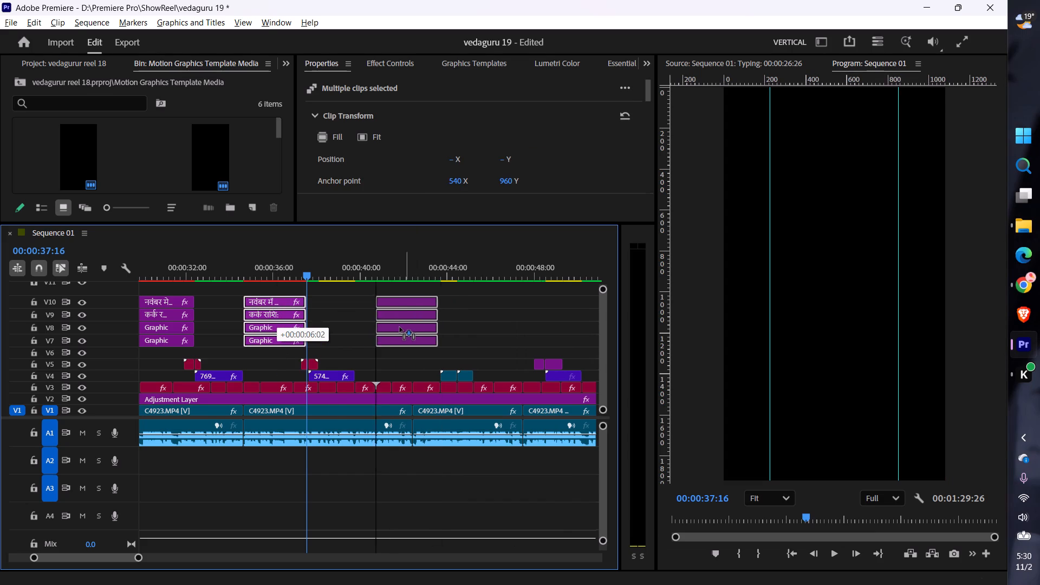
pyautogui.keyDown('alt'); pyautogui.moveTo(400, 327); pyautogui.dragTo(411, 328); pyautogui.keyUp('alt')
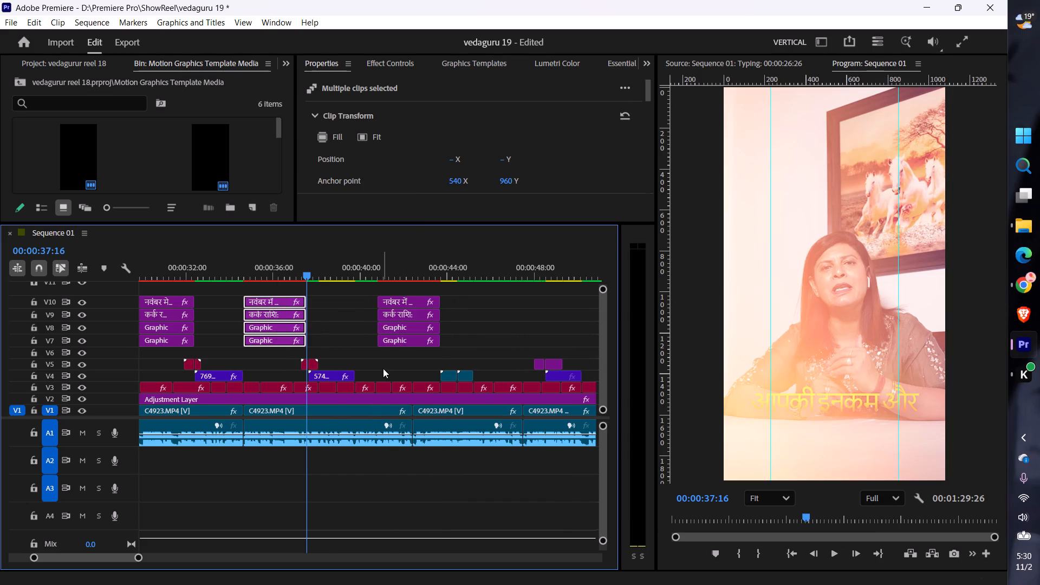
pyautogui.moveTo(383, 368); pyautogui.dragTo(381, 288)
pyautogui.moveTo(376, 304); pyautogui.dragTo(354, 313)
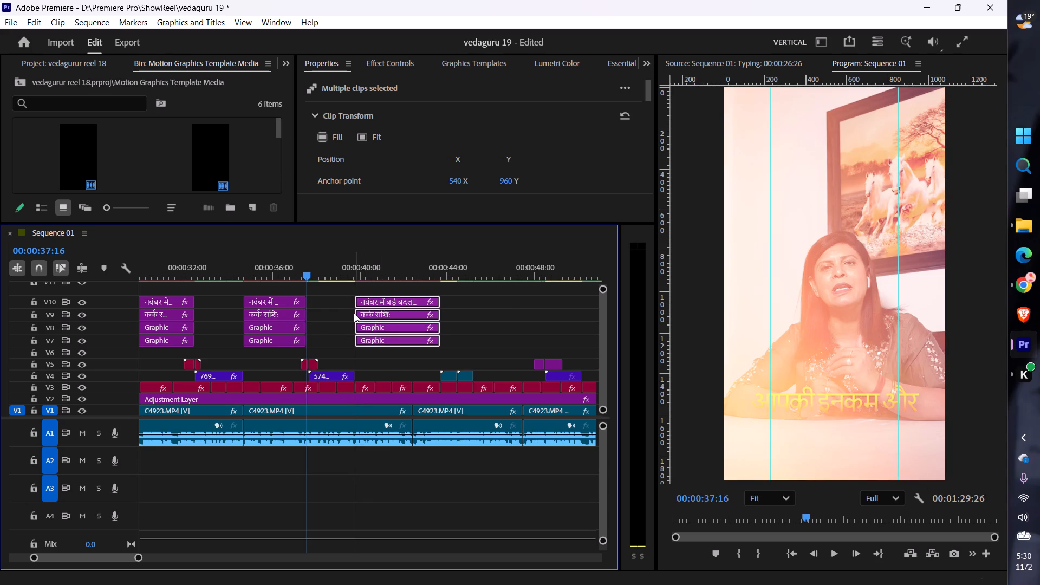
# Duplicate these title graphics to end at the V4 clip at about 00:00:48, trimming their start to the preceding V4 clip's end.
pyautogui.scroll(-4, 376, 275)
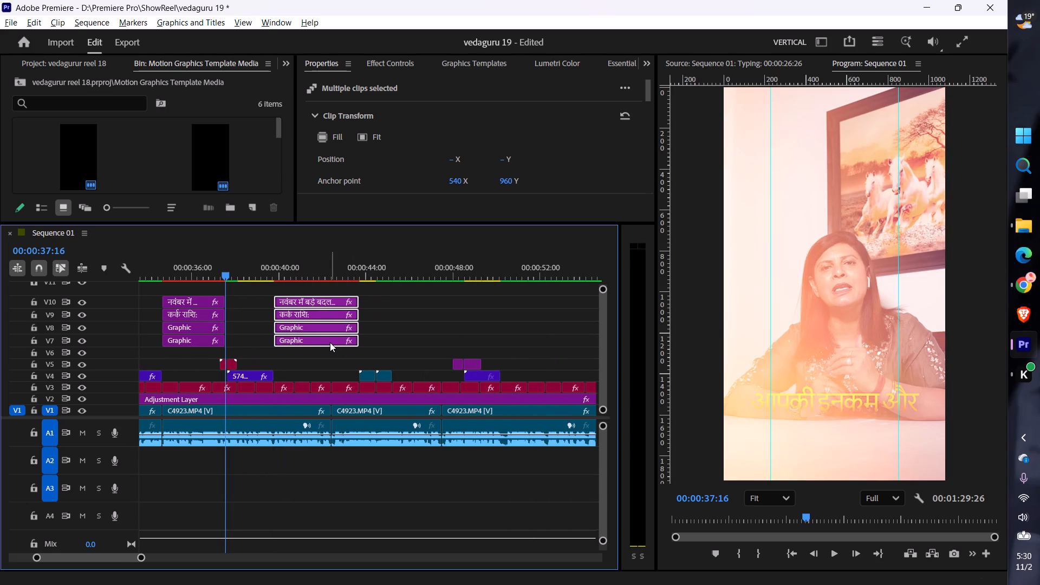
pyautogui.keyDown('alt'); pyautogui.moveTo(330, 342); pyautogui.dragTo(436, 336); pyautogui.keyUp('alt')
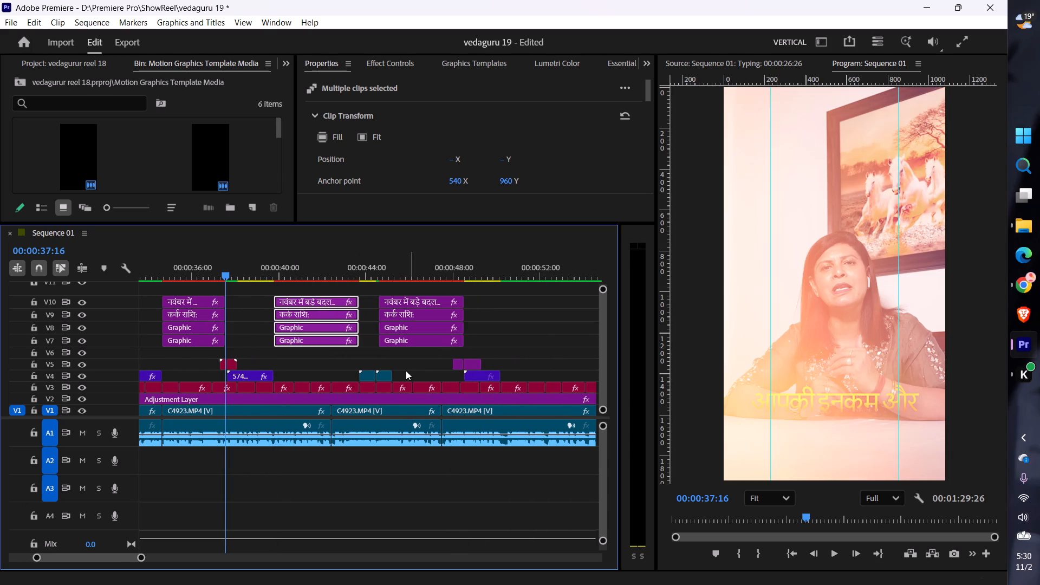
pyautogui.moveTo(403, 366); pyautogui.dragTo(400, 274)
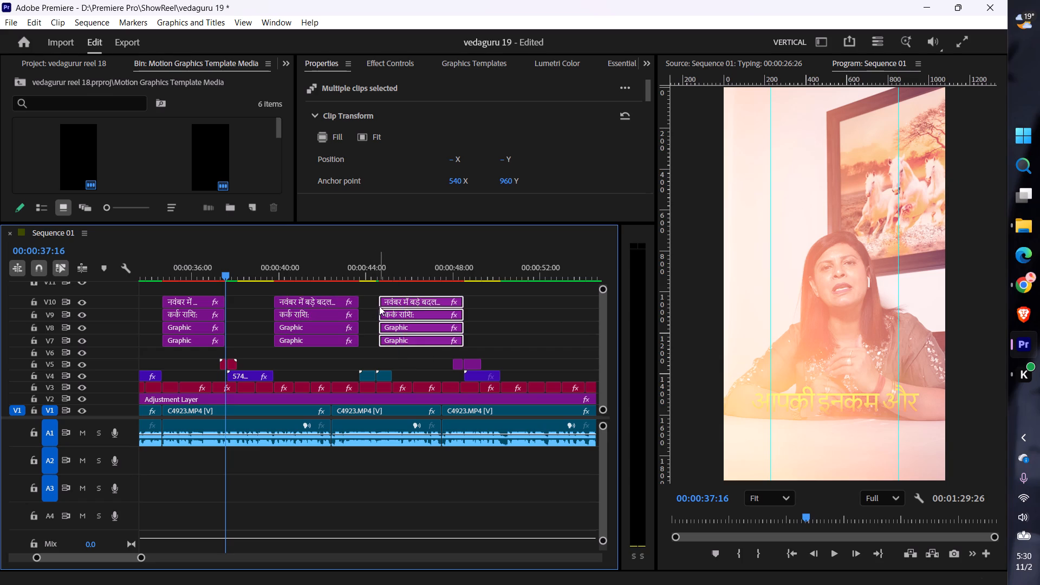
pyautogui.moveTo(380, 316); pyautogui.dragTo(393, 316)
# Duplicate the title graphics after the V4 clip ending at about 00:00:50 and extend their end to V4 clip 18503891 at about 00:01:03.
pyautogui.scroll(-3, 410, 357)
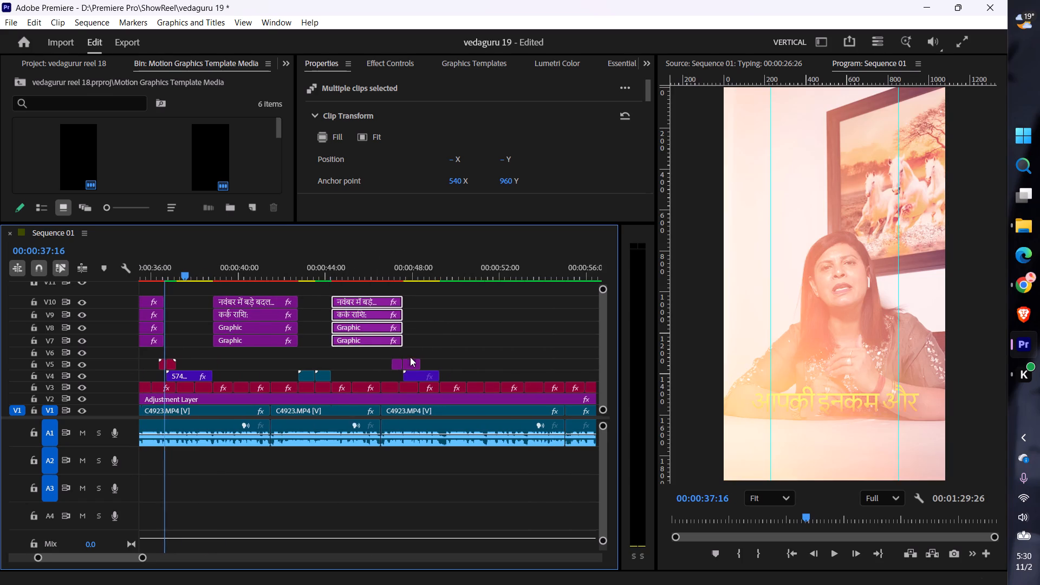
pyautogui.scroll(-1, 410, 357)
pyautogui.keyDown('alt'); pyautogui.moveTo(347, 339); pyautogui.dragTo(449, 335); pyautogui.keyUp('alt')
pyautogui.scroll(-5, 440, 355)
pyautogui.moveTo(362, 372); pyautogui.dragTo(368, 270)
pyautogui.moveTo(367, 362); pyautogui.dragTo(369, 283)
pyautogui.scroll(-5, 368, 329)
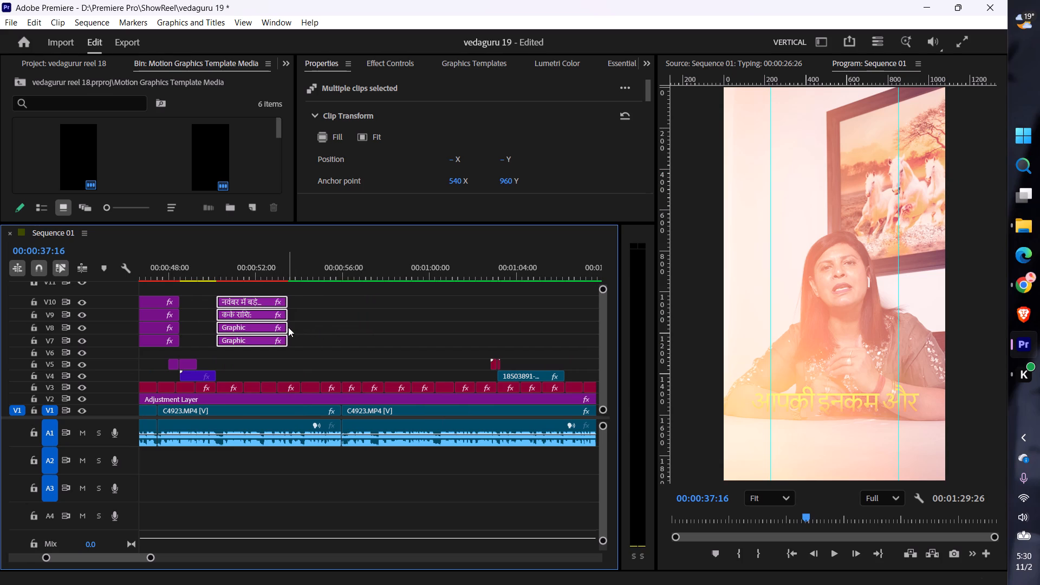
pyautogui.moveTo(289, 326); pyautogui.dragTo(473, 332)
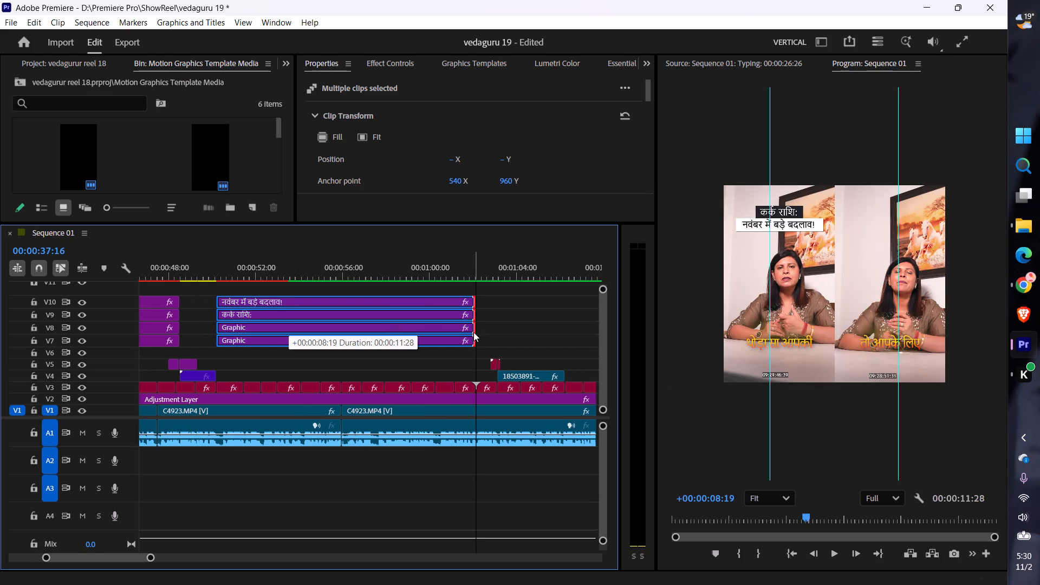
pyautogui.moveTo(473, 332); pyautogui.dragTo(497, 335)
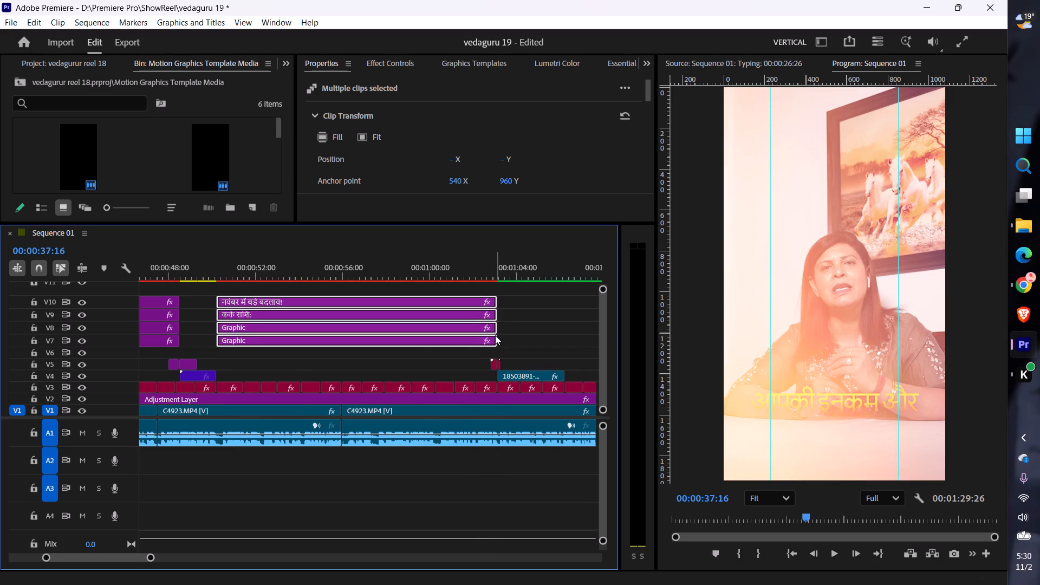
# Duplicate the long title graphics after the last V4 clip at about 00:01:10 and extend their end to the end of the sequence.
pyautogui.scroll(-10, 495, 335)
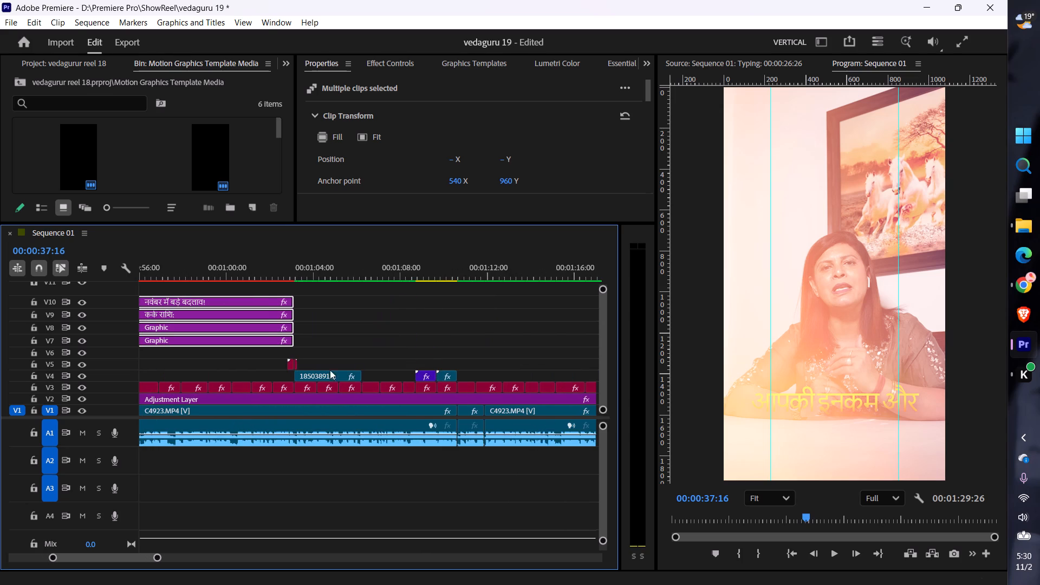
pyautogui.keyDown('alt'); pyautogui.scroll(-5, 309, 370); pyautogui.keyUp('alt')
pyautogui.scroll(-6, 253, 363)
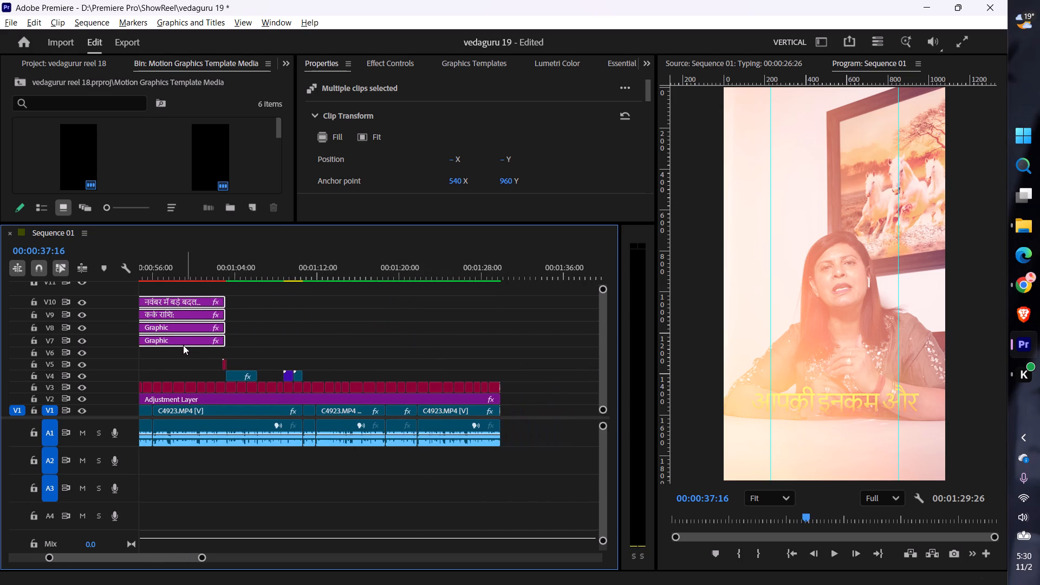
pyautogui.keyDown('alt'); pyautogui.moveTo(186, 342); pyautogui.dragTo(394, 344); pyautogui.keyUp('alt')
pyautogui.moveTo(410, 370); pyautogui.dragTo(402, 291)
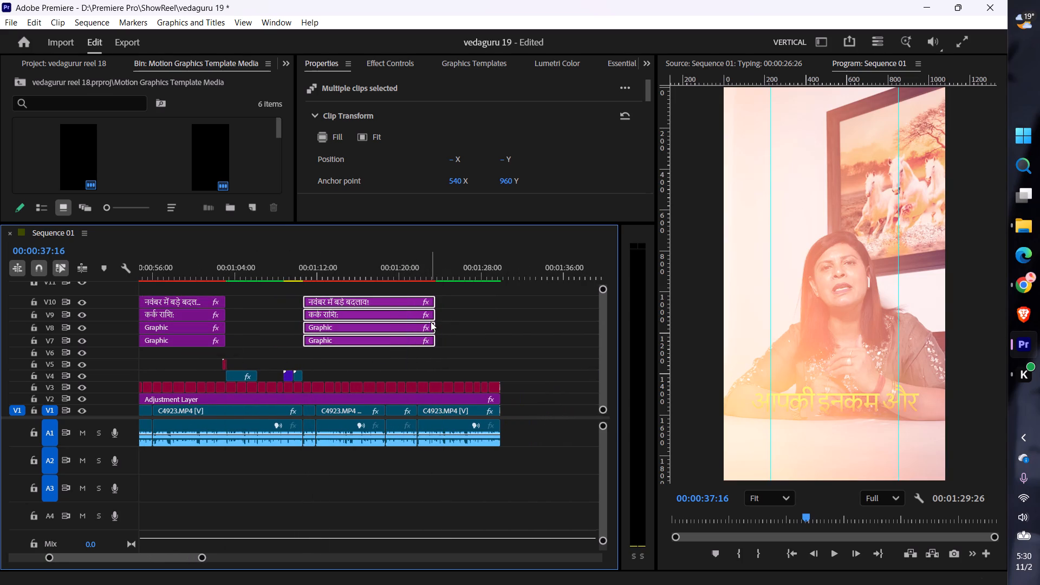
pyautogui.moveTo(434, 320); pyautogui.dragTo(497, 338)
# Split the final title graphics on V7 to V10 at 00:01:14:10.
pyautogui.click(329, 271)
pyautogui.moveTo(329, 268); pyautogui.dragTo(342, 273)
pyautogui.hotkey('ctrl', 'k')
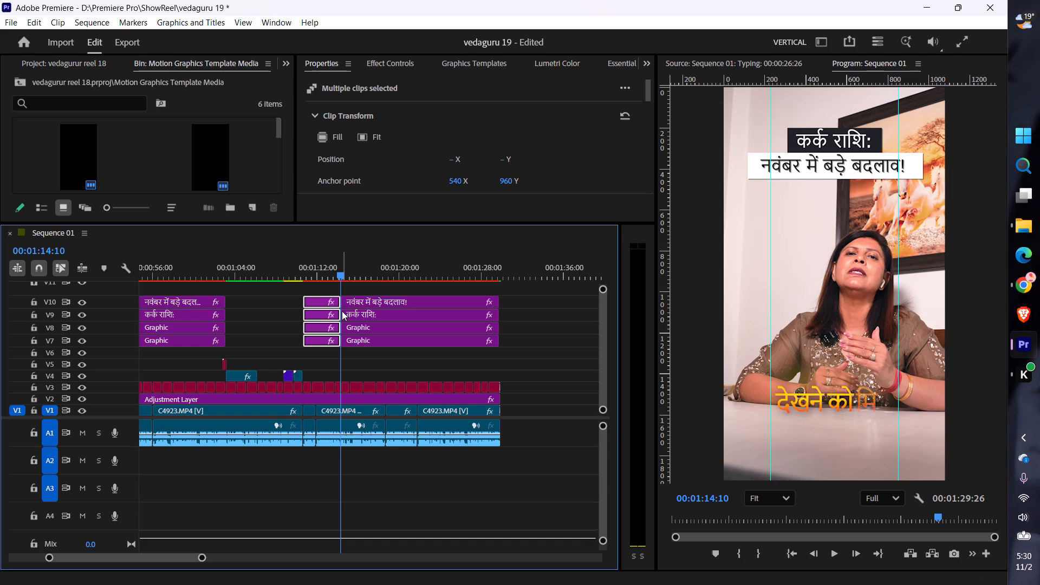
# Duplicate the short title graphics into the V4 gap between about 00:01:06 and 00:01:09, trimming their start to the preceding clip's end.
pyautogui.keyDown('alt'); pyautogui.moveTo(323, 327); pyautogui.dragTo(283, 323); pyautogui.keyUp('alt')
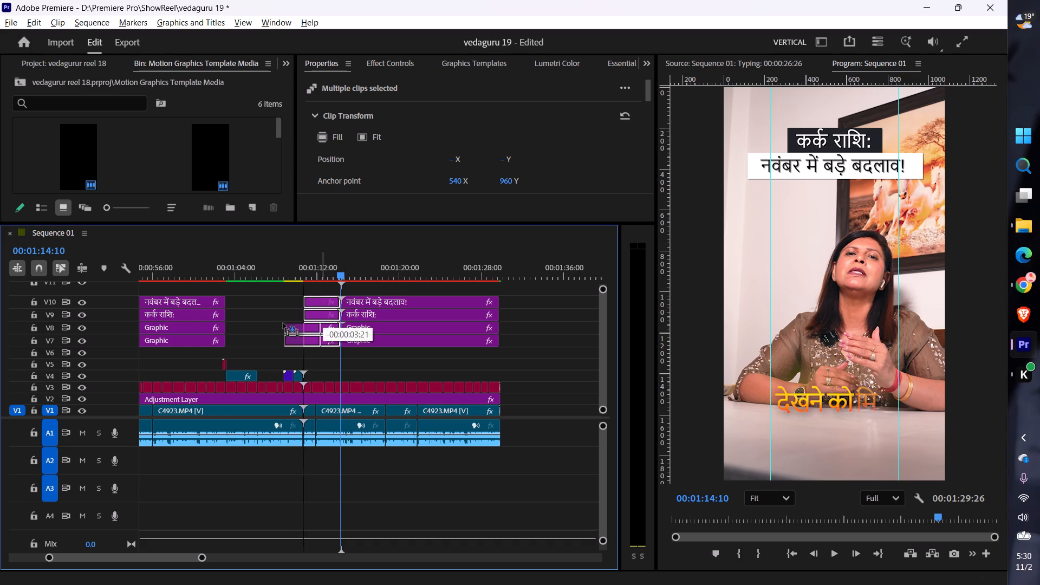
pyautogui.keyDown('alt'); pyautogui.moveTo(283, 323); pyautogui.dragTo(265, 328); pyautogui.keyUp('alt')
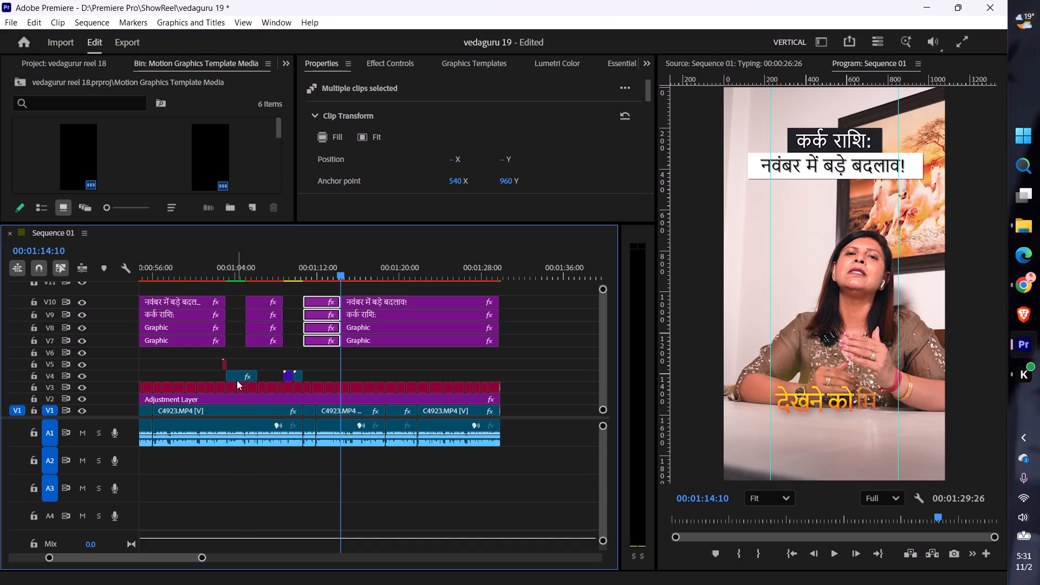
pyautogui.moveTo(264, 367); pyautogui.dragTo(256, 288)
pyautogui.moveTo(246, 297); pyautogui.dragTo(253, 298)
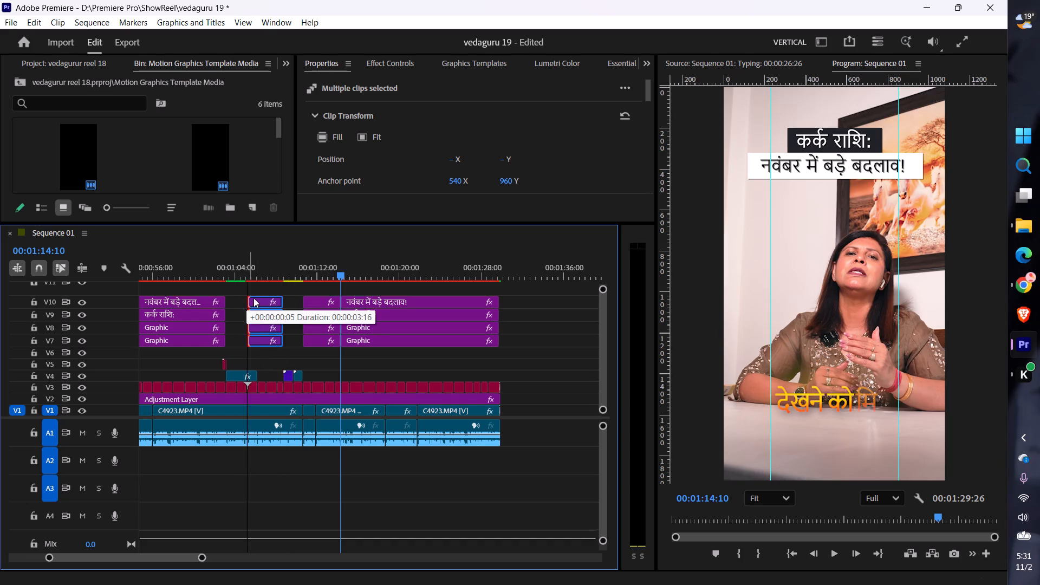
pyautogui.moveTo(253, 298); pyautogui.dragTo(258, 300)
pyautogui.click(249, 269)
# Delete all the repeated title graphics on V7 to V10 after the opening title.
pyautogui.keyDown('alt'); pyautogui.scroll(-5, 258, 313); pyautogui.keyUp('alt')
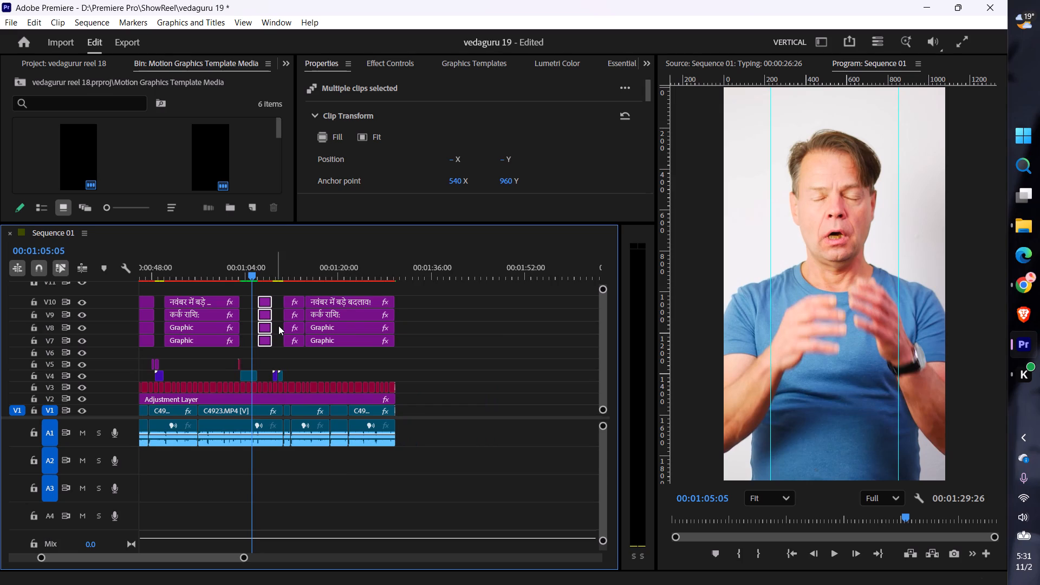
pyautogui.scroll(8, 446, 356)
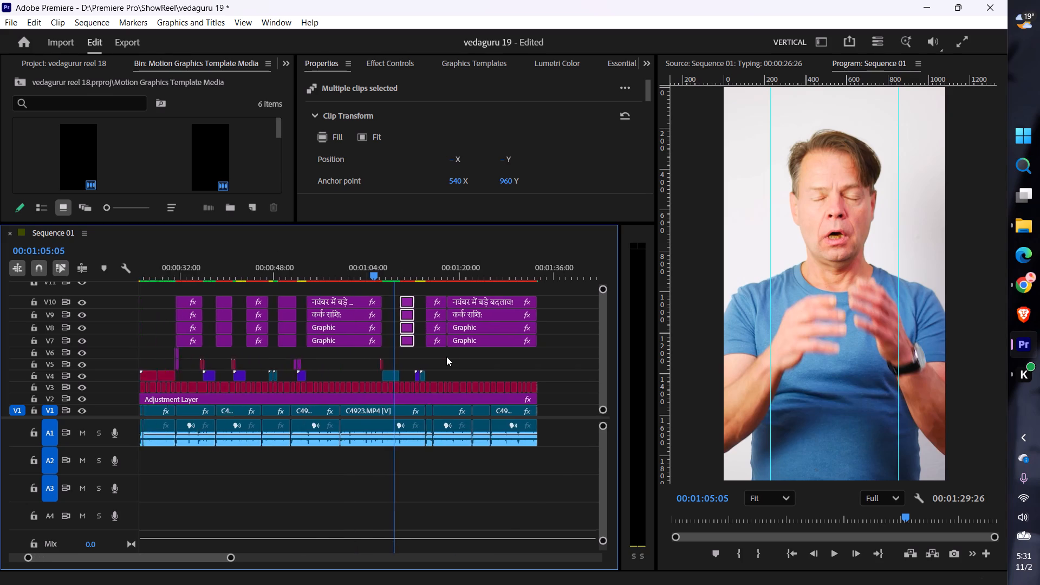
pyautogui.scroll(5, 446, 356)
pyautogui.keyDown('alt'); pyautogui.scroll(-6, 368, 348); pyautogui.keyUp('alt')
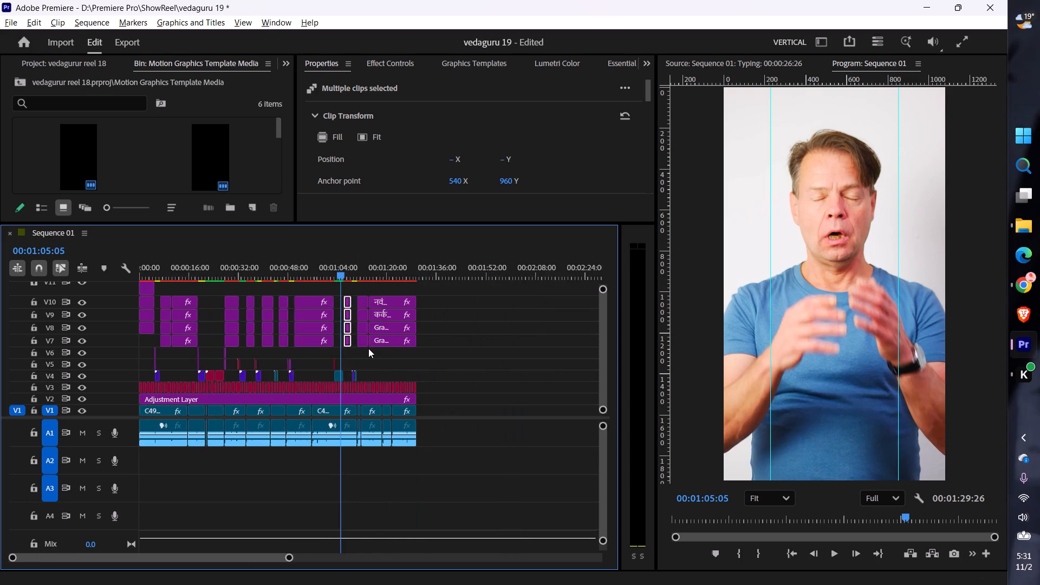
pyautogui.keyDown('alt'); pyautogui.scroll(-3, 368, 348); pyautogui.keyUp('alt')
pyautogui.moveTo(415, 302); pyautogui.dragTo(310, 322)
pyautogui.moveTo(408, 284); pyautogui.dragTo(279, 320)
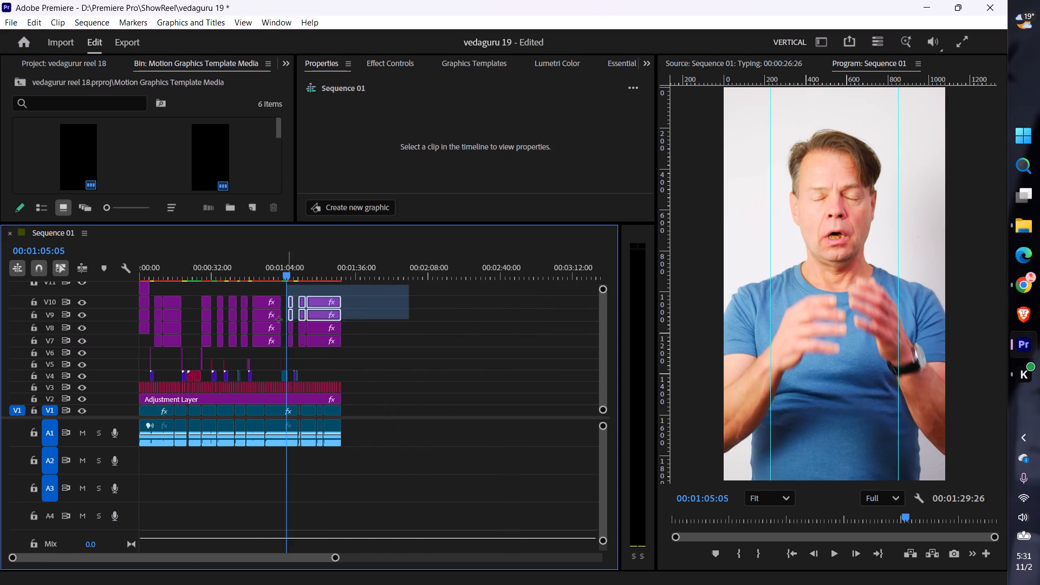
pyautogui.moveTo(279, 320); pyautogui.dragTo(157, 339)
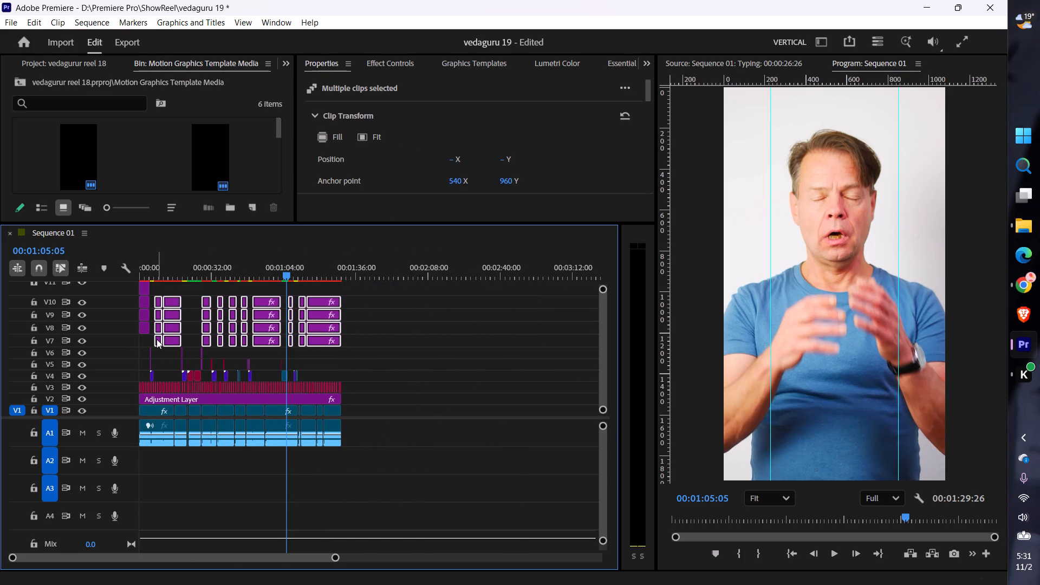
pyautogui.press('Delete')
pyautogui.scroll(13, 157, 339)
pyautogui.keyDown('alt'); pyautogui.scroll(18, 179, 328); pyautogui.keyUp('alt')
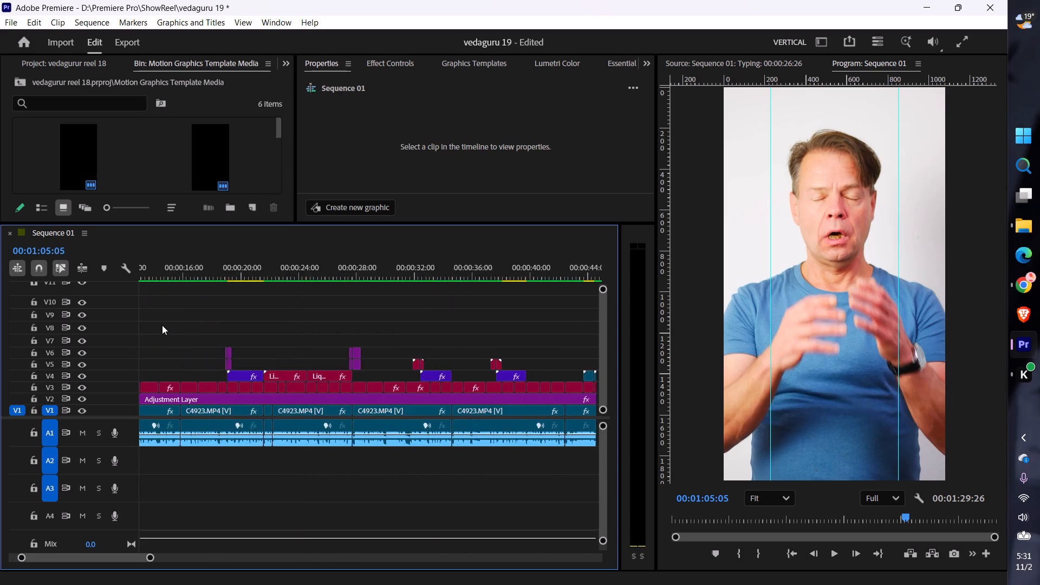
pyautogui.keyDown('alt'); pyautogui.scroll(14, 162, 325); pyautogui.keyUp('alt')
pyautogui.click(164, 270)
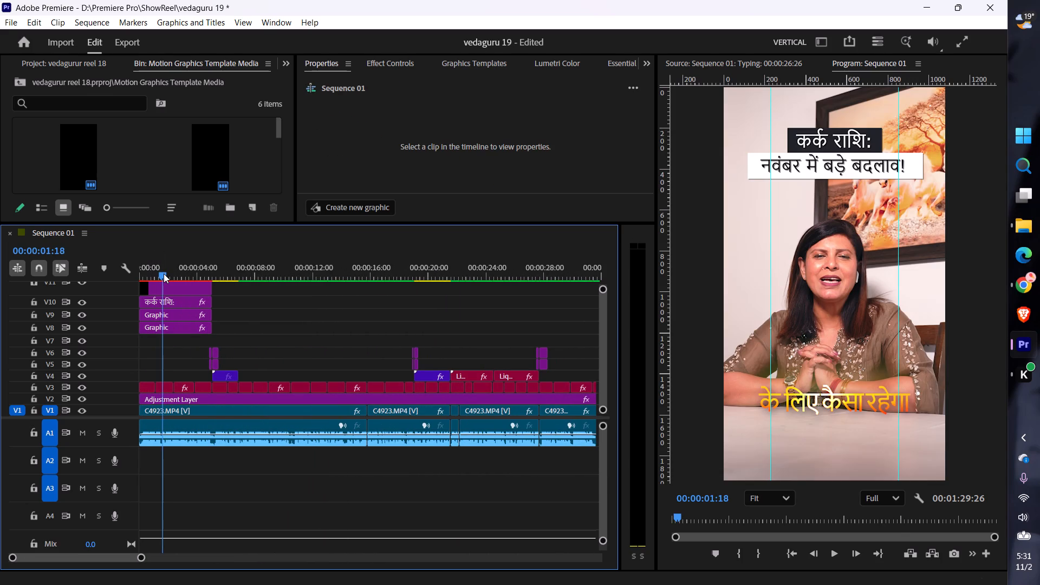
pyautogui.click(1016, 291)
pyautogui.click(122, 0)
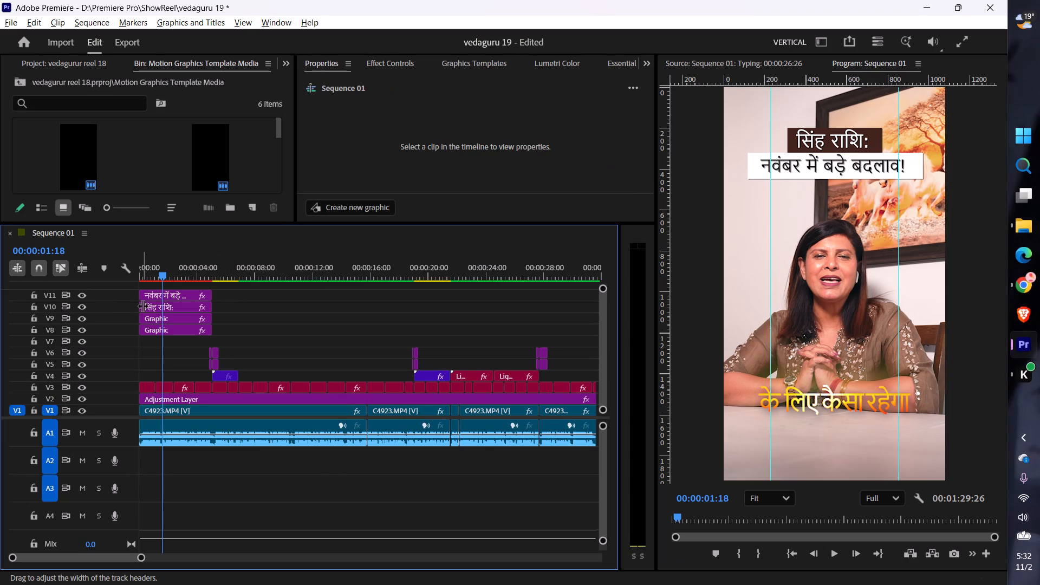
# Center the "सिंह राशि:" text on V10 horizontally in the frame.
pyautogui.click(182, 308)
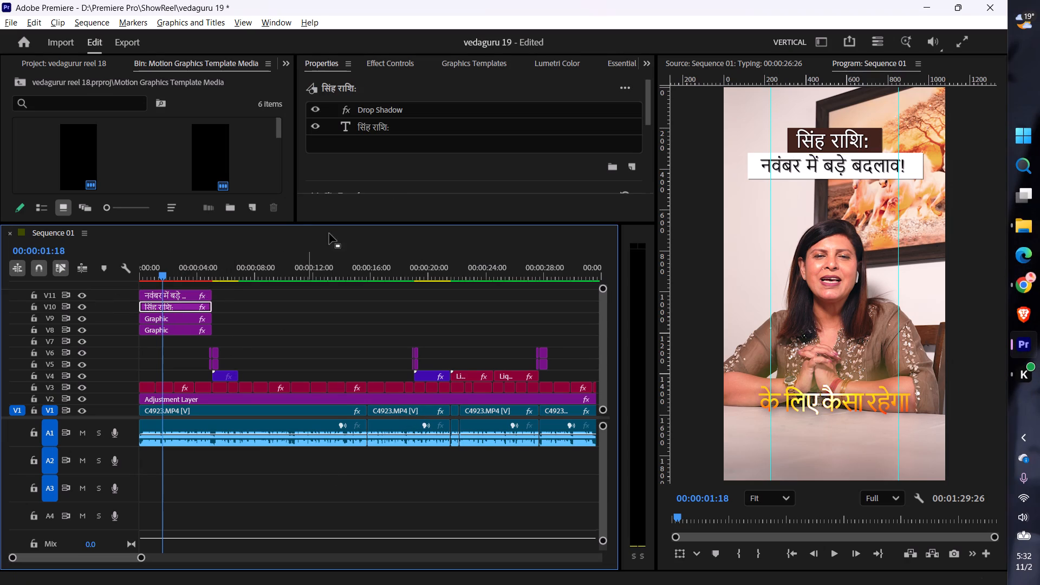
pyautogui.press('v')
pyautogui.click(379, 131)
pyautogui.scroll(-12, 476, 164)
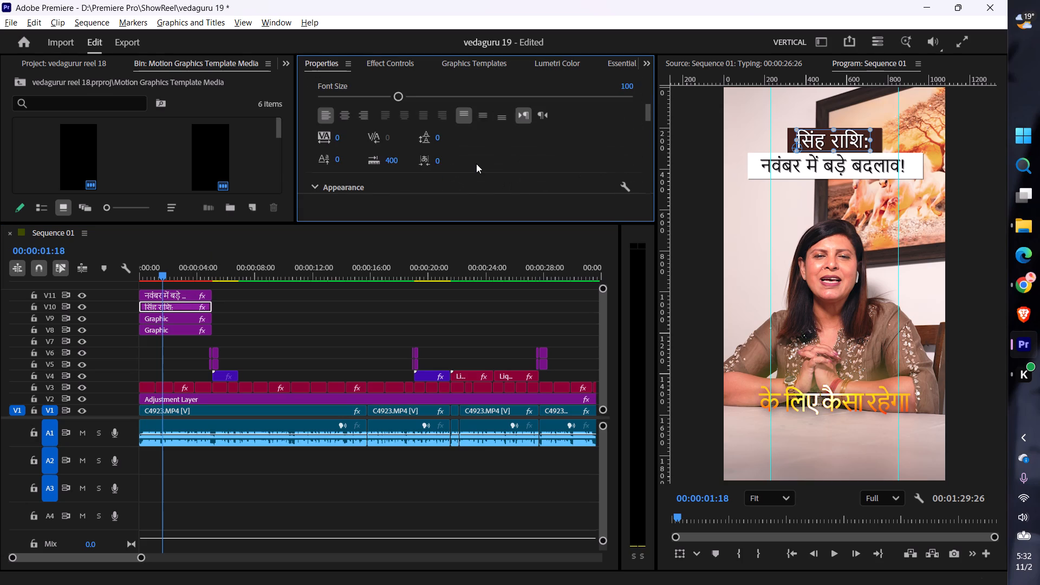
pyautogui.scroll(-7, 476, 164)
pyautogui.scroll(-14, 485, 162)
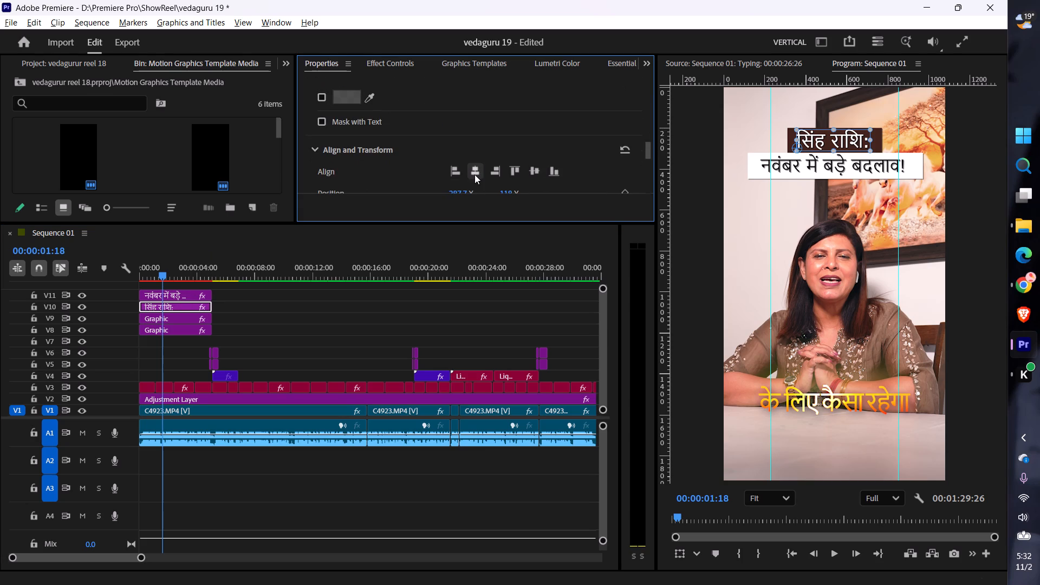
pyautogui.click(474, 174)
pyautogui.click(244, 346)
pyautogui.moveTo(160, 362); pyautogui.dragTo(171, 314)
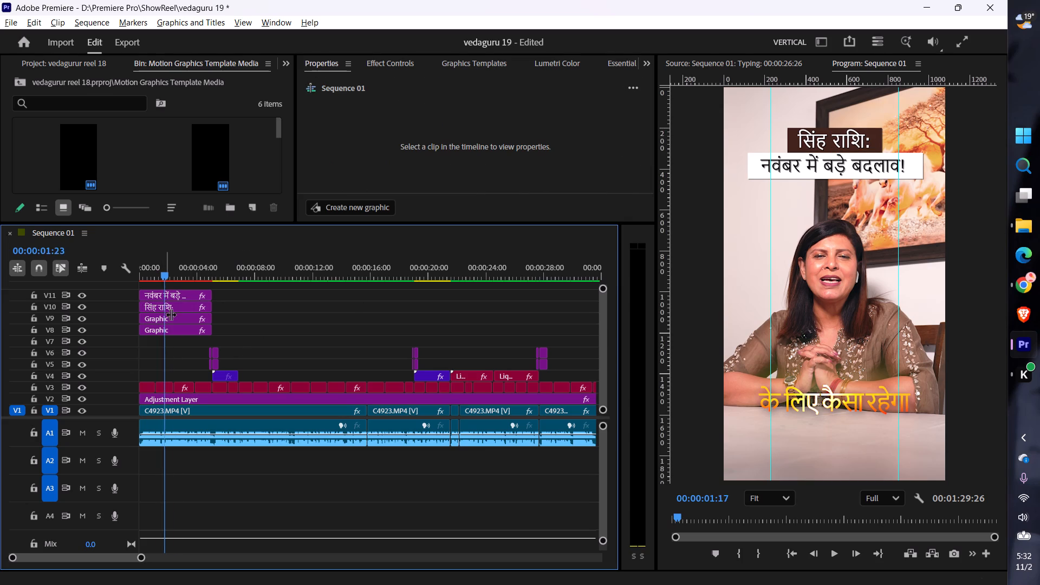
# Duplicate the opening title stack on V8–V11 into the gap at about 00:00:07 and extend it to the next B-roll at about 00:00:19.
pyautogui.moveTo(171, 314); pyautogui.dragTo(179, 284)
pyautogui.moveTo(194, 357); pyautogui.dragTo(193, 294)
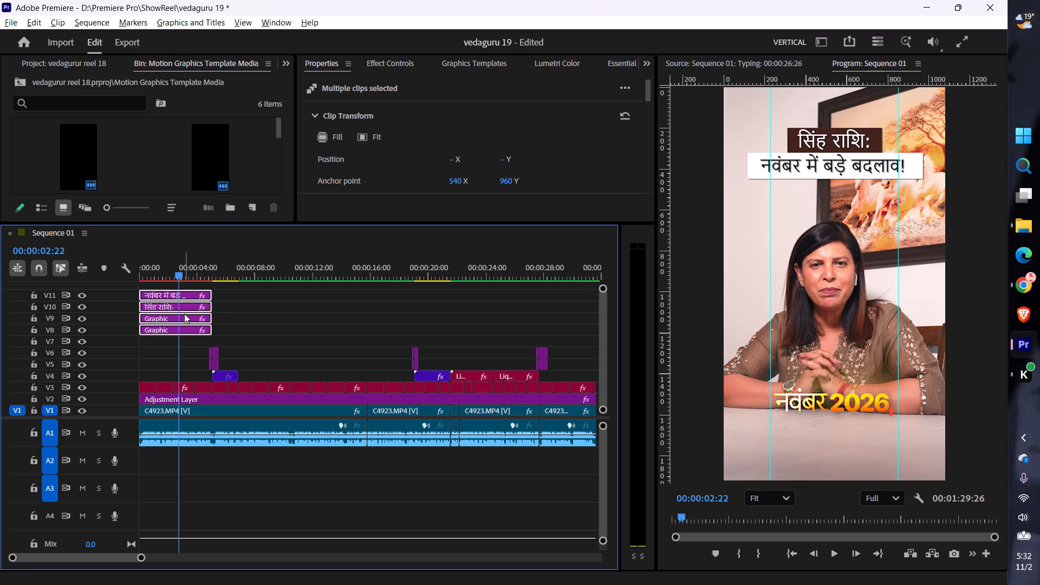
pyautogui.keyDown('alt'); pyautogui.moveTo(190, 318); pyautogui.dragTo(293, 317); pyautogui.keyUp('alt')
pyautogui.moveTo(297, 376); pyautogui.dragTo(291, 287)
pyautogui.moveTo(310, 318); pyautogui.dragTo(316, 318)
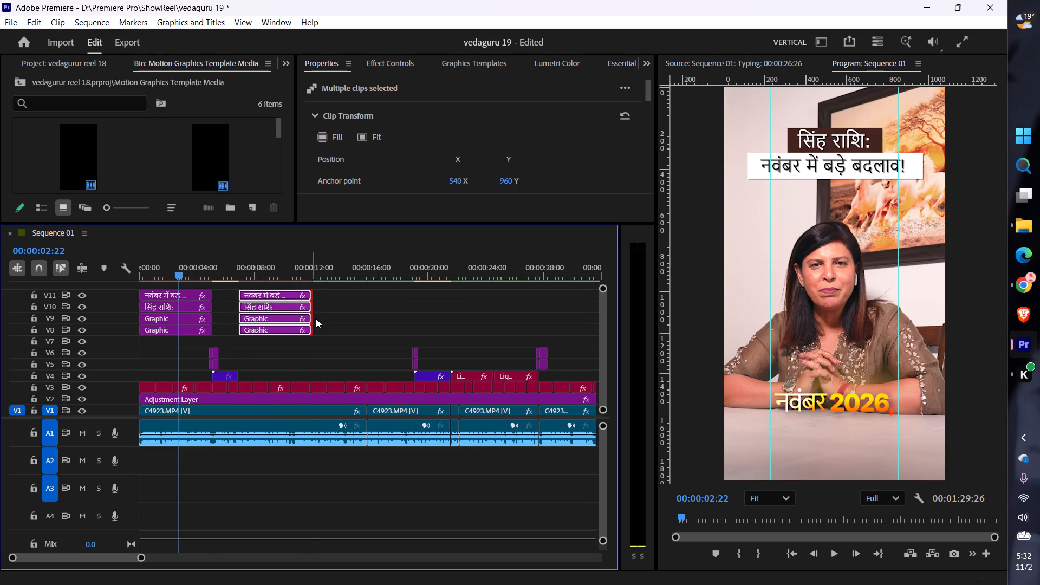
pyautogui.moveTo(316, 318); pyautogui.dragTo(407, 325)
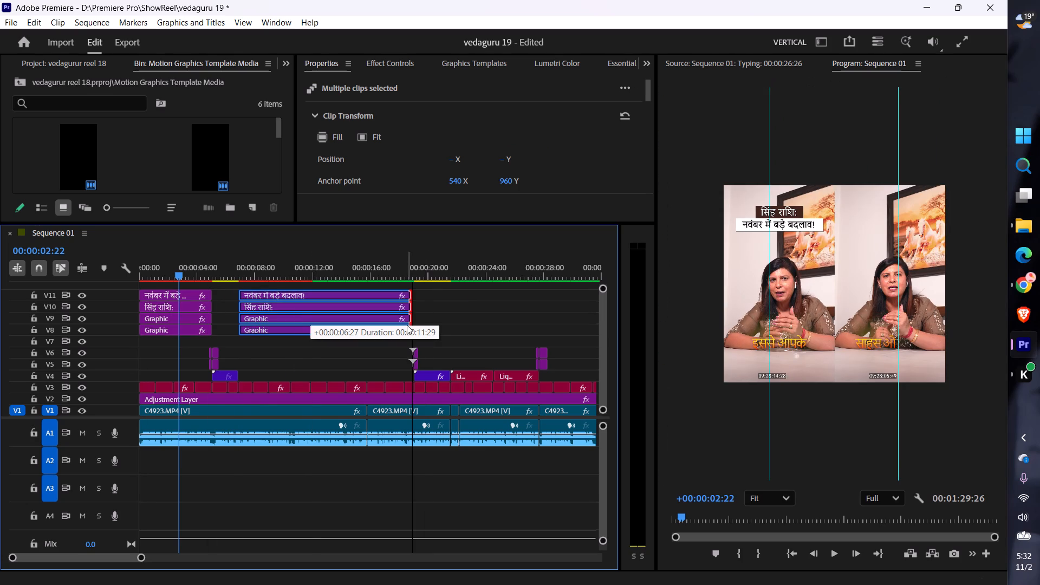
pyautogui.moveTo(407, 325); pyautogui.dragTo(411, 324)
pyautogui.keyDown('alt'); pyautogui.scroll(5, 407, 343); pyautogui.keyUp('alt')
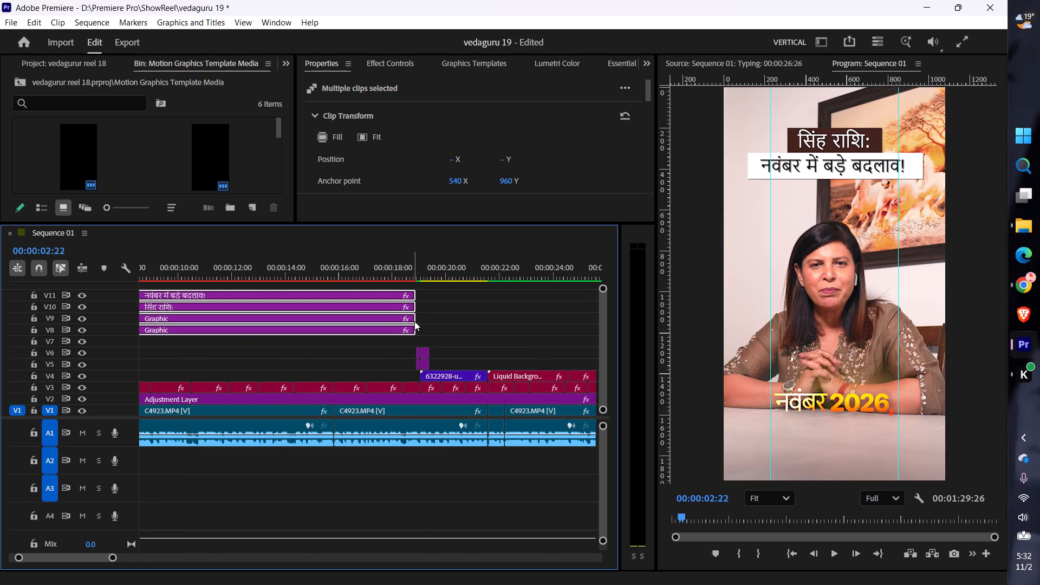
pyautogui.click(414, 321)
# Duplicate the extended title stack so it starts at the end of the Liquid Background clips, at about 00:00:28.
pyautogui.keyDown('alt'); pyautogui.scroll(-10, 375, 353); pyautogui.keyUp('alt')
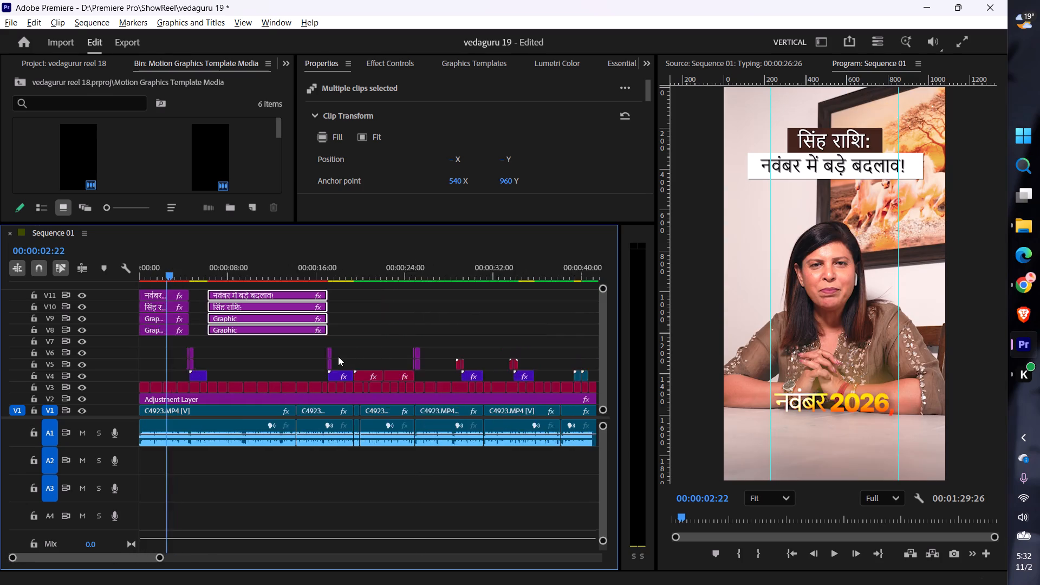
pyautogui.keyDown('alt'); pyautogui.scroll(-2, 338, 356); pyautogui.keyUp('alt')
pyautogui.keyDown('alt'); pyautogui.moveTo(244, 326); pyautogui.dragTo(305, 322); pyautogui.keyUp('alt')
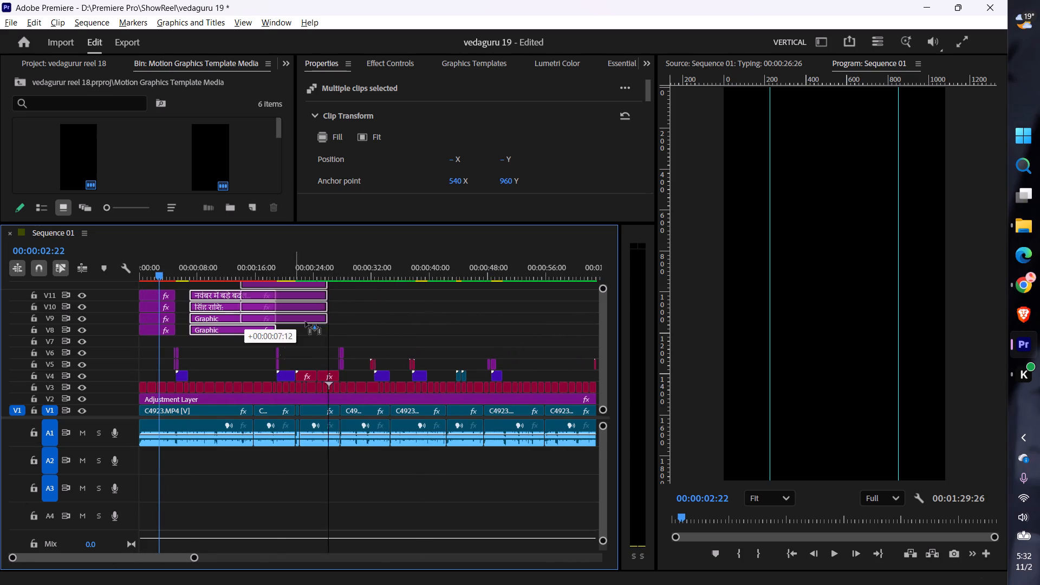
pyautogui.keyDown('alt'); pyautogui.moveTo(305, 322); pyautogui.dragTo(392, 325); pyautogui.keyUp('alt')
pyautogui.keyDown('alt'); pyautogui.scroll(6, 392, 325); pyautogui.keyUp('alt')
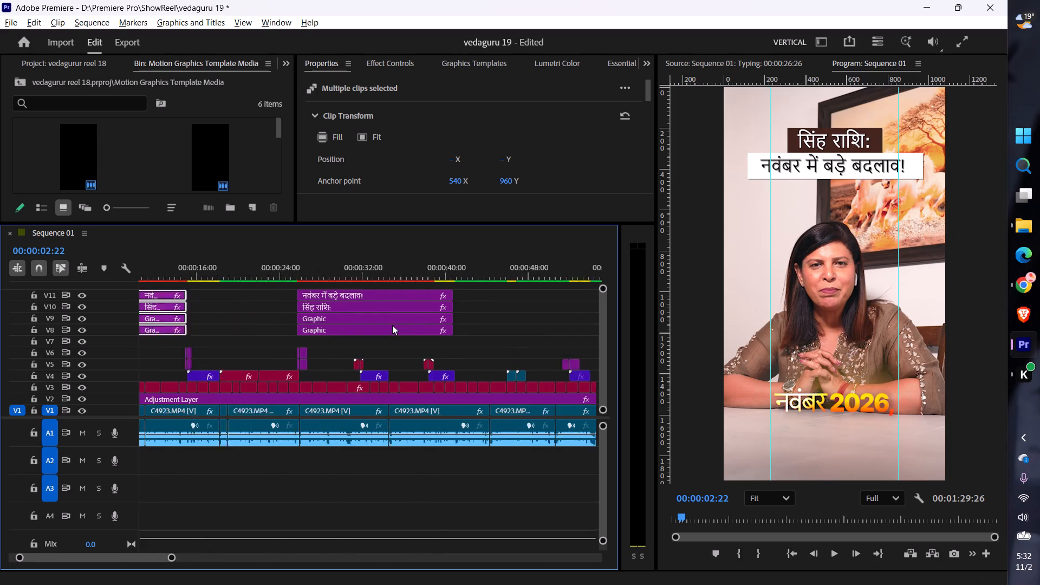
pyautogui.keyDown('alt'); pyautogui.scroll(4, 392, 325); pyautogui.keyUp('alt')
pyautogui.moveTo(287, 354); pyautogui.dragTo(294, 296)
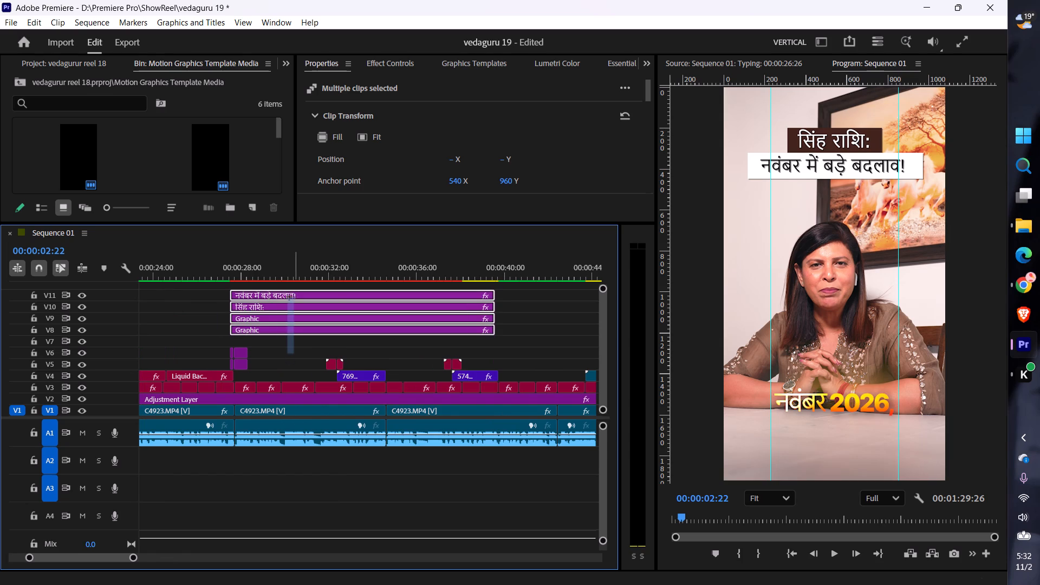
pyautogui.click(285, 295)
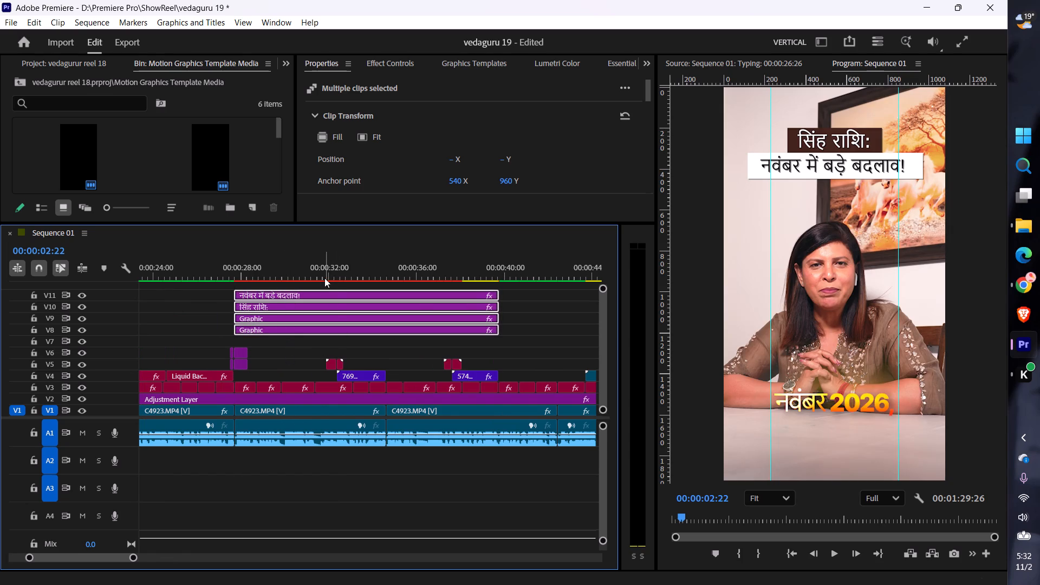
# Split the title stack at 00:00:32:10 and move its second part to start at the end of the 769… B-roll clip.
pyautogui.click(336, 277)
pyautogui.click(336, 277)
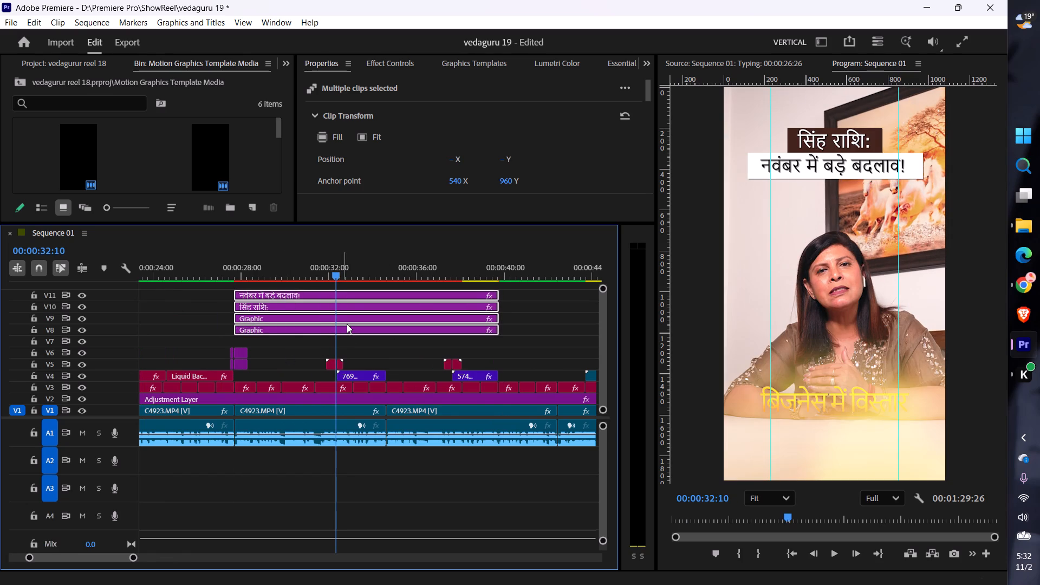
pyautogui.hotkey('ctrl', 'k')
pyautogui.keyDown('ctrl'); pyautogui.scroll(-3, 349, 339); pyautogui.keyUp('ctrl')
pyautogui.scroll(-2, 349, 339)
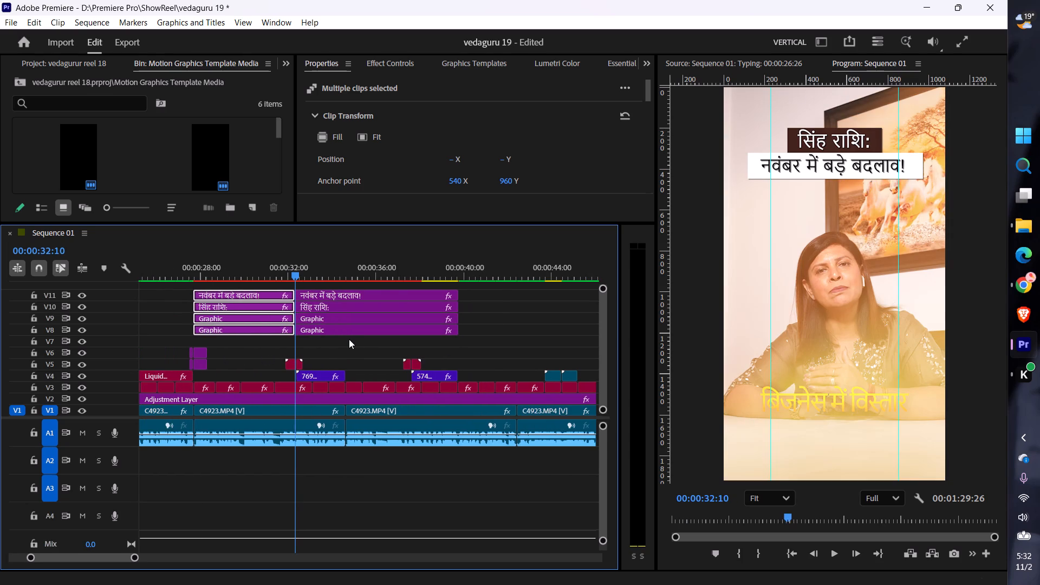
pyautogui.moveTo(338, 360); pyautogui.dragTo(346, 280)
pyautogui.moveTo(349, 305); pyautogui.dragTo(397, 305)
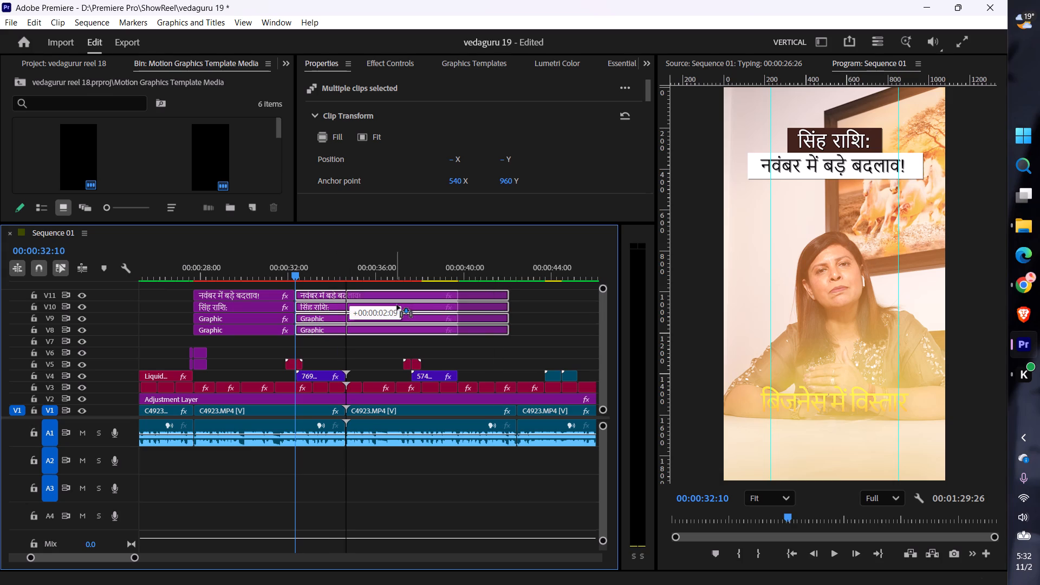
pyautogui.moveTo(397, 305); pyautogui.dragTo(400, 305)
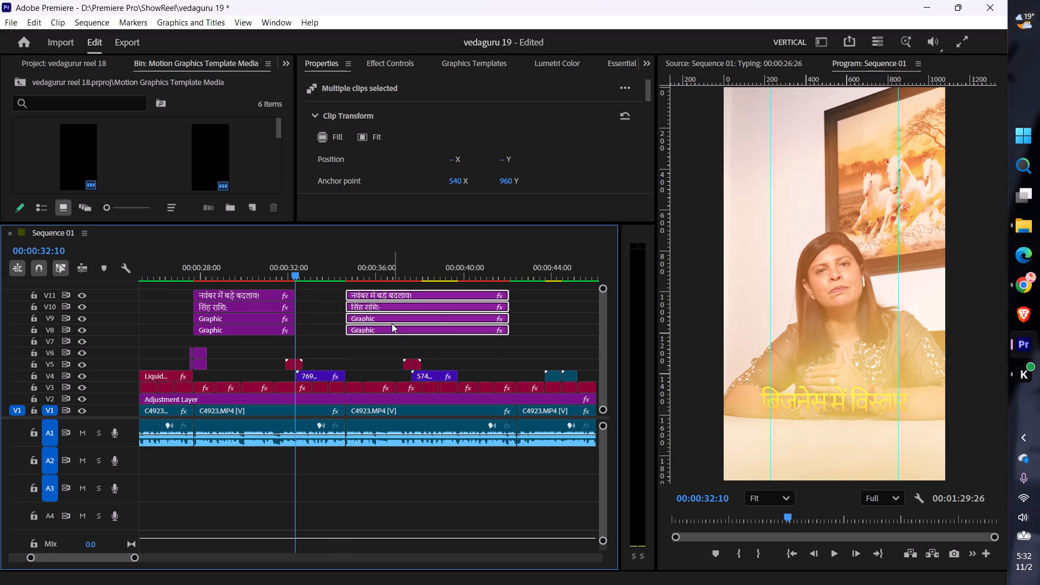
# Split the title at 00:00:37:17, move the second part after the S74… clip, and trim its end to the next B-roll.
pyautogui.click(393, 315)
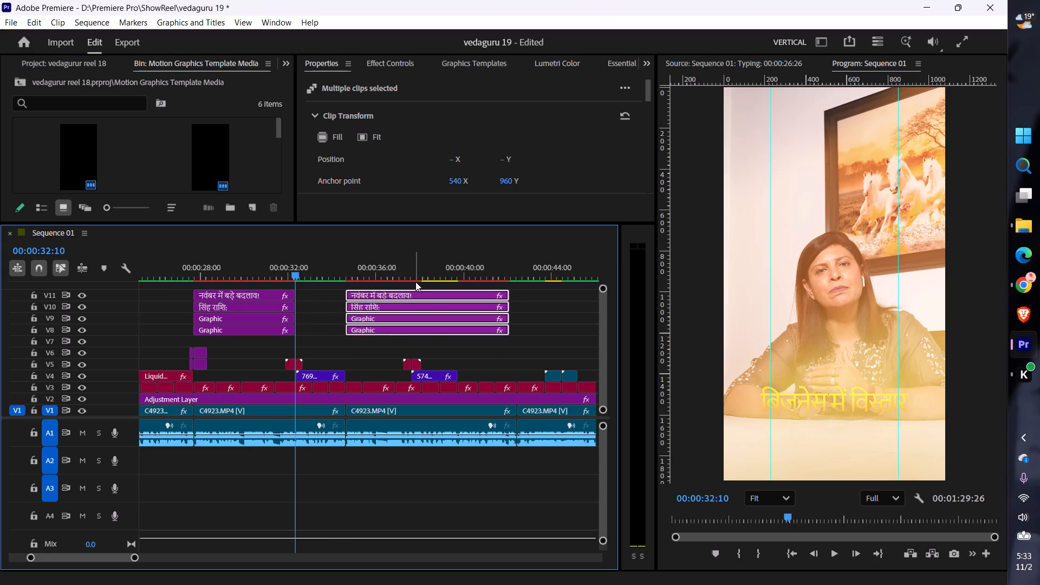
pyautogui.click(414, 281)
pyautogui.click(405, 279)
pyautogui.moveTo(404, 277); pyautogui.dragTo(411, 277)
pyautogui.hotkey('ctrl', 'k')
pyautogui.moveTo(477, 359); pyautogui.dragTo(461, 293)
pyautogui.scroll(-3, 454, 309)
pyautogui.moveTo(390, 315); pyautogui.dragTo(439, 318)
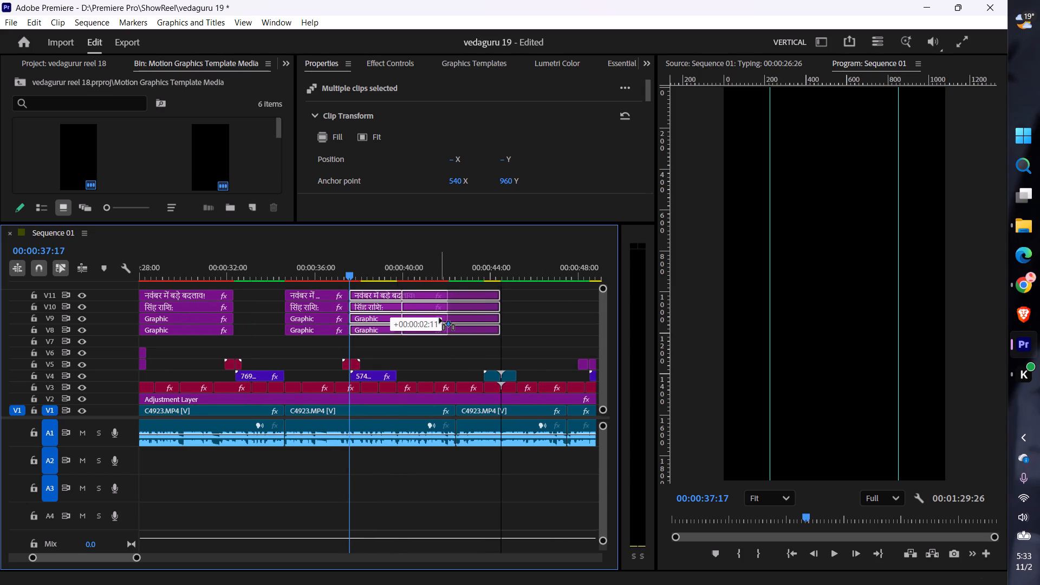
pyautogui.moveTo(439, 318); pyautogui.dragTo(437, 320)
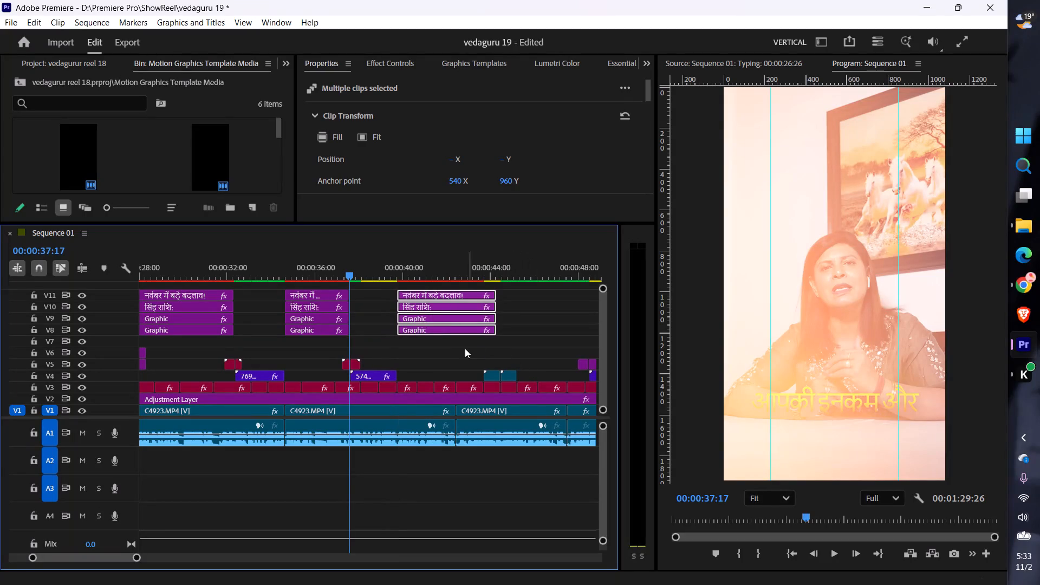
pyautogui.moveTo(494, 321); pyautogui.dragTo(482, 326)
# Duplicate the title stack into the gap starting at about 00:00:45, split it at 00:00:48:13 and delete the excess.
pyautogui.scroll(-4, 426, 374)
pyautogui.scroll(-2, 363, 339)
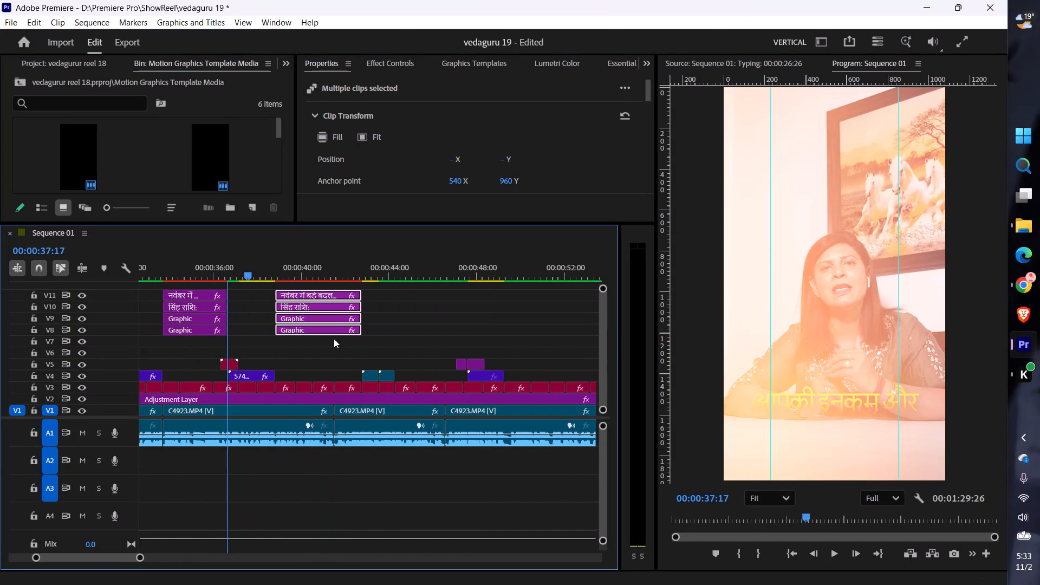
pyautogui.keyDown('alt'); pyautogui.moveTo(313, 326); pyautogui.dragTo(433, 329); pyautogui.keyUp('alt')
pyautogui.click(468, 275)
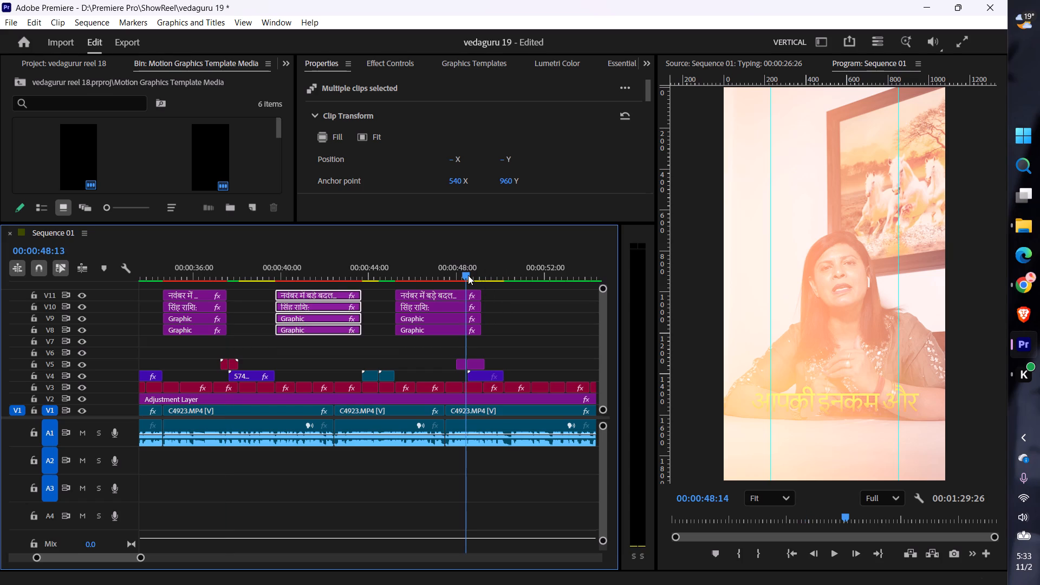
pyautogui.moveTo(489, 342); pyautogui.dragTo(466, 282)
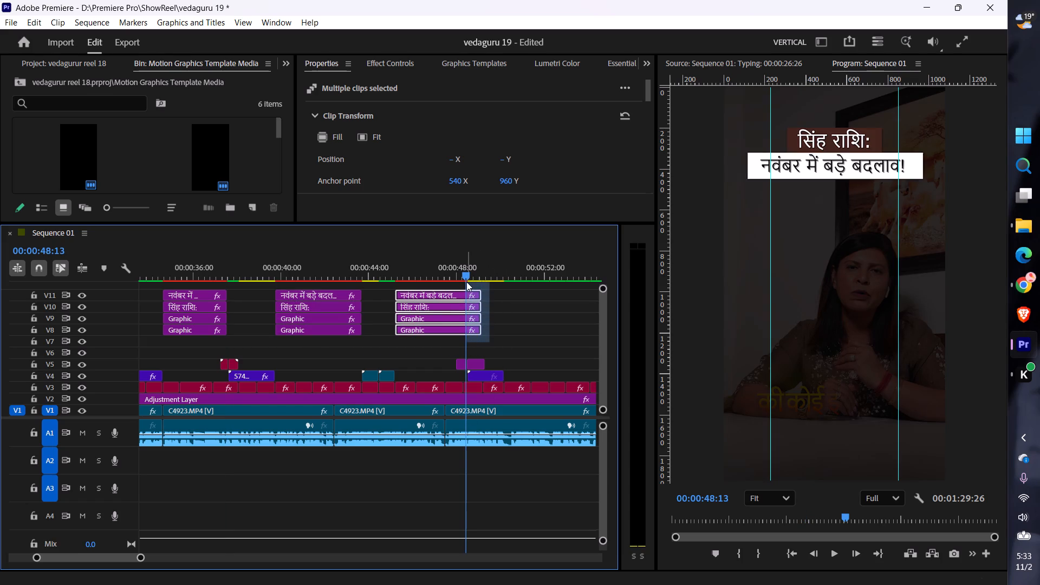
pyautogui.hotkey('ctrl', 'k')
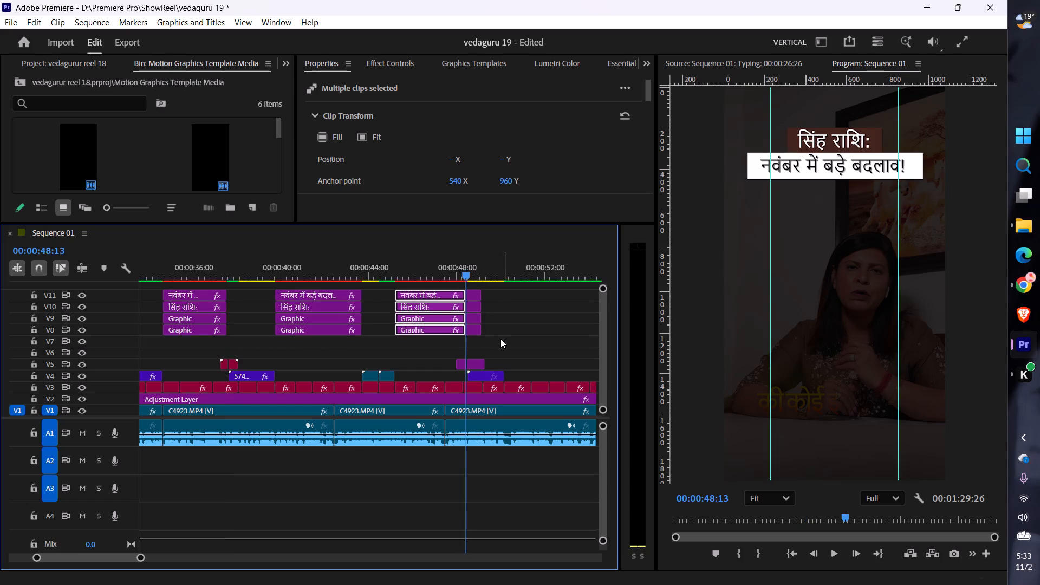
pyautogui.moveTo(498, 338); pyautogui.dragTo(475, 288)
pyautogui.press('Delete')
# Duplicate the title stack after the V4 B-roll at about 00:00:50 and extend it to the red V5 clip at about 00:01:03.
pyautogui.scroll(-5, 422, 361)
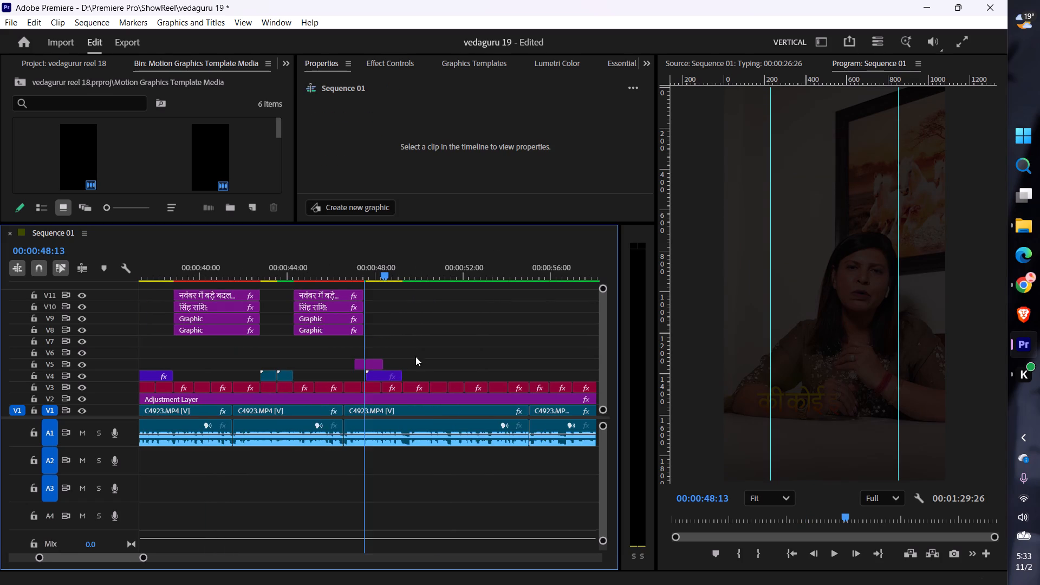
pyautogui.scroll(-3, 384, 342)
pyautogui.moveTo(277, 357); pyautogui.dragTo(277, 264)
pyautogui.moveTo(267, 353); pyautogui.dragTo(258, 266)
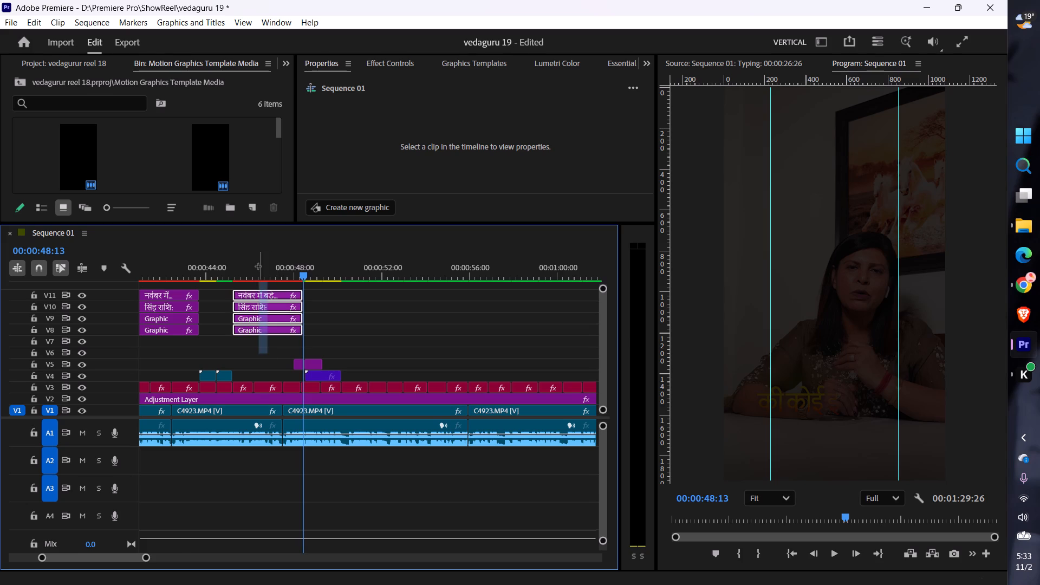
pyautogui.moveTo(258, 266); pyautogui.dragTo(258, 265)
pyautogui.scroll(-6, 245, 337)
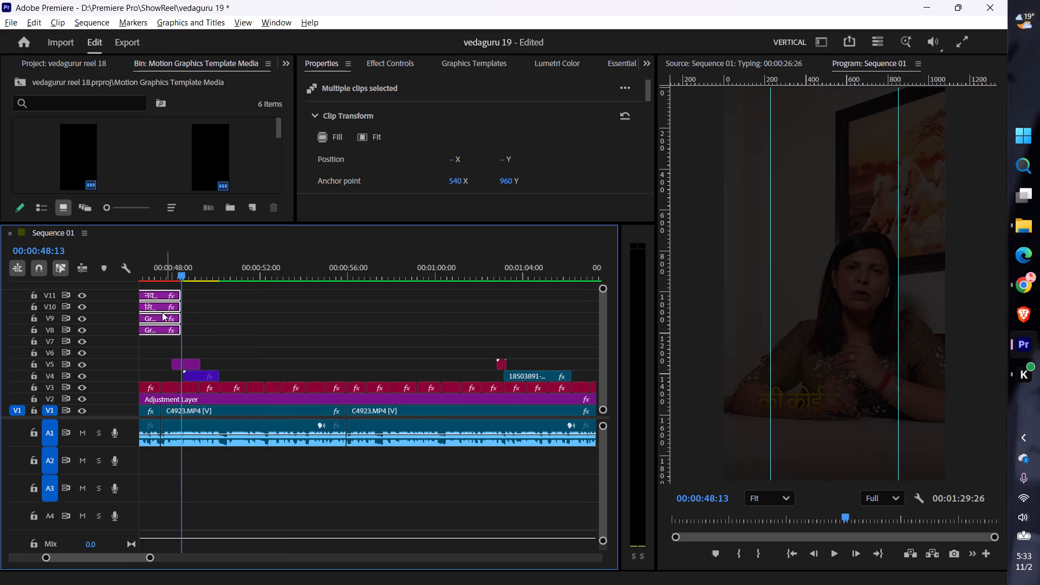
pyautogui.keyDown('alt'); pyautogui.moveTo(160, 314); pyautogui.dragTo(268, 316); pyautogui.keyUp('alt')
pyautogui.moveTo(253, 360); pyautogui.dragTo(253, 347)
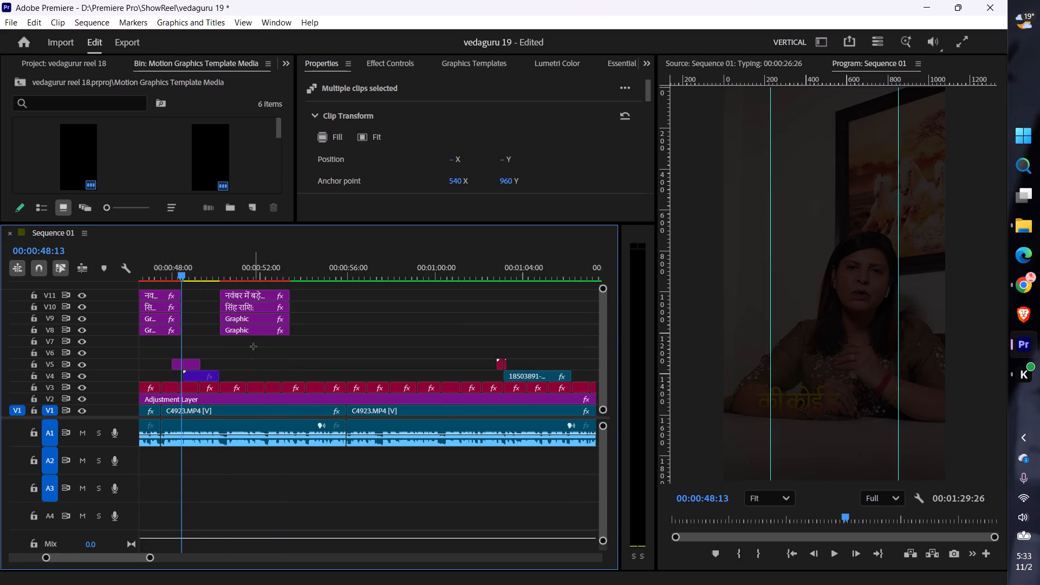
pyautogui.moveTo(253, 347); pyautogui.dragTo(264, 271)
pyautogui.moveTo(294, 315); pyautogui.dragTo(422, 324)
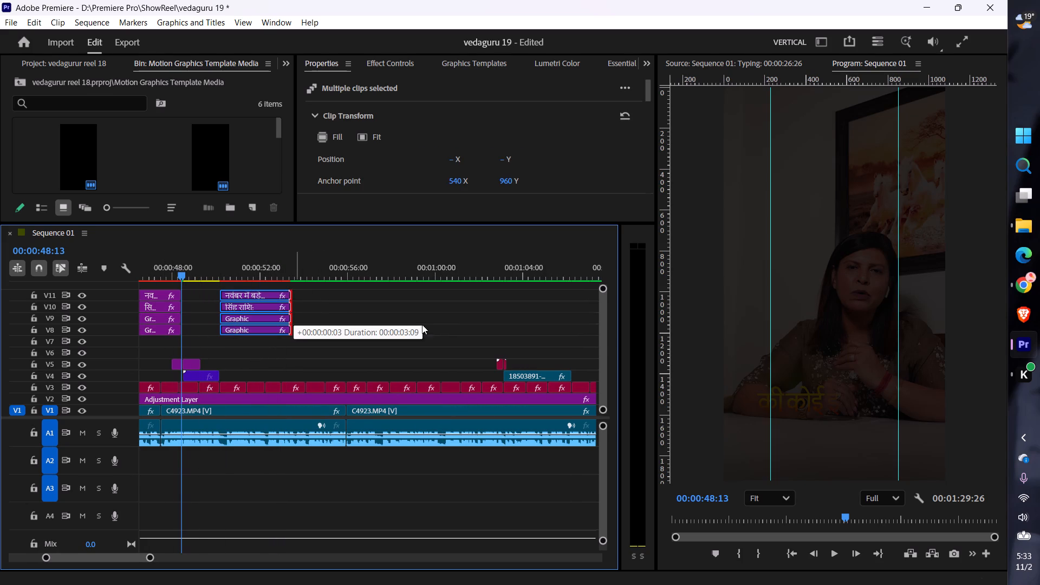
pyautogui.moveTo(422, 324); pyautogui.dragTo(499, 328)
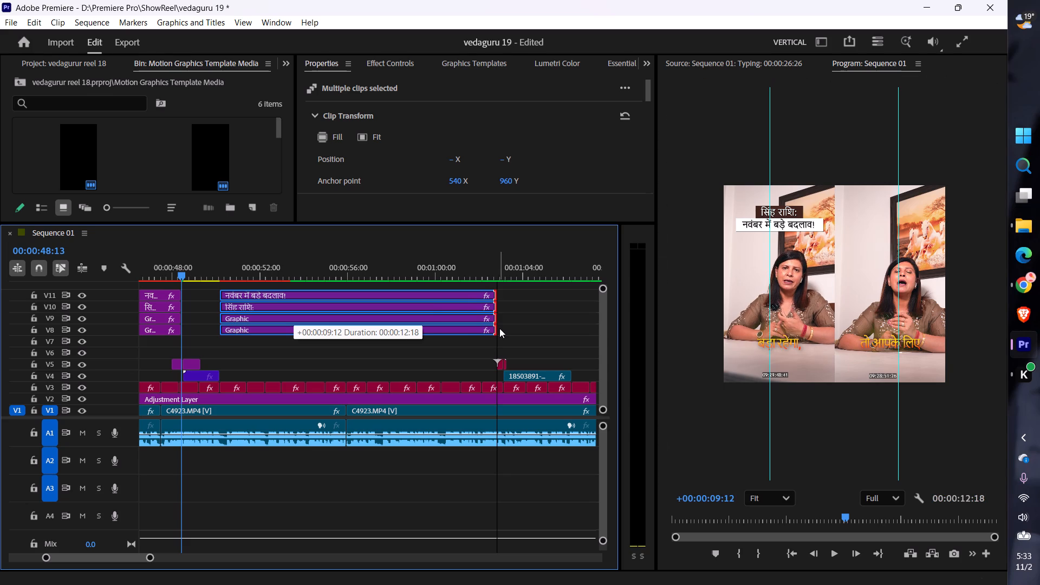
pyautogui.moveTo(499, 328); pyautogui.dragTo(503, 329)
# Duplicate the long title stack after the last B-roll at about 00:01:11 and extend it to the end of the video.
pyautogui.scroll(-4, 453, 364)
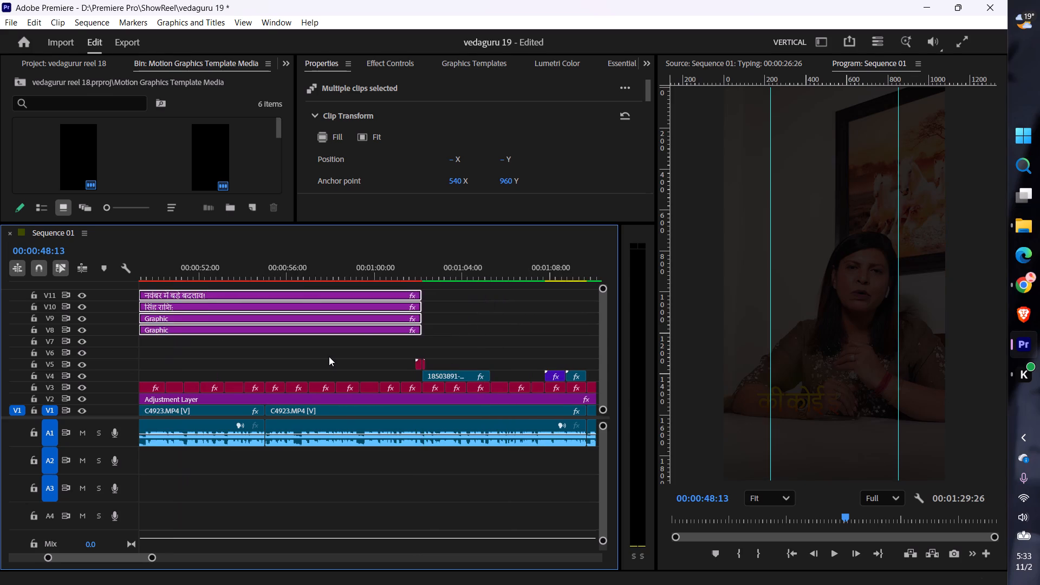
pyautogui.keyDown('alt'); pyautogui.scroll(-6, 329, 356); pyautogui.keyUp('alt')
pyautogui.keyDown('alt'); pyautogui.moveTo(316, 330); pyautogui.dragTo(517, 330); pyautogui.keyUp('alt')
pyautogui.scroll(-7, 475, 350)
pyautogui.moveTo(406, 367); pyautogui.dragTo(392, 296)
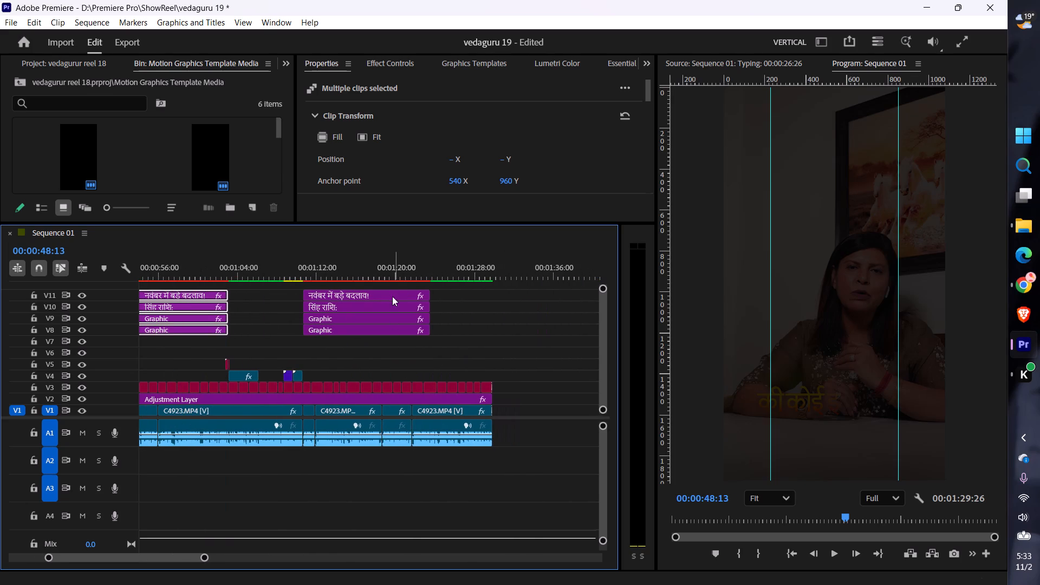
pyautogui.moveTo(392, 296); pyautogui.dragTo(393, 281)
pyautogui.moveTo(408, 382); pyautogui.dragTo(391, 275)
pyautogui.moveTo(407, 342); pyautogui.dragTo(392, 276)
pyautogui.moveTo(427, 313); pyautogui.dragTo(484, 318)
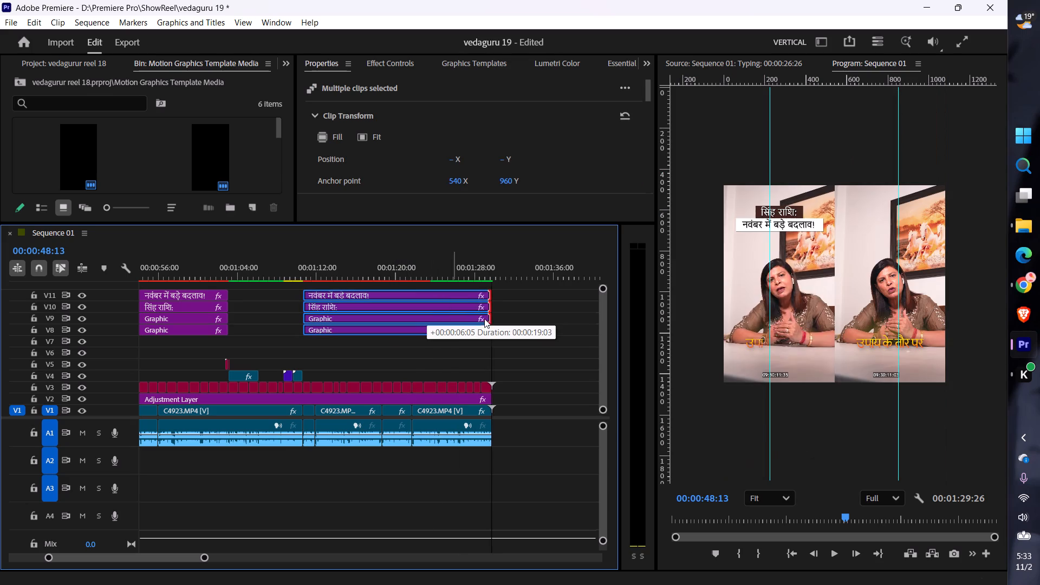
pyautogui.moveTo(484, 318); pyautogui.dragTo(485, 320)
# Split the title at 00:00:59:26, copy its second part into the gap after the 18503891 clip, and trim its start to fit.
pyautogui.scroll(7, 342, 353)
pyautogui.click(337, 273)
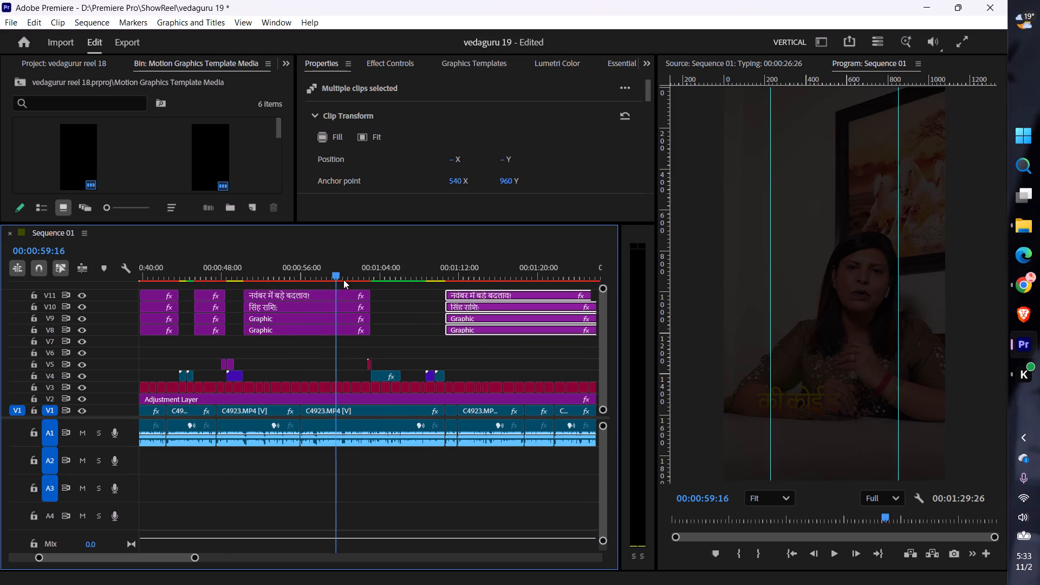
pyautogui.moveTo(335, 356); pyautogui.dragTo(339, 284)
pyautogui.moveTo(351, 352); pyautogui.dragTo(349, 288)
pyautogui.hotkey('ctrl', 'k')
pyautogui.moveTo(354, 355); pyautogui.dragTo(355, 294)
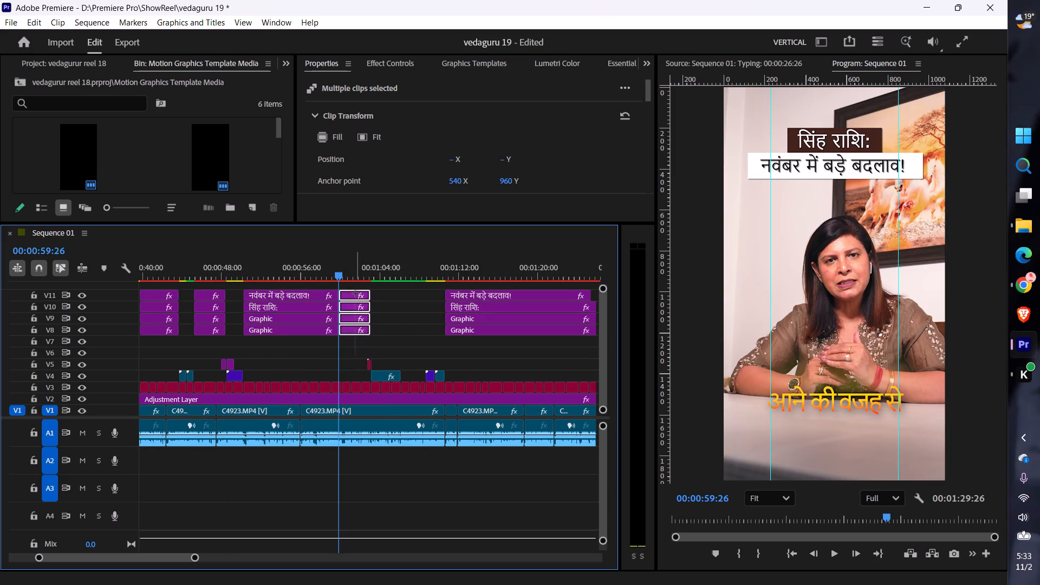
pyautogui.moveTo(355, 294); pyautogui.dragTo(356, 284)
pyautogui.keyDown('alt'); pyautogui.scroll(3, 356, 315); pyautogui.keyUp('alt')
pyautogui.keyDown('alt'); pyautogui.moveTo(351, 305); pyautogui.dragTo(422, 307); pyautogui.keyUp('alt')
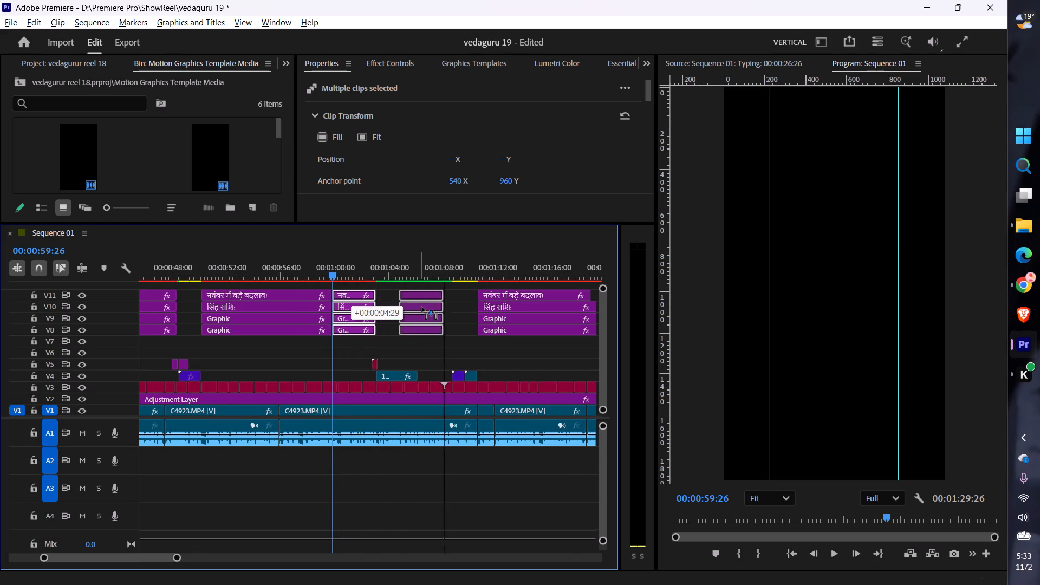
pyautogui.keyDown('alt'); pyautogui.moveTo(422, 307); pyautogui.dragTo(432, 309); pyautogui.keyUp('alt')
pyautogui.moveTo(410, 348); pyautogui.dragTo(420, 291)
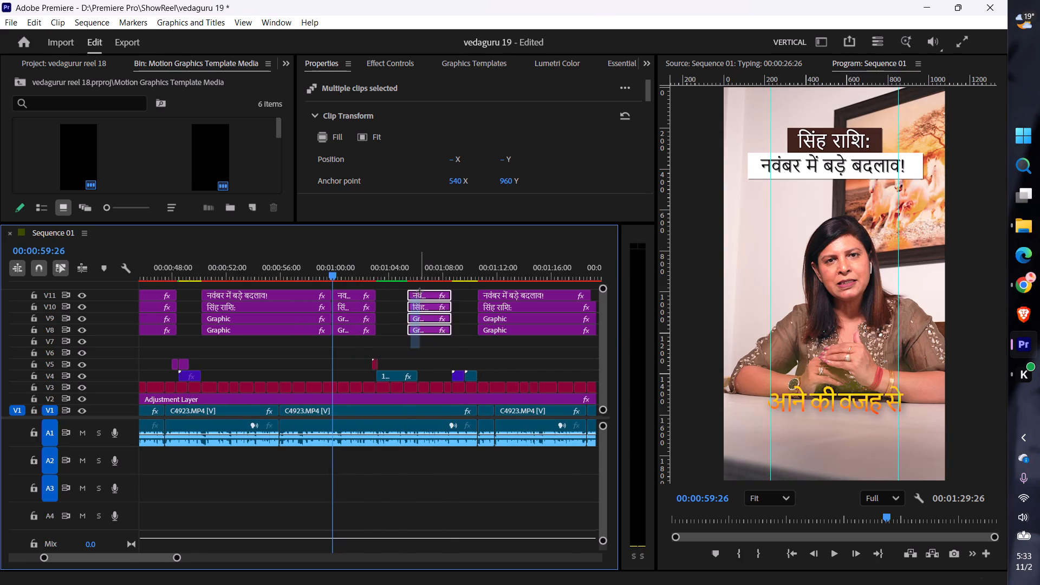
pyautogui.moveTo(420, 291); pyautogui.dragTo(418, 282)
pyautogui.moveTo(409, 301); pyautogui.dragTo(419, 300)
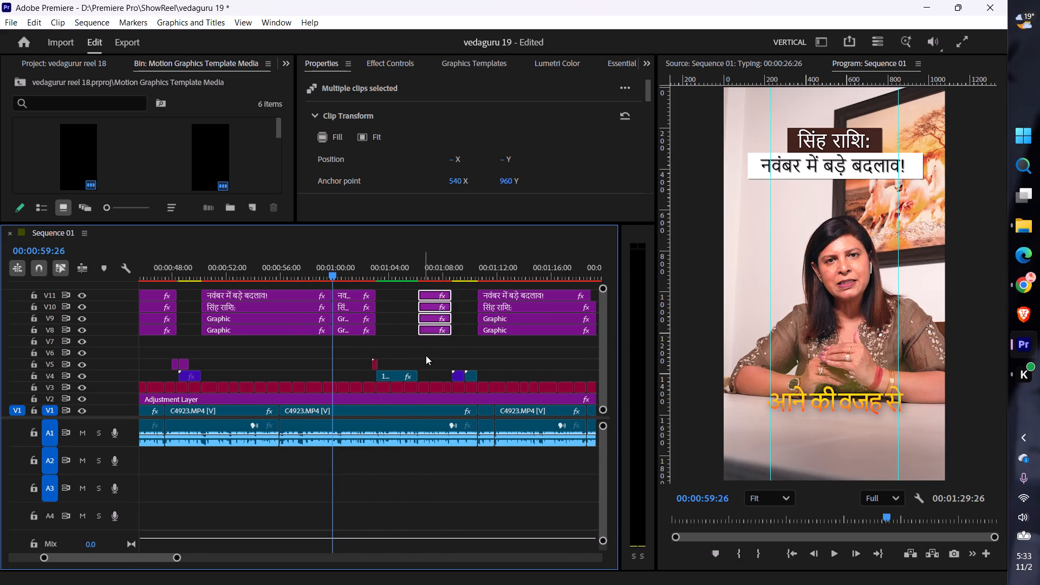
# Deselect the title clips and render the sequence previews.
pyautogui.click(427, 356)
pyautogui.press('Return')
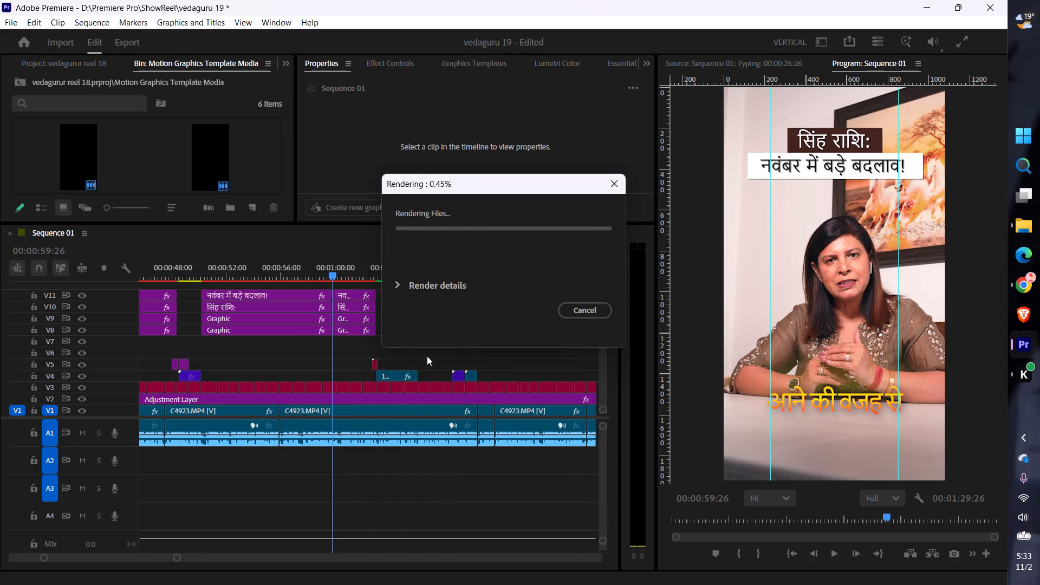
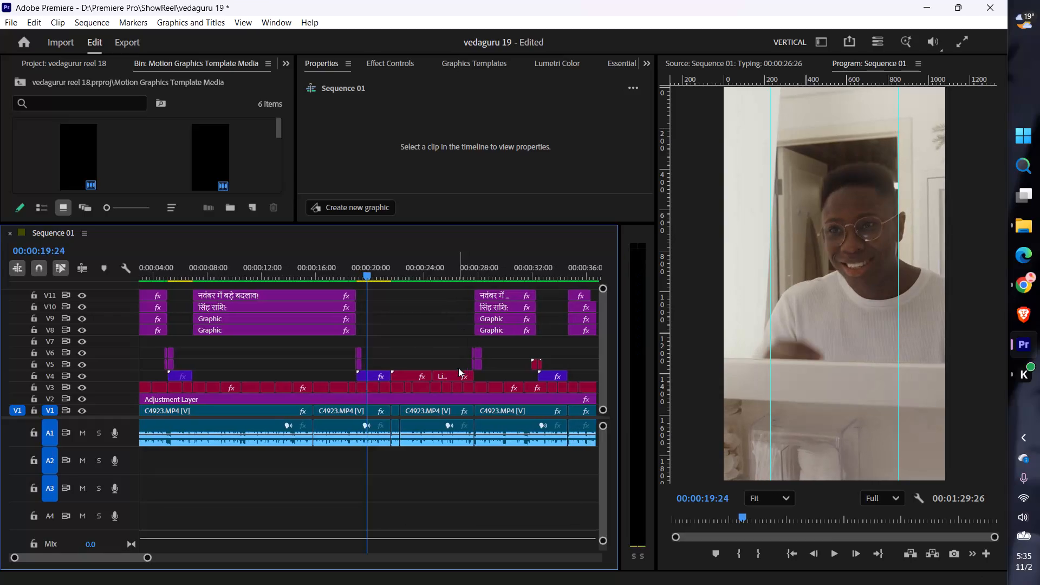
# Add the Divine Temple Melodies Ragas MP3 from the Downloads folder to audio track A2 at the start of Sequence 01.
pyautogui.hotkey('alt', 'Tab')
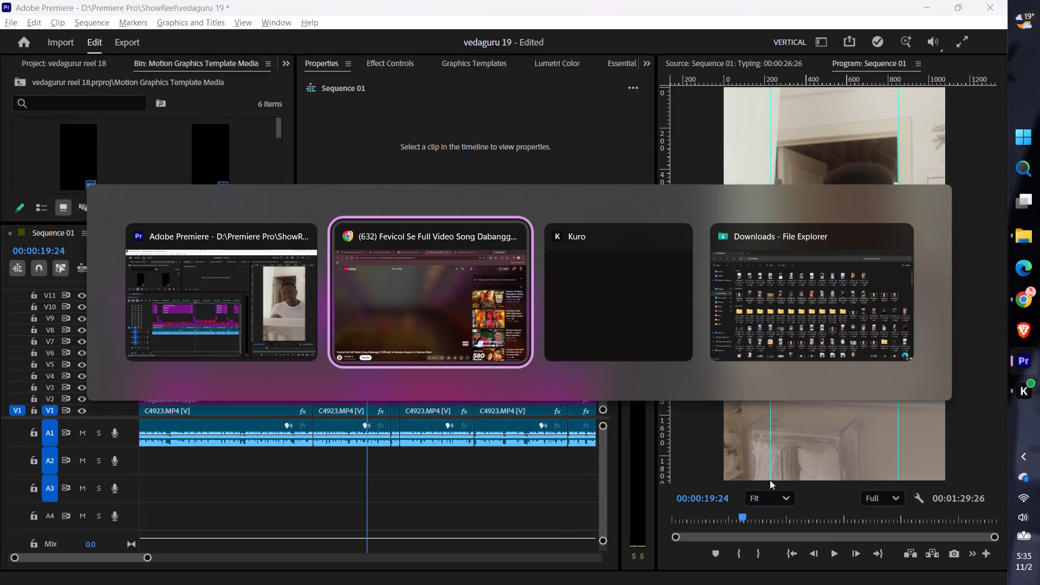
pyautogui.hotkey('alt', 'Tab')
pyautogui.hotkey('alt', 'Tab')
pyautogui.scroll(-1, 629, 359)
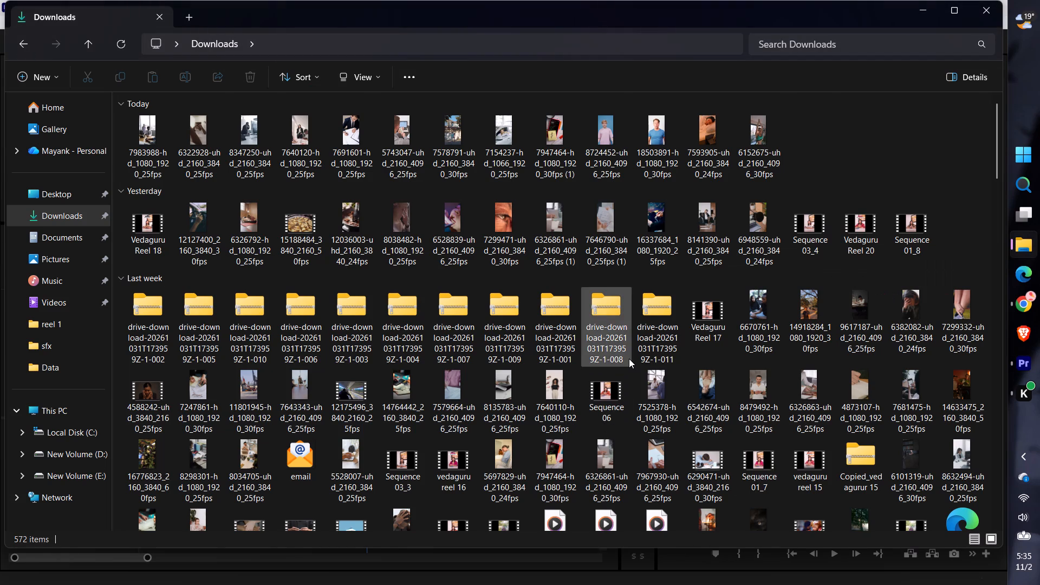
pyautogui.scroll(-1, 629, 359)
pyautogui.scroll(-1, 716, 360)
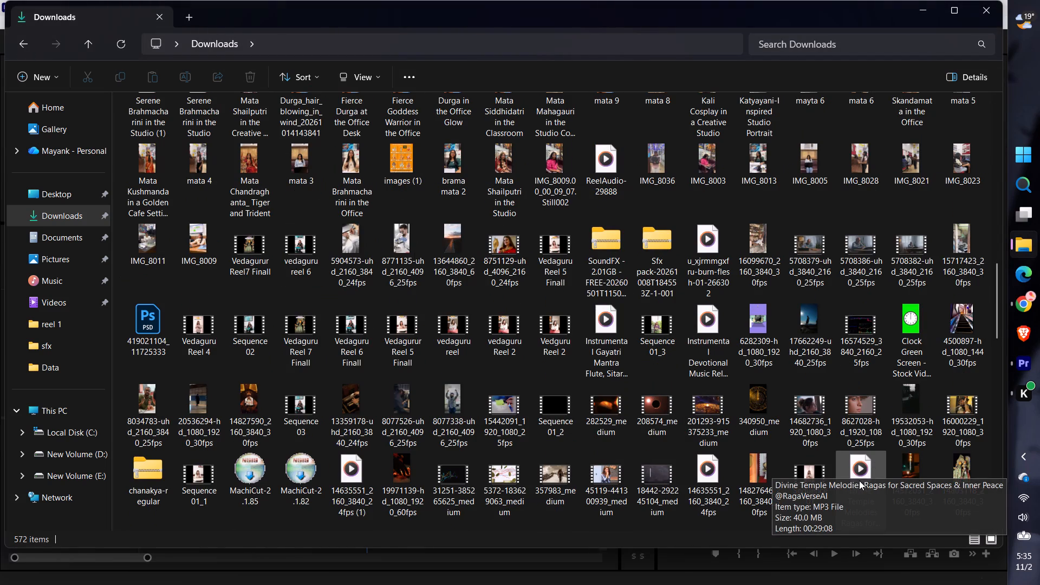
pyautogui.moveTo(859, 473); pyautogui.dragTo(265, 446)
pyautogui.hotkey('alt', 'Tab')
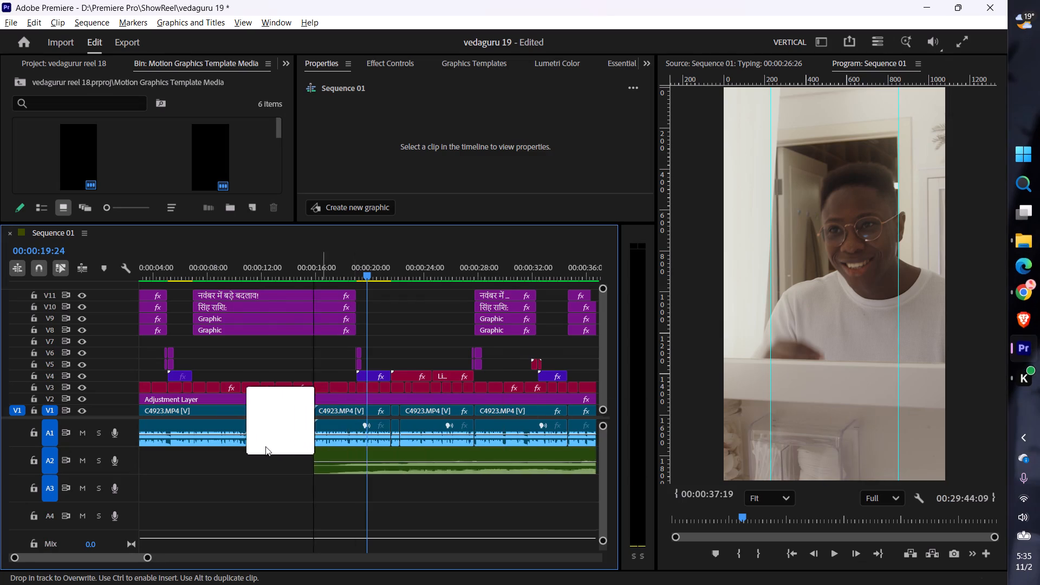
pyautogui.moveTo(265, 446); pyautogui.dragTo(136, 459)
# Cut the music on A2 at 00:11:16:12, where its waveform dips, and delete the portion before the cut.
pyautogui.scroll(-1, 250, 471)
pyautogui.scroll(7, 250, 471)
pyautogui.scroll(-8, 250, 471)
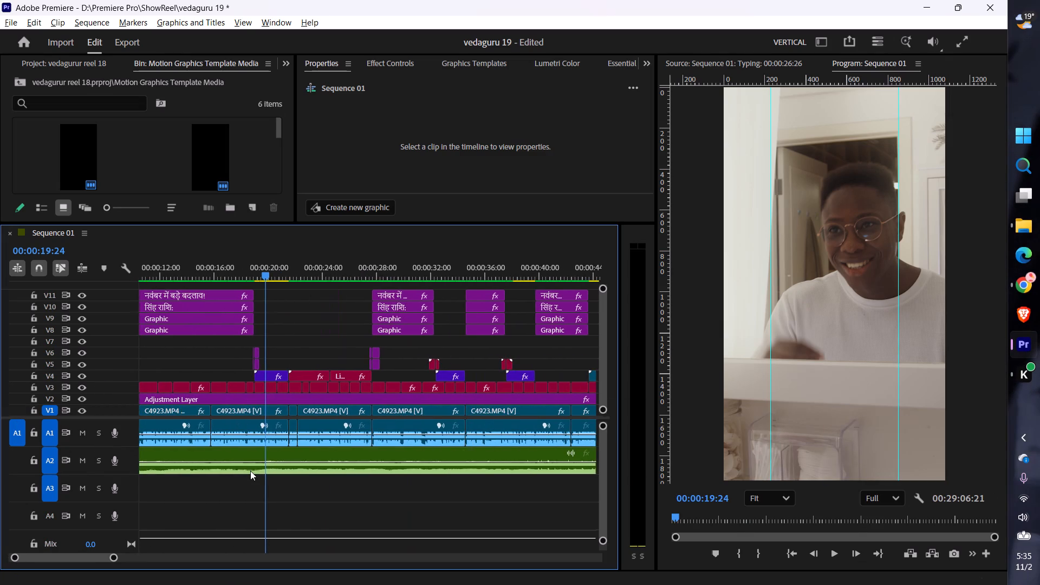
pyautogui.scroll(-20, 250, 471)
pyautogui.scroll(-20, 250, 471)
pyautogui.scroll(-2, 250, 471)
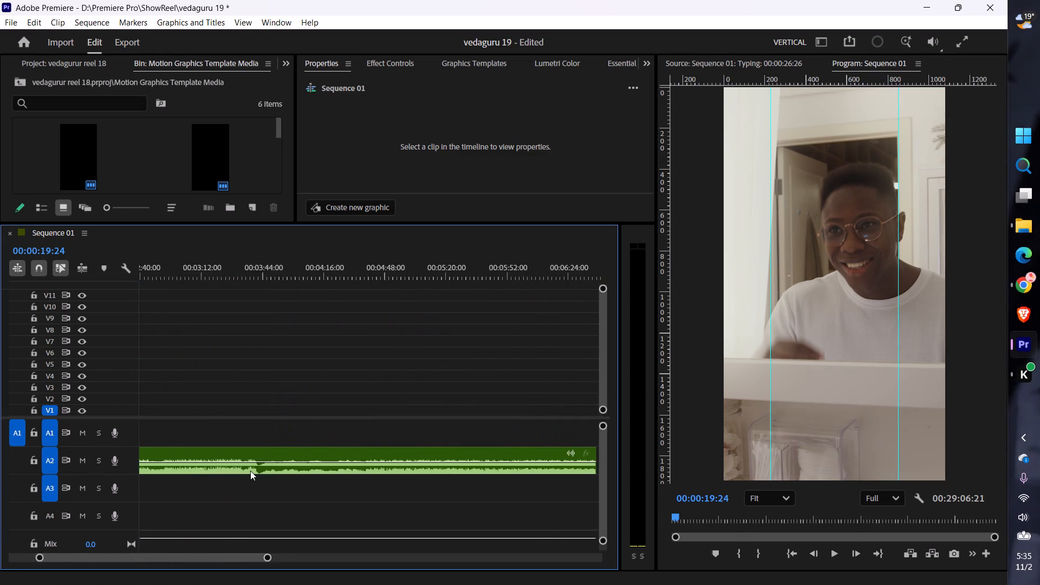
pyautogui.scroll(-19, 250, 471)
pyautogui.scroll(-16, 250, 471)
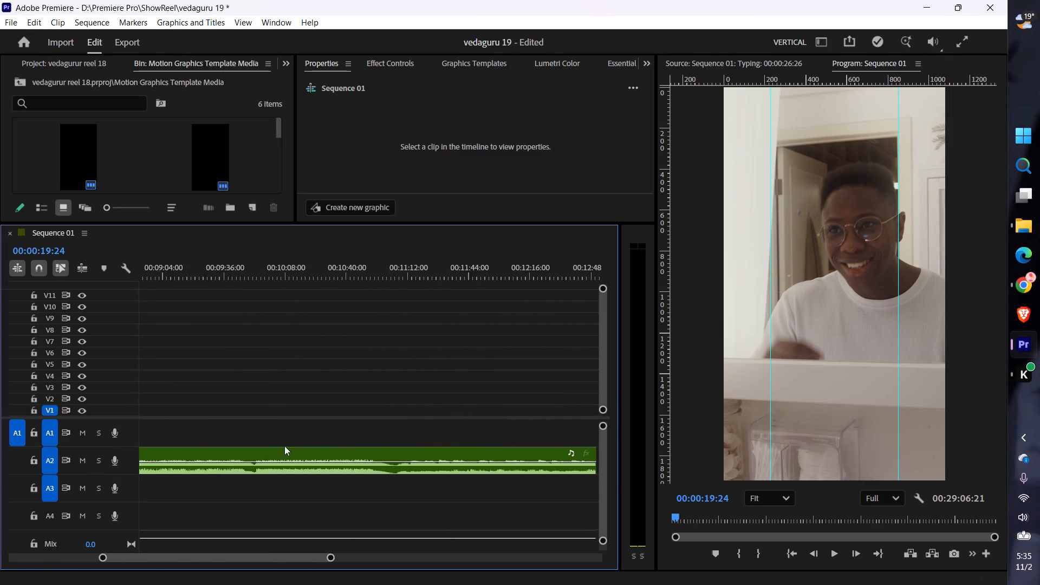
pyautogui.click(407, 271)
pyautogui.press('space')
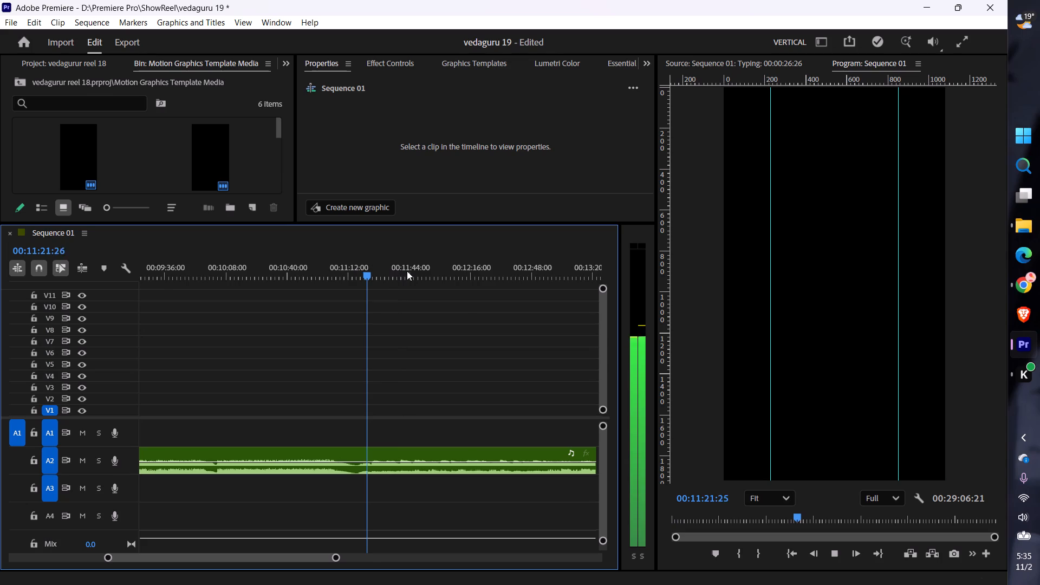
pyautogui.press('space')
pyautogui.moveTo(371, 273); pyautogui.dragTo(357, 286)
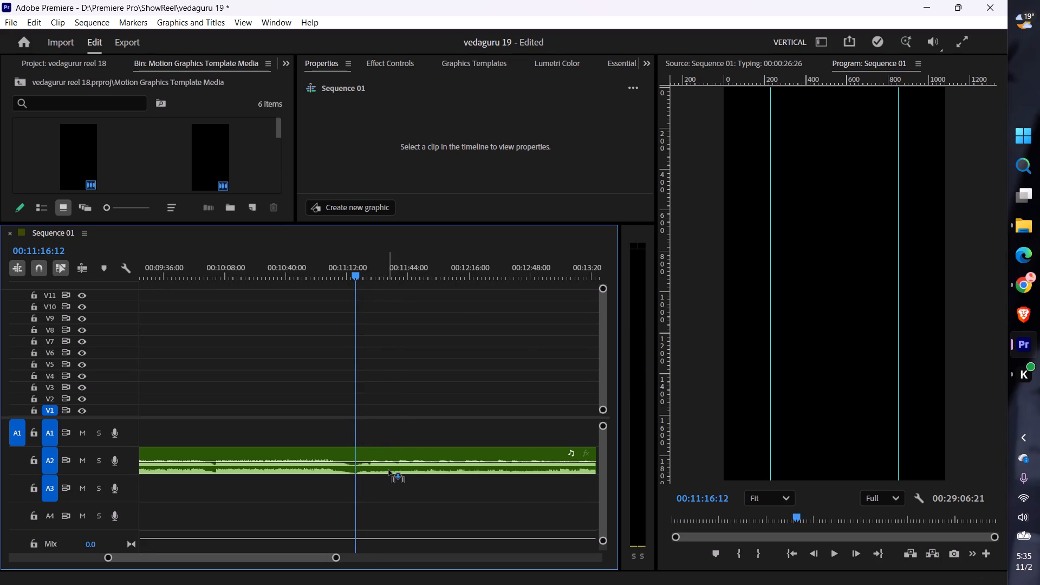
pyautogui.click(389, 470)
pyautogui.hotkey('ctrl', 'k')
pyautogui.hotkey('shift', 'Delete')
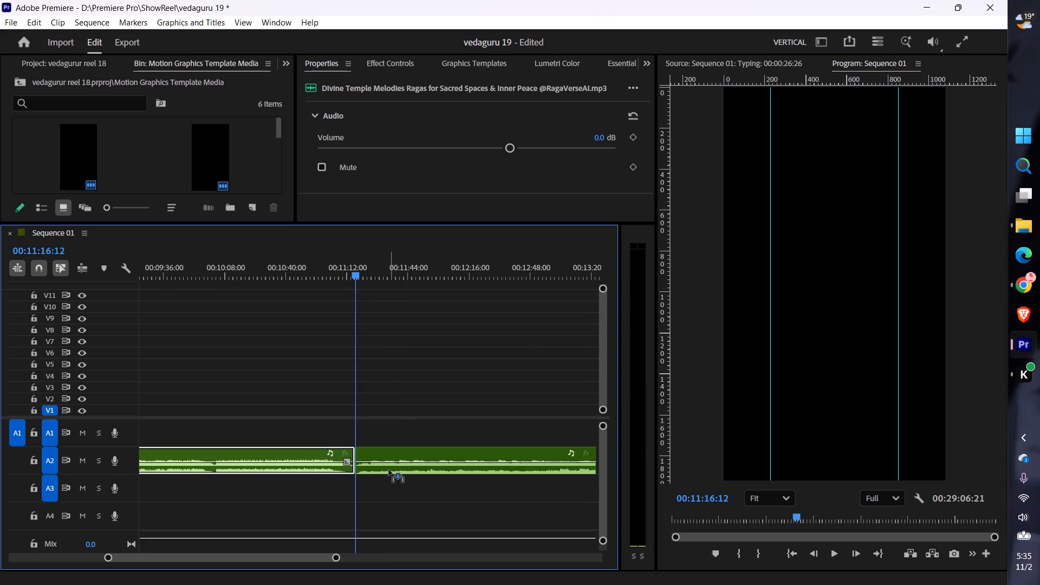
pyautogui.press('Delete')
# Move the remaining music clip on A2 back to the start of the sequence, beneath the speaker footage.
pyautogui.press('v')
pyautogui.moveTo(401, 498); pyautogui.dragTo(406, 456)
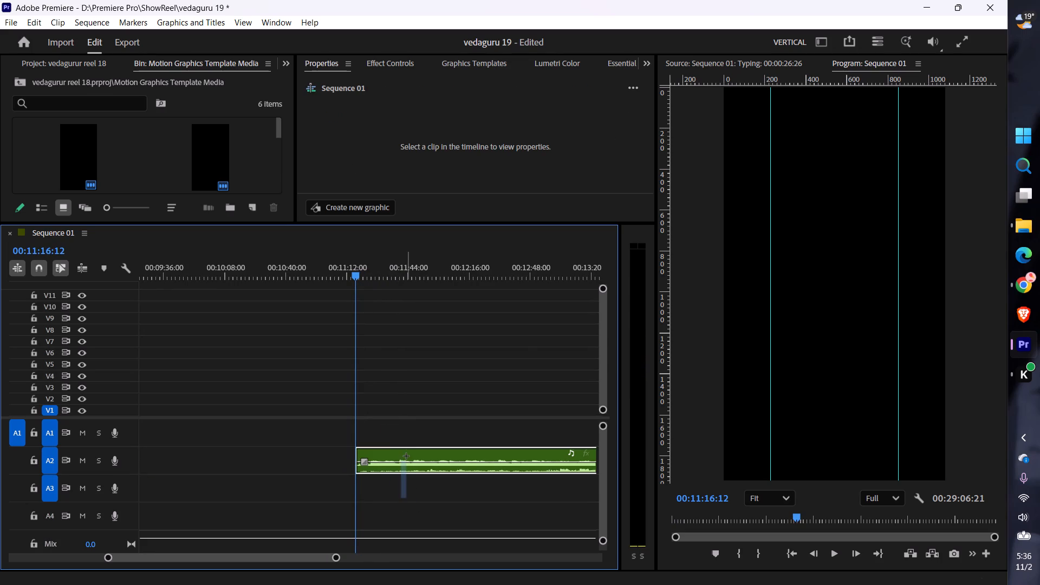
pyautogui.moveTo(406, 456); pyautogui.dragTo(406, 441)
pyautogui.moveTo(418, 455); pyautogui.dragTo(16, 464)
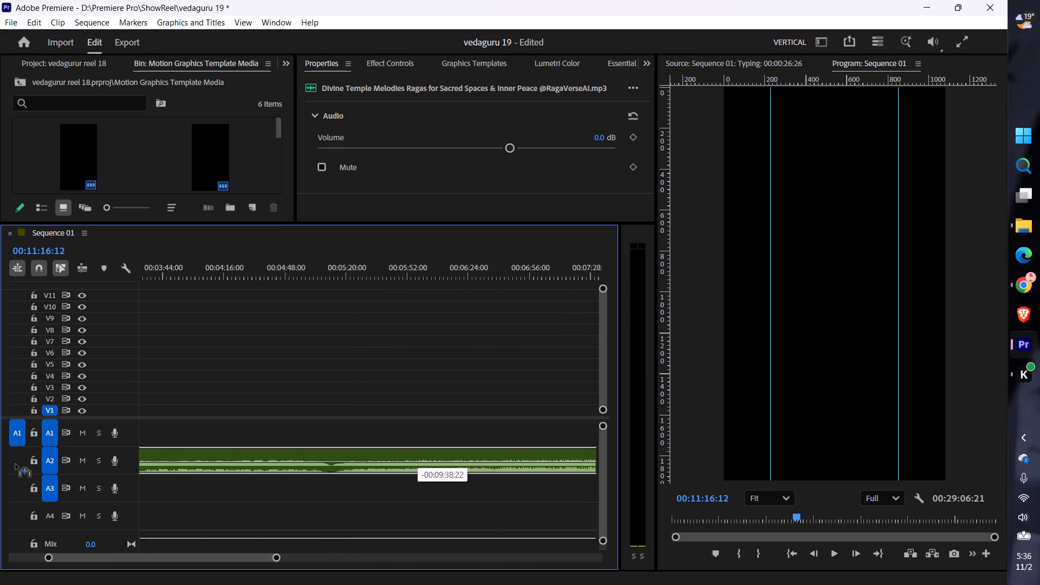
pyautogui.moveTo(16, 464); pyautogui.dragTo(15, 473)
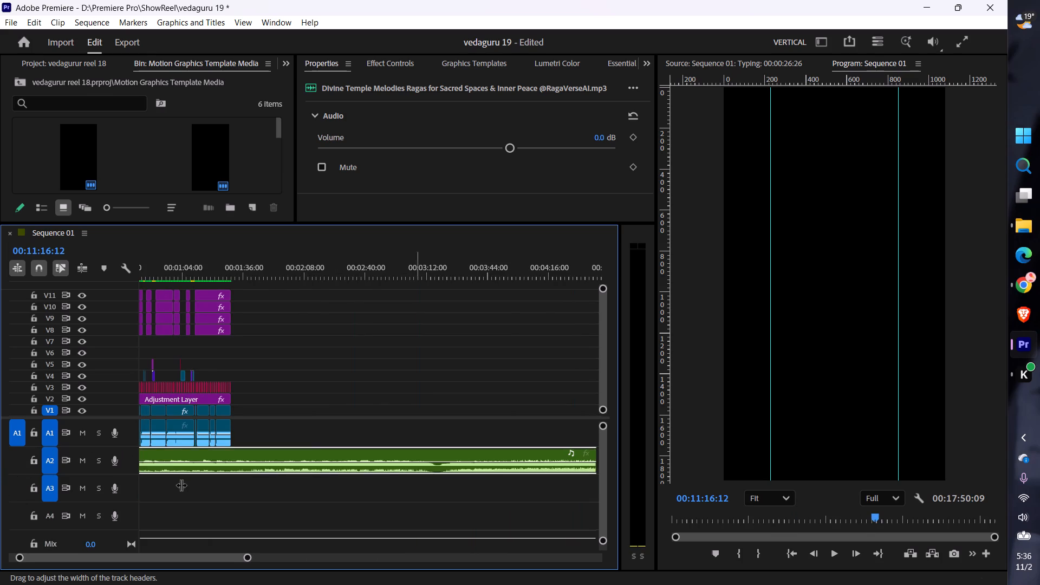
pyautogui.scroll(16, 186, 485)
pyautogui.scroll(6, 186, 485)
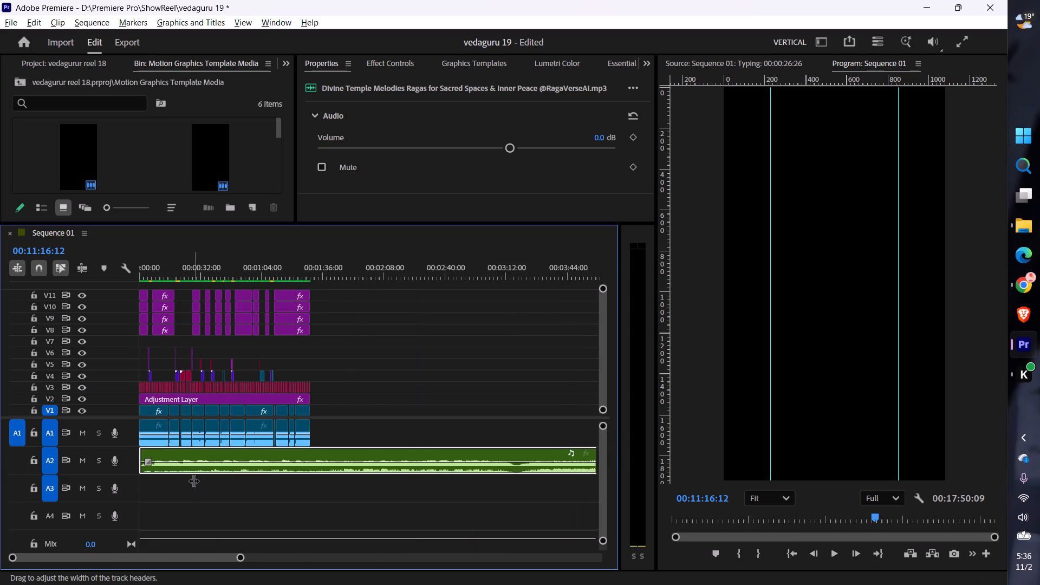
pyautogui.keyDown('alt'); pyautogui.scroll(16, 193, 480); pyautogui.keyUp('alt')
pyautogui.scroll(8, 187, 373)
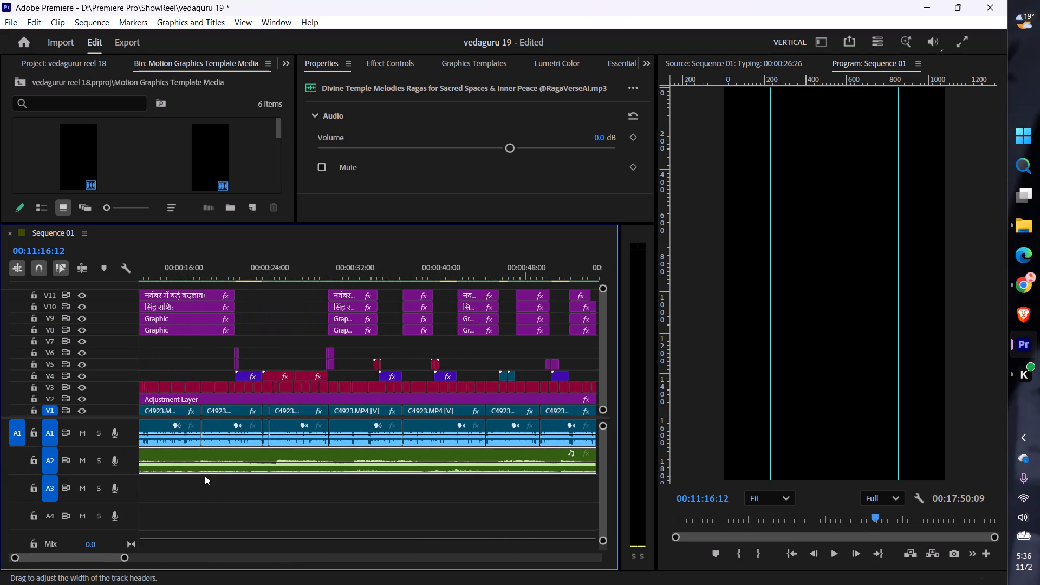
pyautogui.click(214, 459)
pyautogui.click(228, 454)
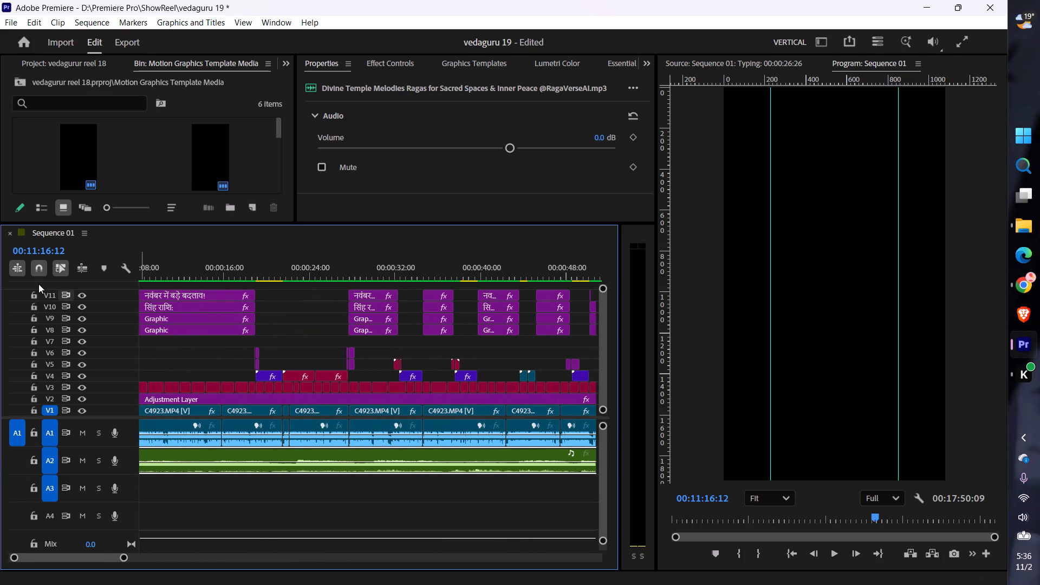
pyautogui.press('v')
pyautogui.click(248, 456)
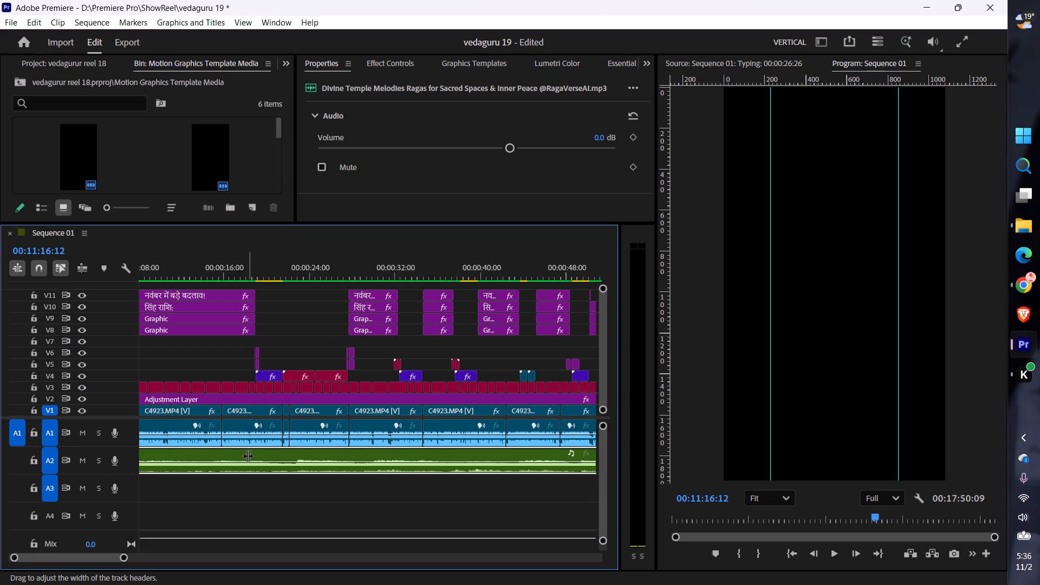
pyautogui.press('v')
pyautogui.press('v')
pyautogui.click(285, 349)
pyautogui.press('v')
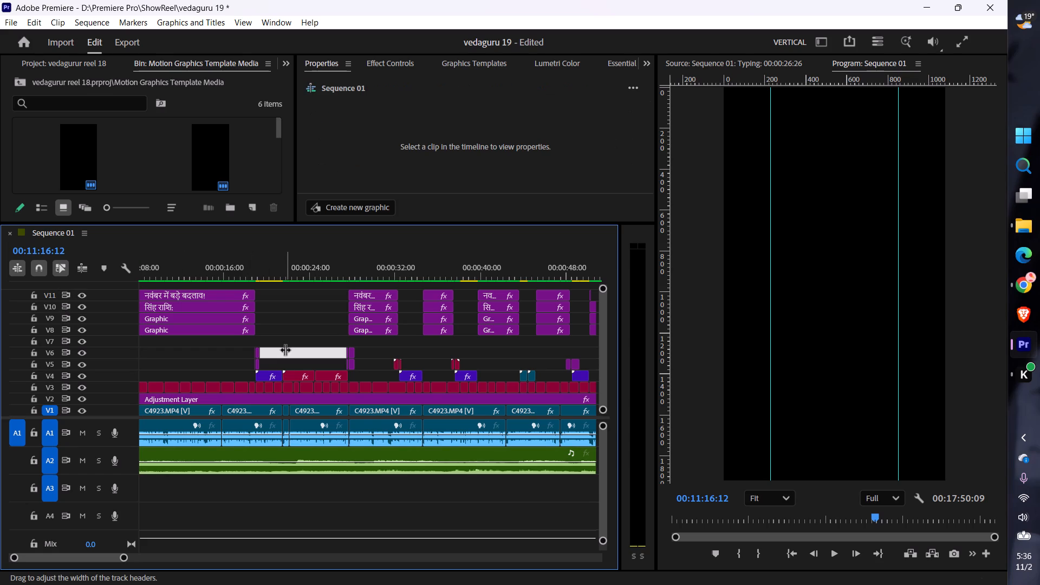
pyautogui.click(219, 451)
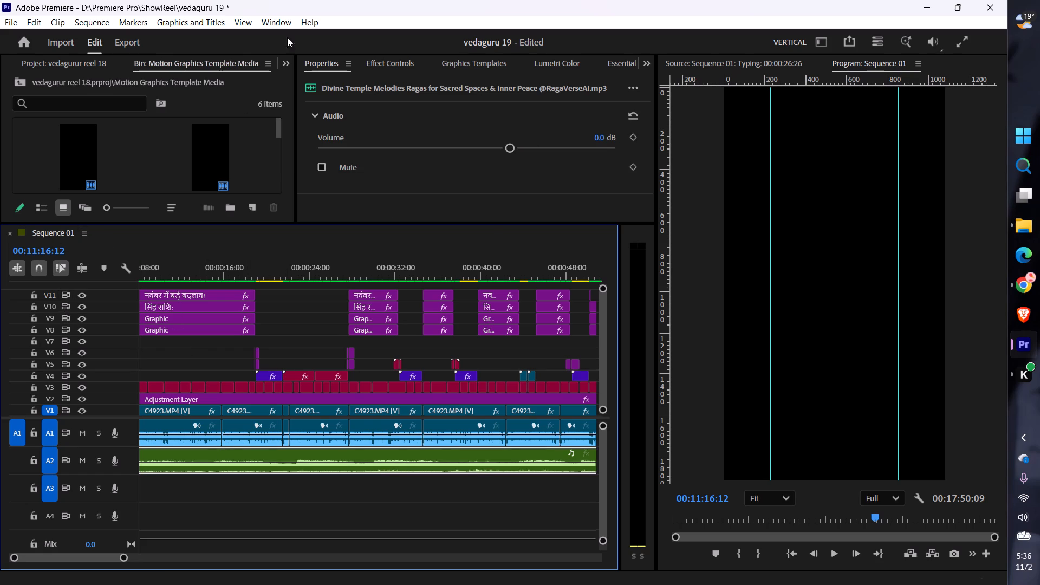
# Reset the Vertical workspace to its saved layout.
pyautogui.click(284, 25)
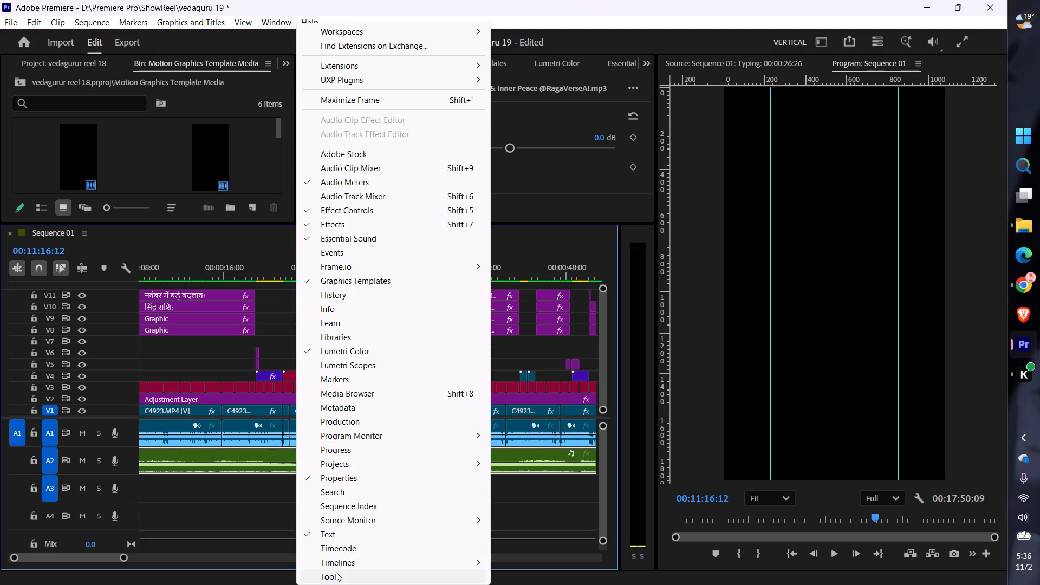
pyautogui.click(268, 340)
pyautogui.click(280, 24)
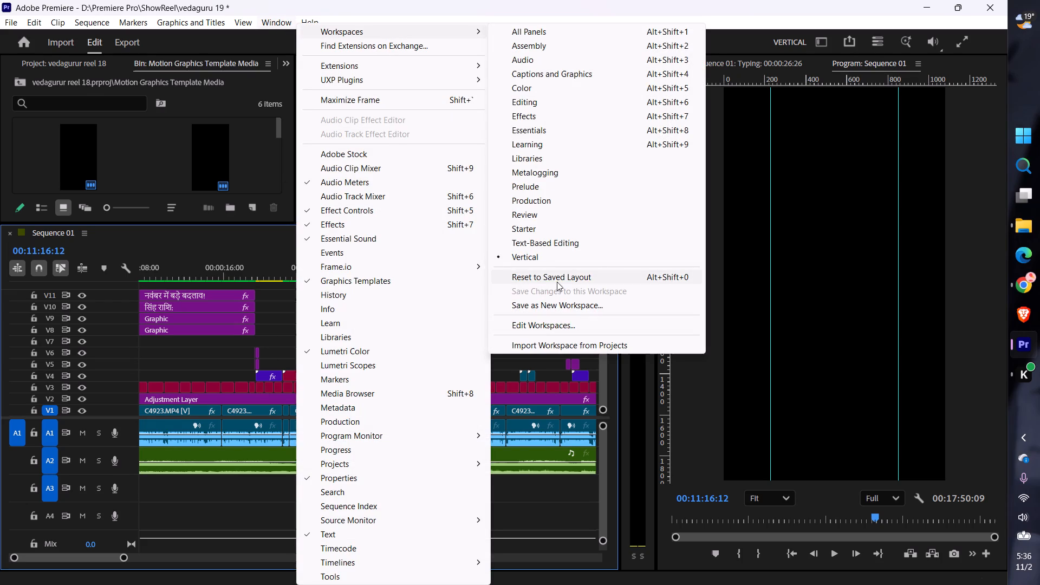
pyautogui.click(556, 279)
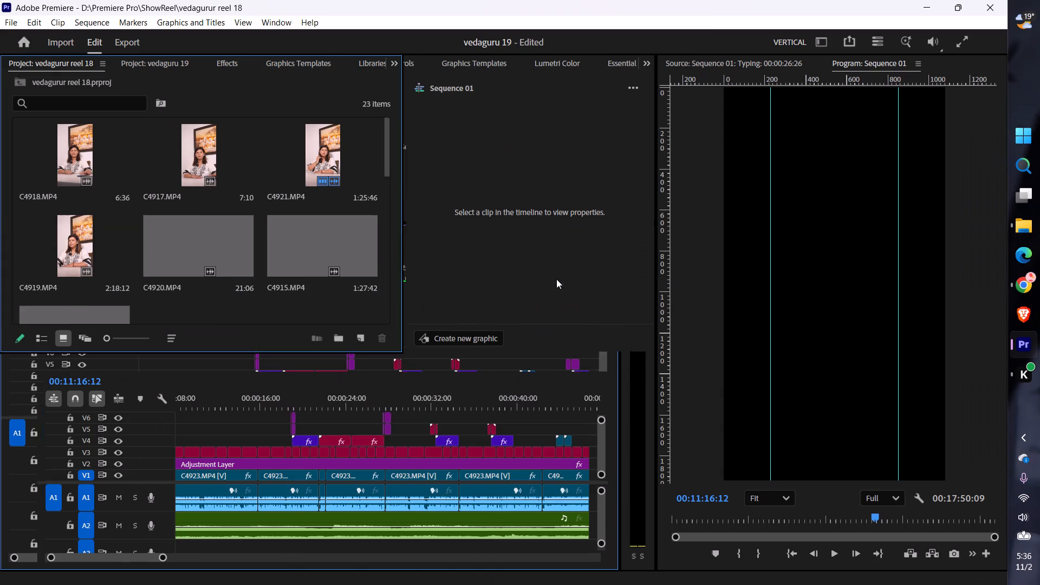
pyautogui.scroll(-4, 225, 435)
pyautogui.scroll(3, 225, 435)
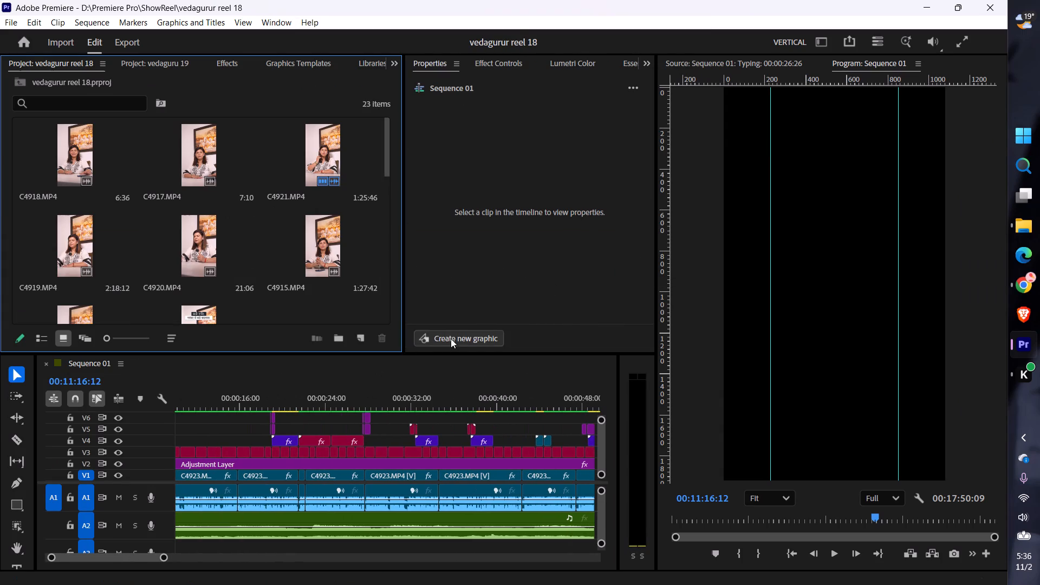
# Enlarge the timeline area so tracks V1 to V11 fit, and narrow the project area beside the clip properties.
pyautogui.moveTo(387, 354); pyautogui.dragTo(390, 291)
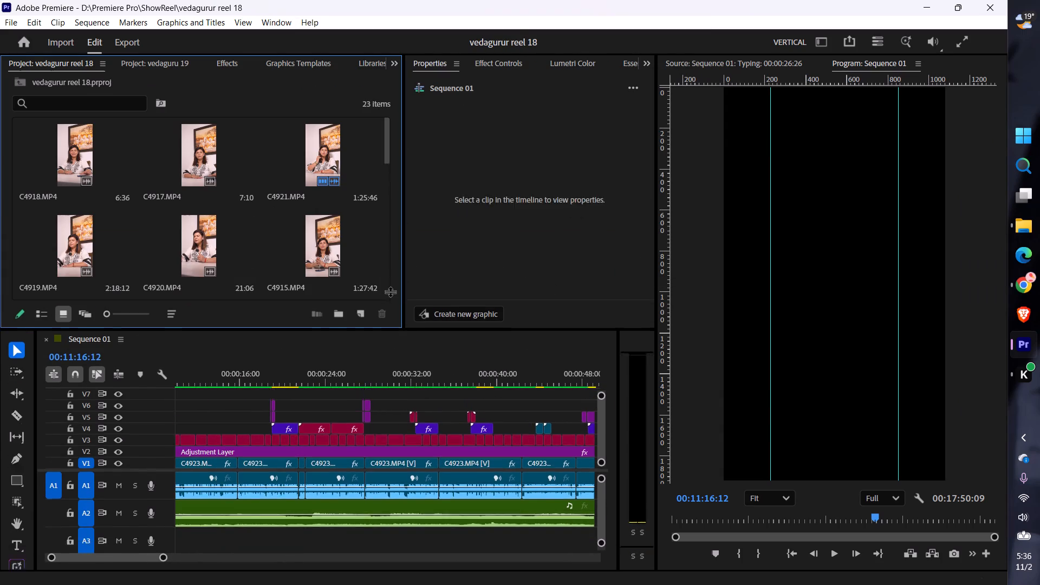
pyautogui.moveTo(390, 291); pyautogui.dragTo(391, 219)
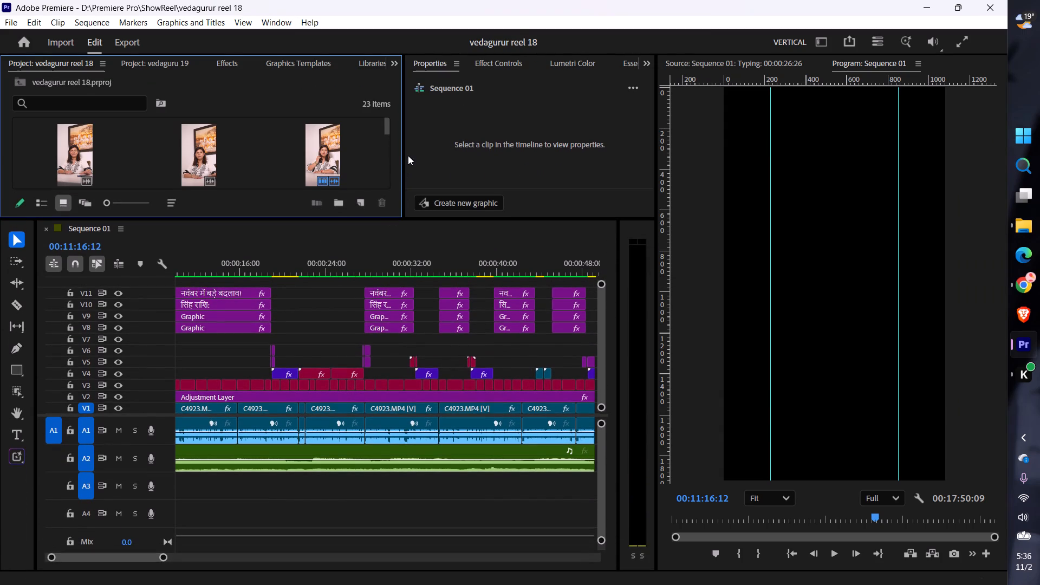
pyautogui.moveTo(403, 159); pyautogui.dragTo(274, 172)
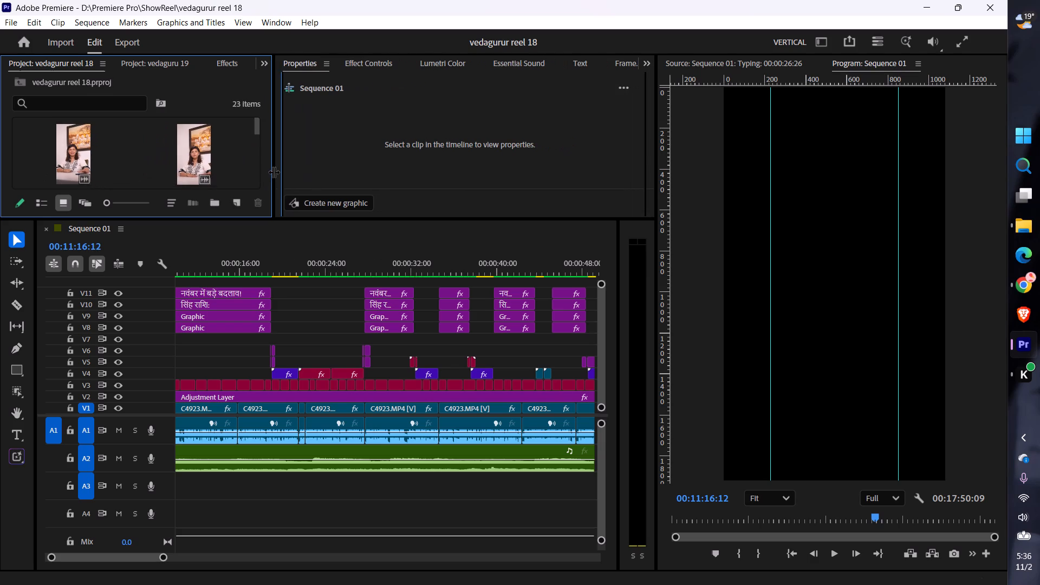
pyautogui.moveTo(274, 172); pyautogui.dragTo(266, 174)
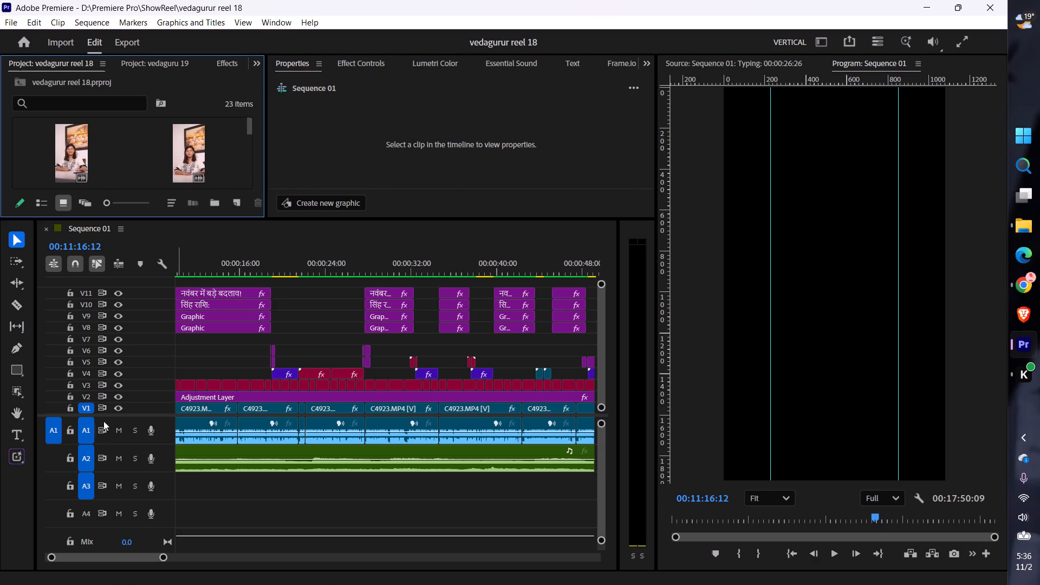
# Set the volume level of the Divine Temple Melodies music clip on A2 to -21 dB.
pyautogui.click(297, 466)
pyautogui.click(308, 453)
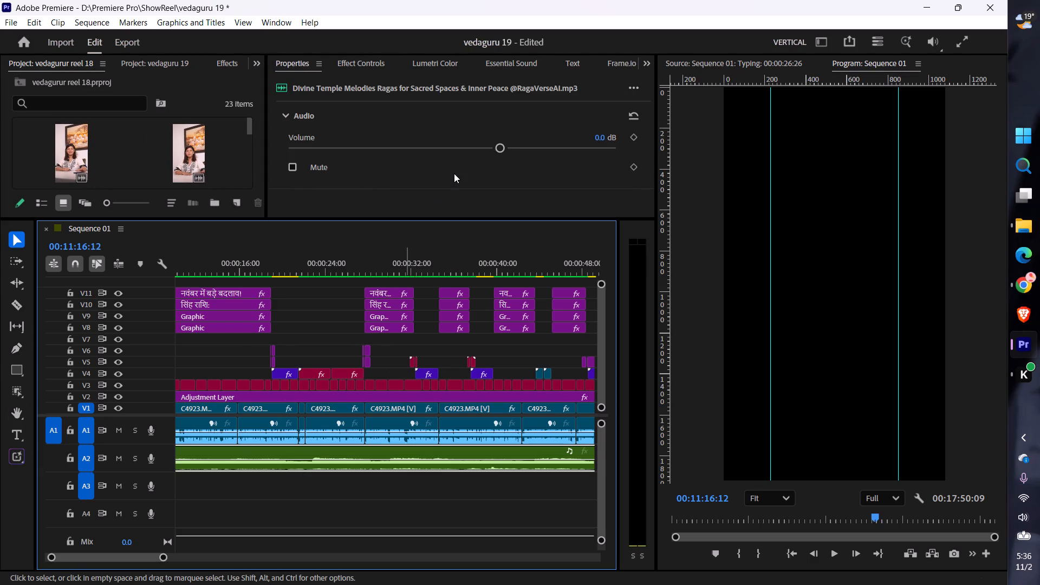
pyautogui.click(360, 53)
pyautogui.click(371, 68)
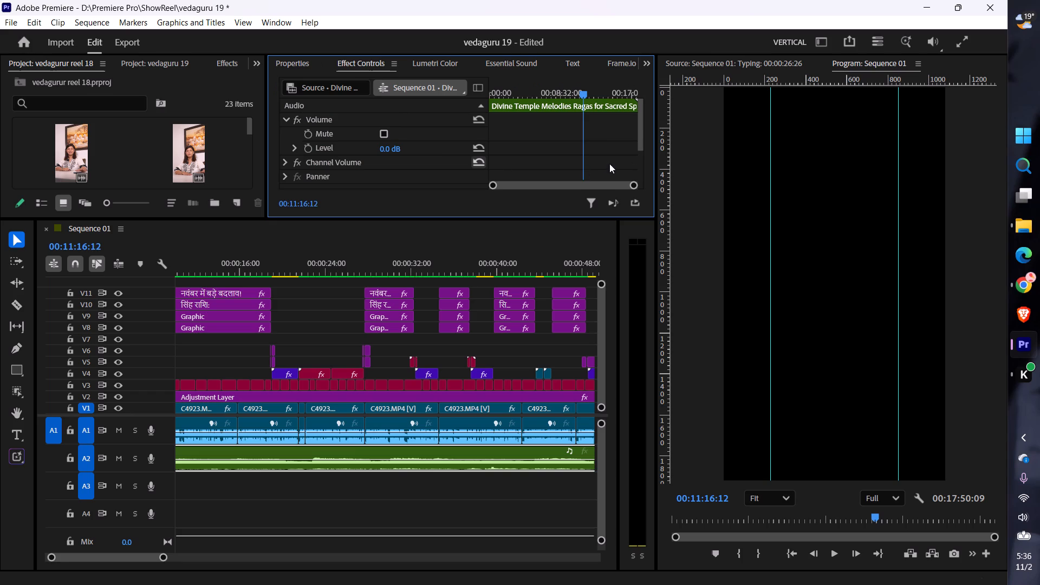
pyautogui.scroll(-1, 406, 126)
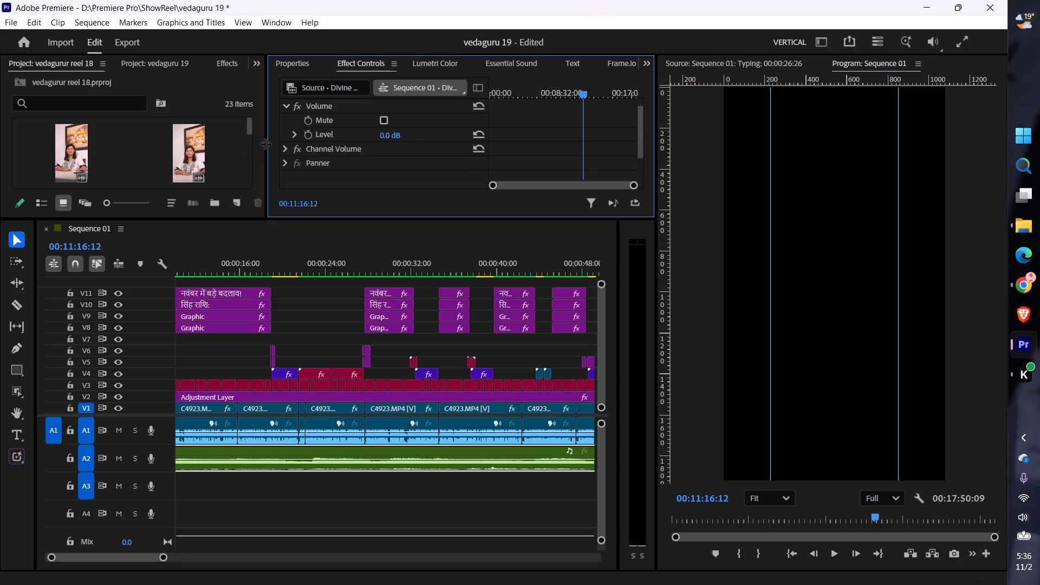
pyautogui.moveTo(268, 144); pyautogui.dragTo(333, 157)
pyautogui.moveTo(265, 148); pyautogui.dragTo(298, 148)
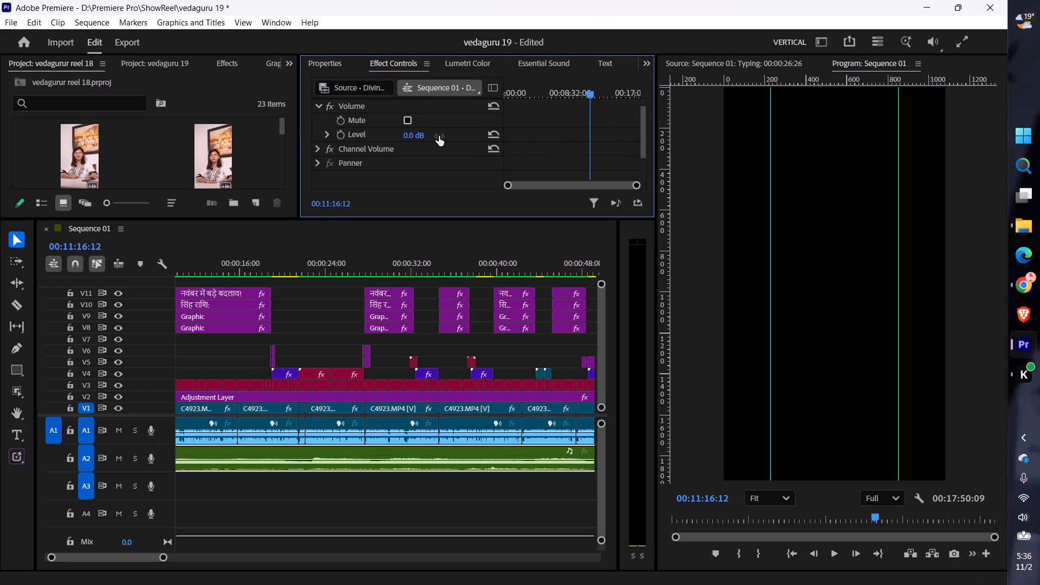
pyautogui.click(413, 134)
pyautogui.press('-')
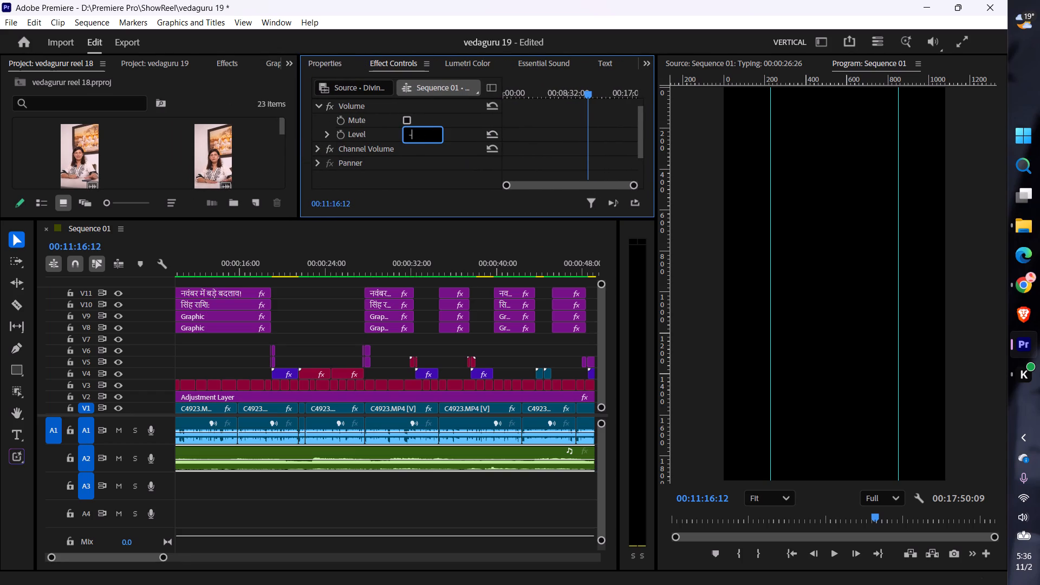
pyautogui.write('21')
pyautogui.press('Return')
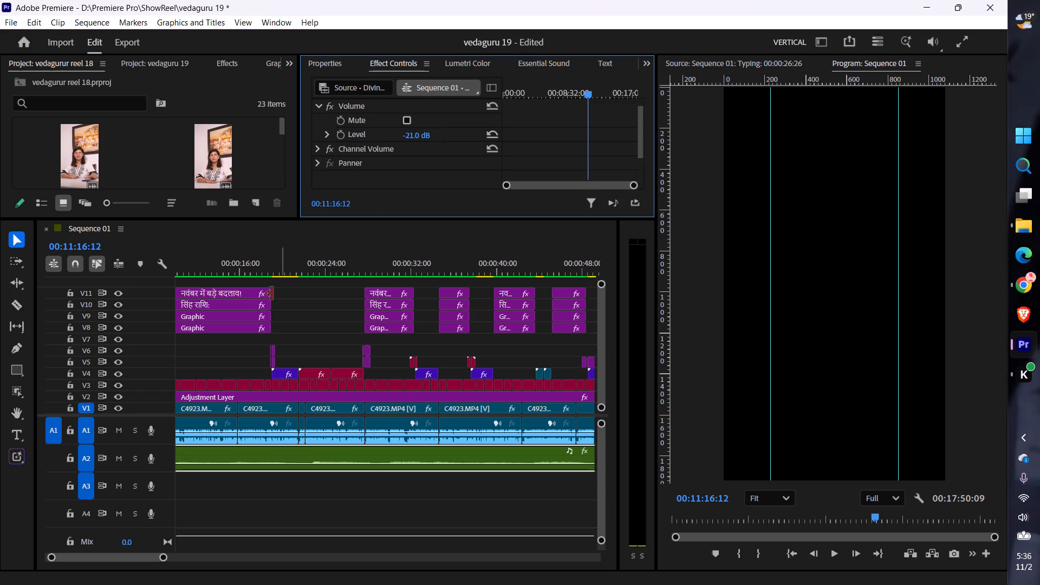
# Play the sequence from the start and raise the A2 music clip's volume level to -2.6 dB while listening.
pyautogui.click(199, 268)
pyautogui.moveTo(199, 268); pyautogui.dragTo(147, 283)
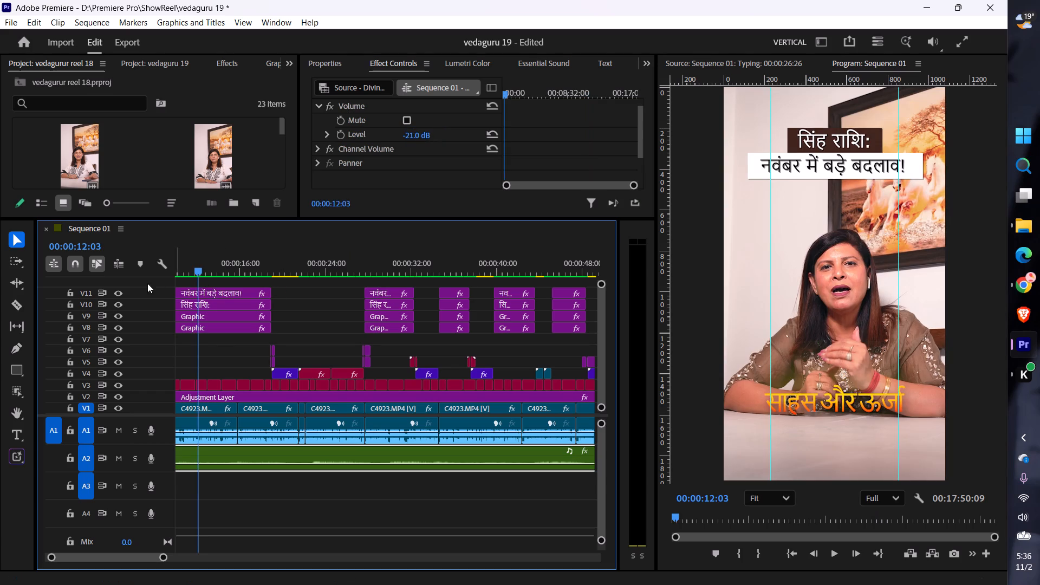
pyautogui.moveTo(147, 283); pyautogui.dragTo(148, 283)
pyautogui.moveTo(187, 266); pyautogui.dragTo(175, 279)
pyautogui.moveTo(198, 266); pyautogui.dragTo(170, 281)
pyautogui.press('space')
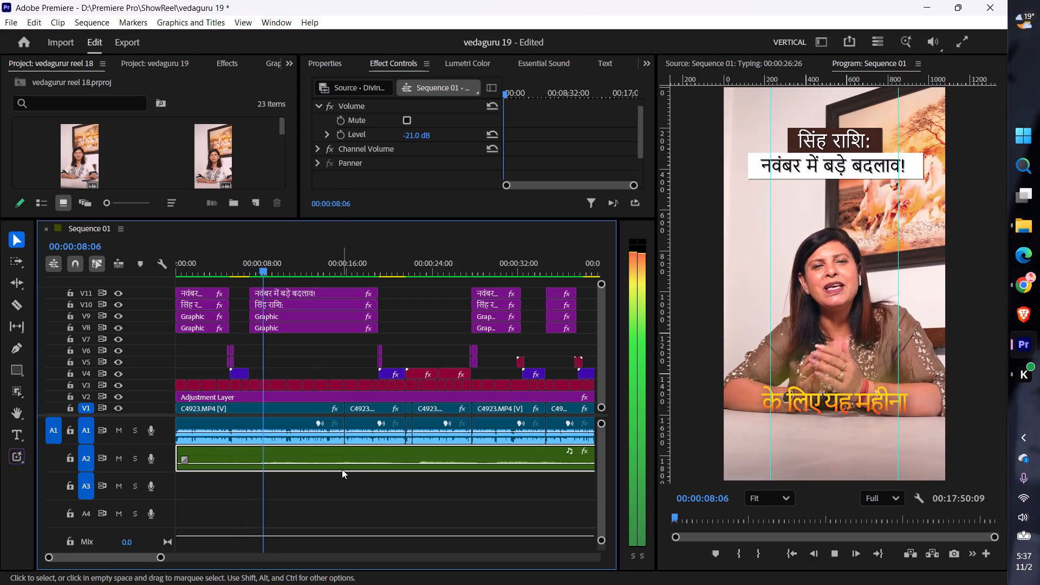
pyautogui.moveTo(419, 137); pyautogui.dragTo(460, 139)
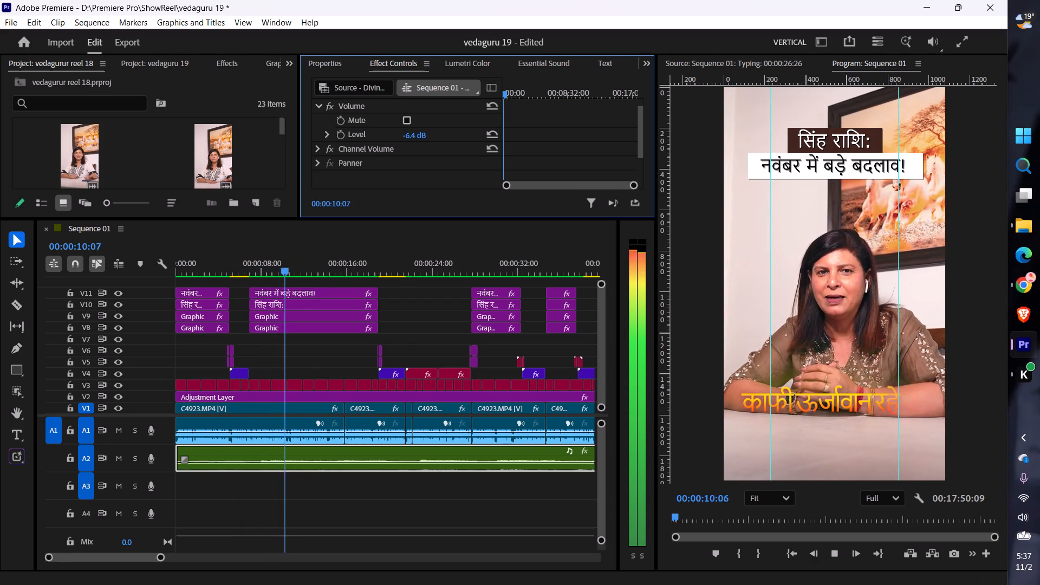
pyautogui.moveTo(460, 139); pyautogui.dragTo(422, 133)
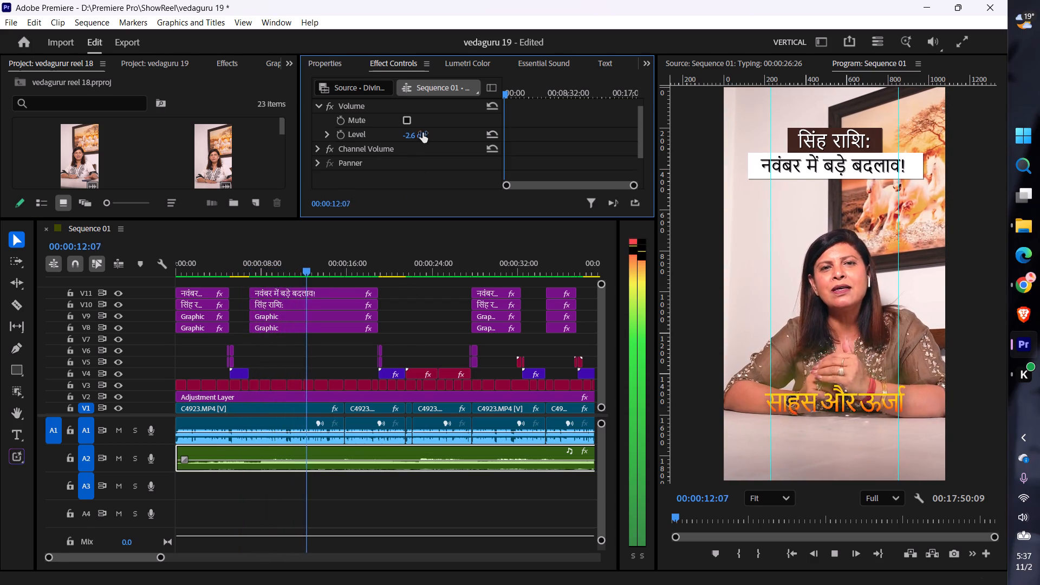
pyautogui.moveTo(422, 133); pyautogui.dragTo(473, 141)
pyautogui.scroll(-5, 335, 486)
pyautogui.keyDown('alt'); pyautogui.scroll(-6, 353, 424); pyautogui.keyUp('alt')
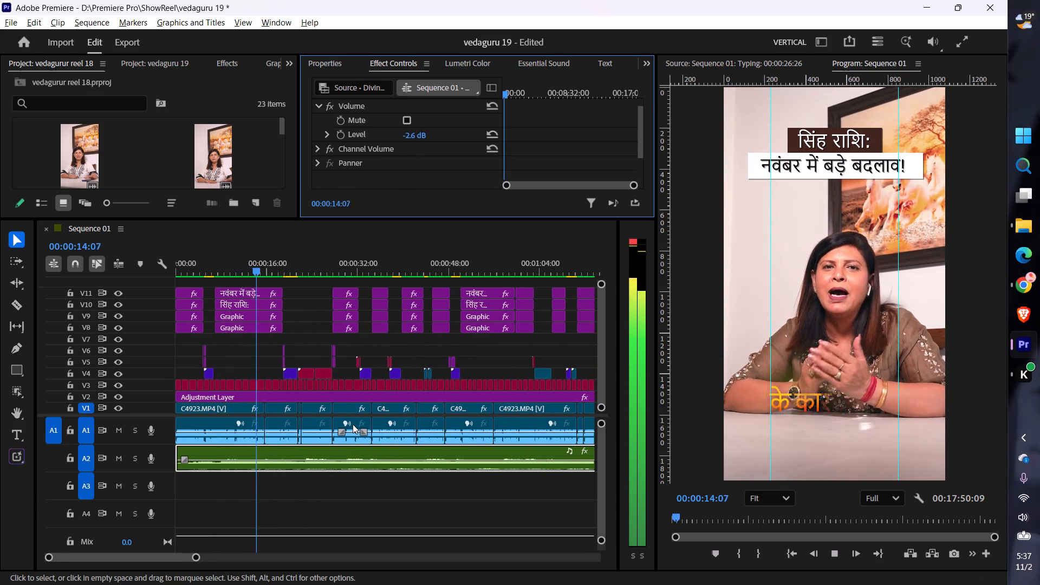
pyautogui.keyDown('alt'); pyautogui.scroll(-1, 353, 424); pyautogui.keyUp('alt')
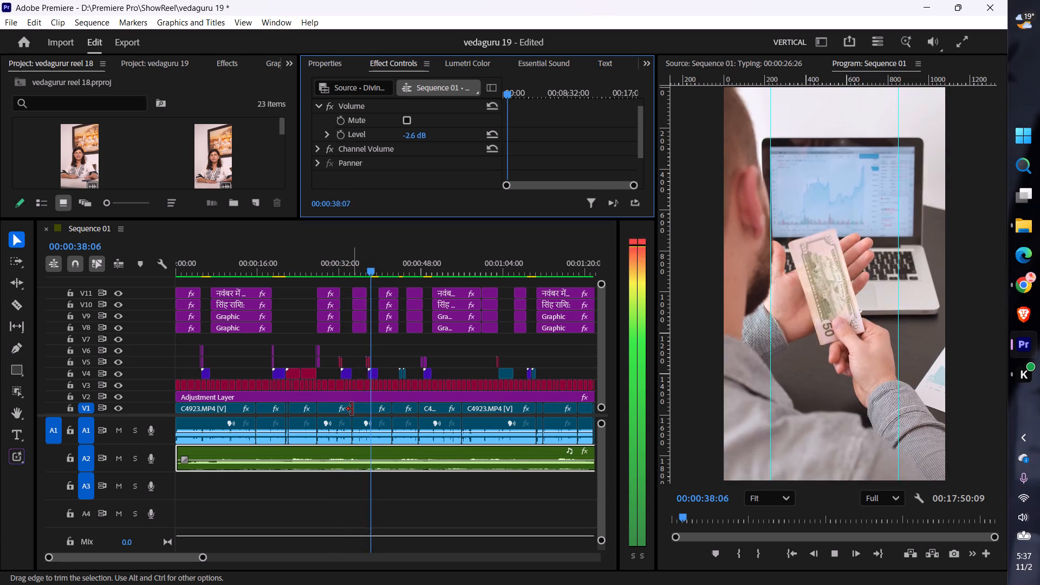
# Set the volume level of the music clip on A2 to -7 dB.
pyautogui.click(419, 135)
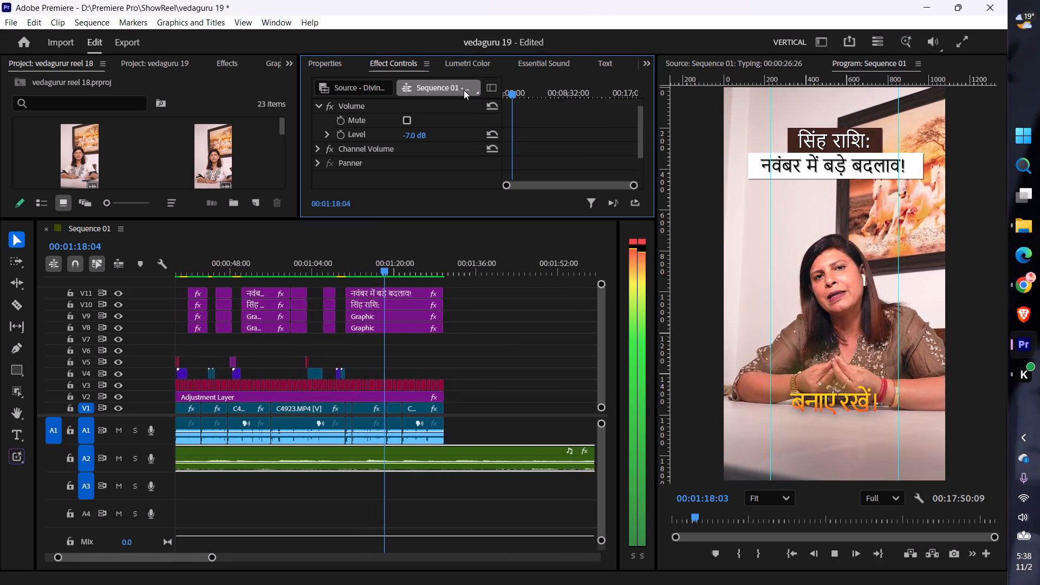
pyautogui.press('space')
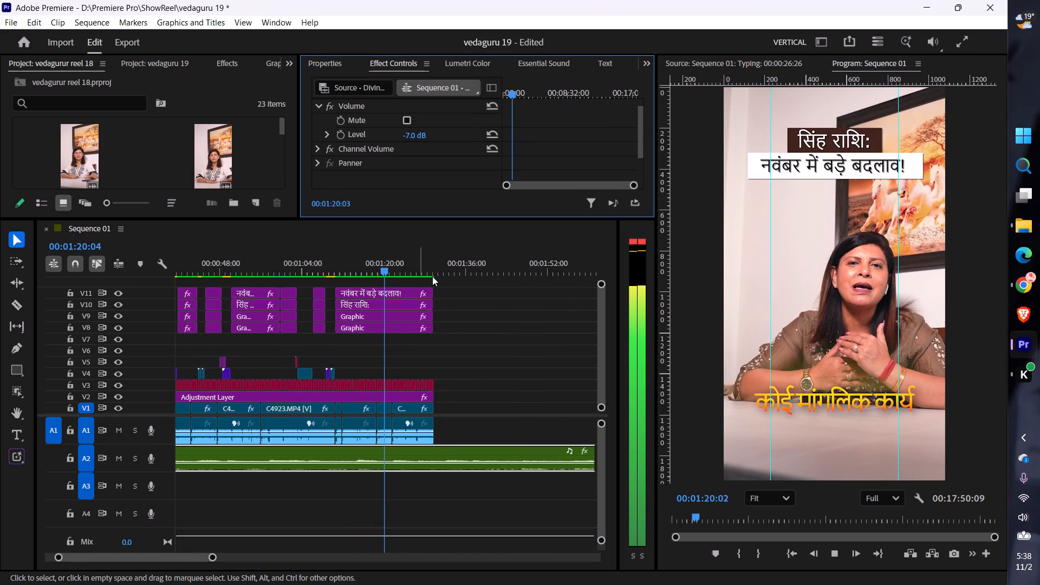
# Split the A2 music clip at 00:01:29:26, where the speaker footage ends, and delete the excess music after it.
pyautogui.click(435, 272)
pyautogui.click(435, 265)
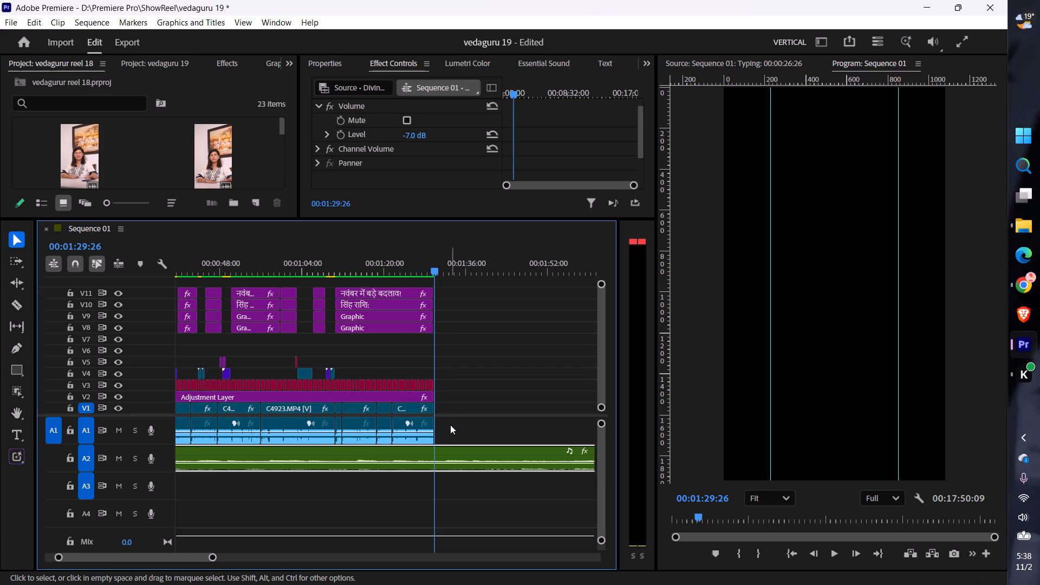
pyautogui.keyDown('alt'); pyautogui.scroll(13, 450, 427); pyautogui.keyUp('alt')
pyautogui.click(403, 464)
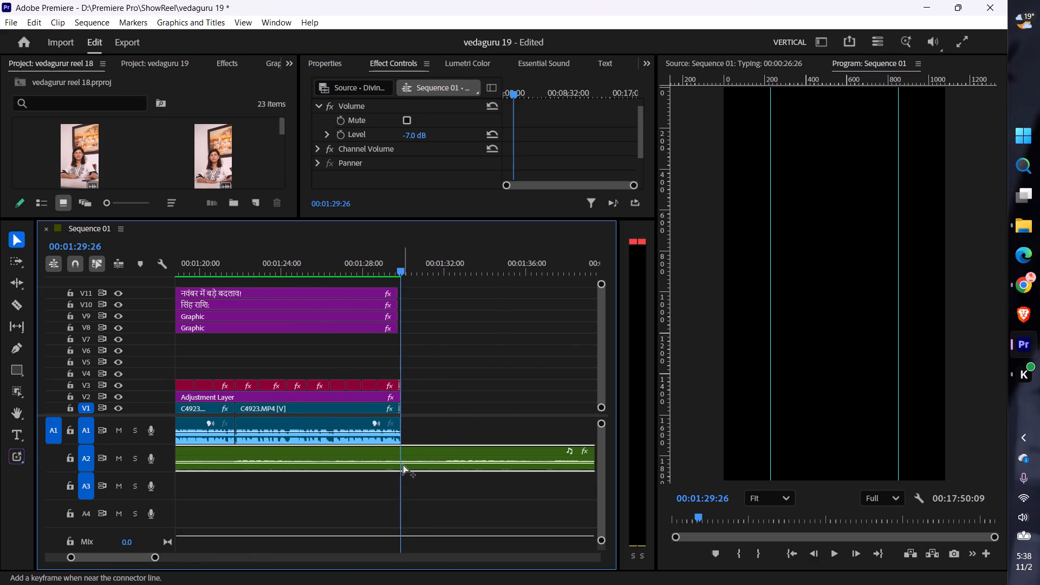
pyautogui.hotkey('ctrl', 'k')
pyautogui.hotkey('ctrl', 'Down')
pyautogui.press('Delete')
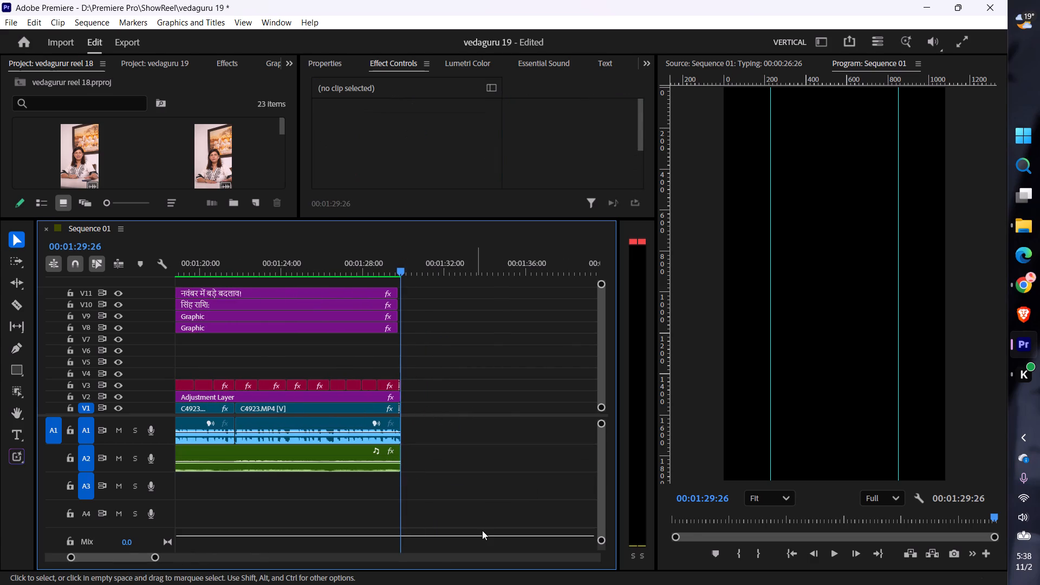
# Add a short audio fade-out at the end of the trimmed music clip on A2.
pyautogui.scroll(5, 394, 482)
pyautogui.moveTo(469, 461); pyautogui.dragTo(467, 461)
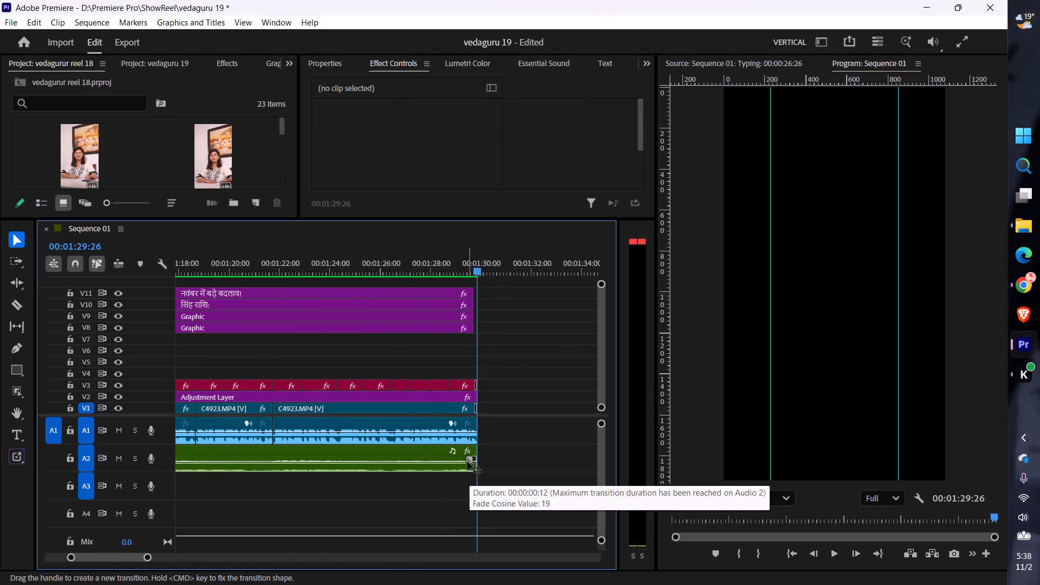
pyautogui.moveTo(467, 461); pyautogui.dragTo(460, 464)
pyautogui.click(441, 264)
pyautogui.press('space')
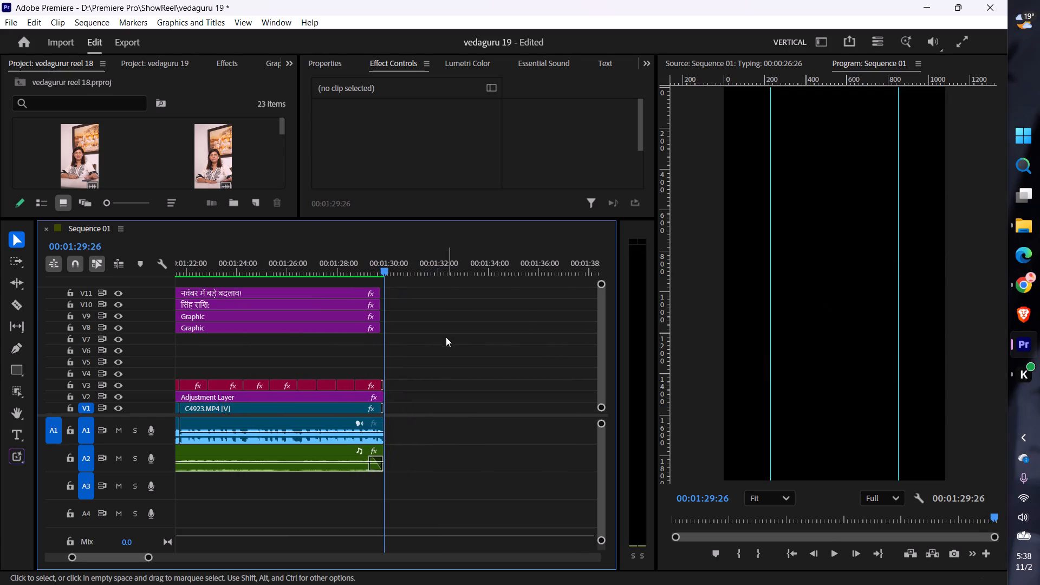
# Save the vedaguru 19 project.
pyautogui.hotkey('ctrl', 's')
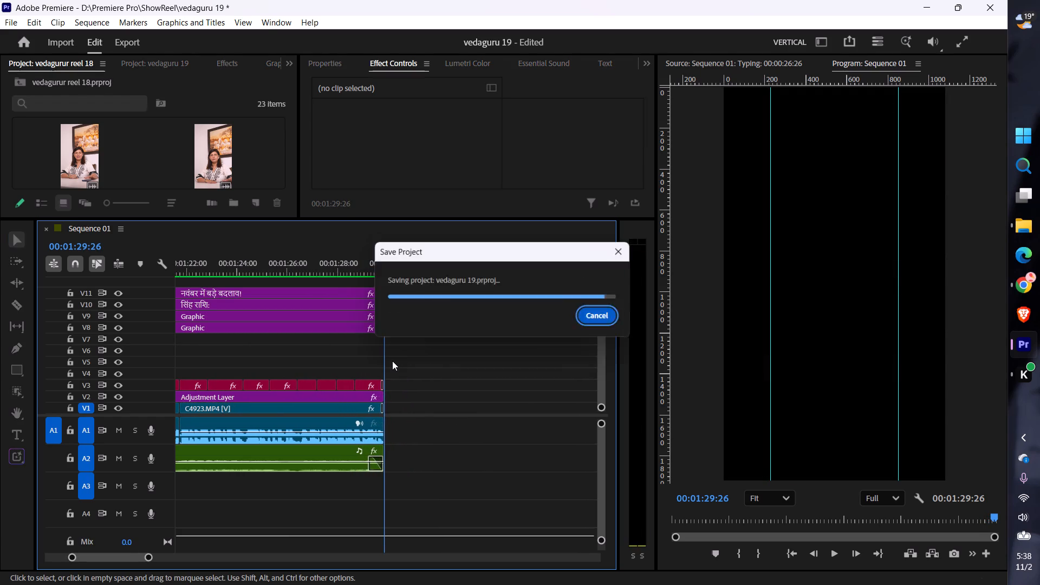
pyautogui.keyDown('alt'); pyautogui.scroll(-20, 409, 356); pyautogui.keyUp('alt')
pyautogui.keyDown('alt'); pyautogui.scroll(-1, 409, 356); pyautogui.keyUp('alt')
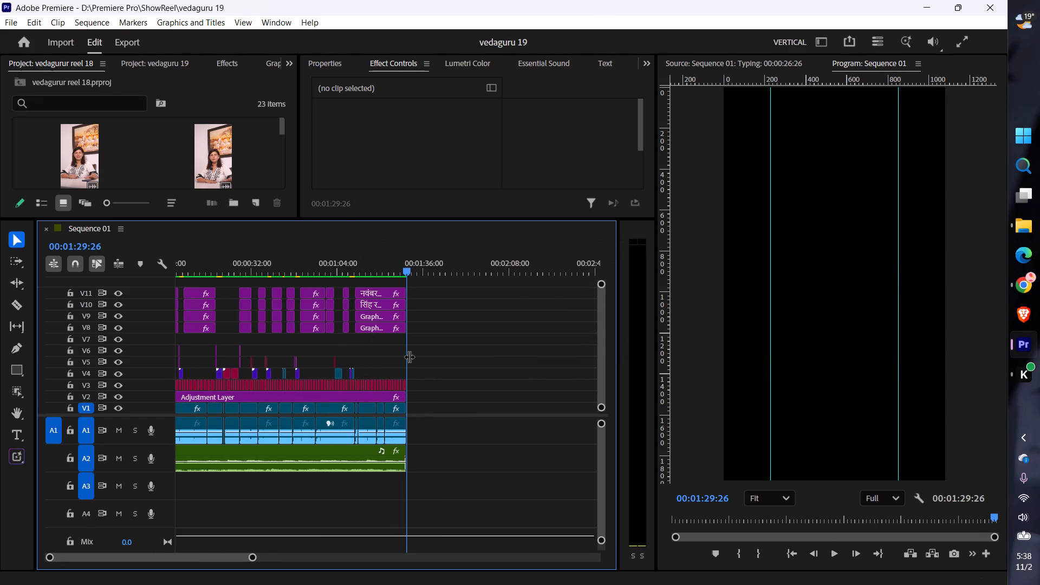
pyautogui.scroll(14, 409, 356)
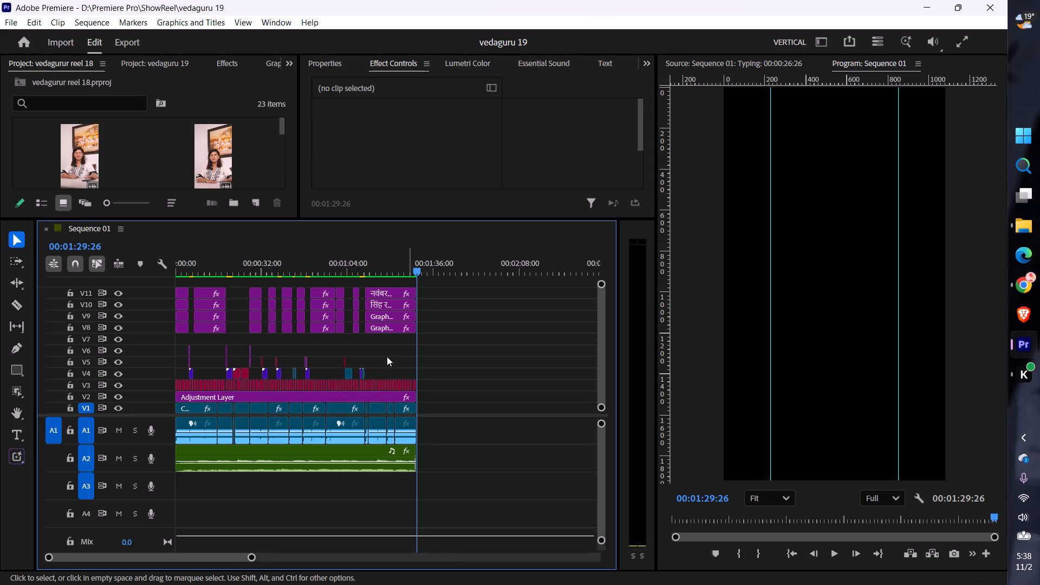
# Open the export settings for Sequence 01 and name the output file Vedaguru Reel 19.
pyautogui.click(126, 45)
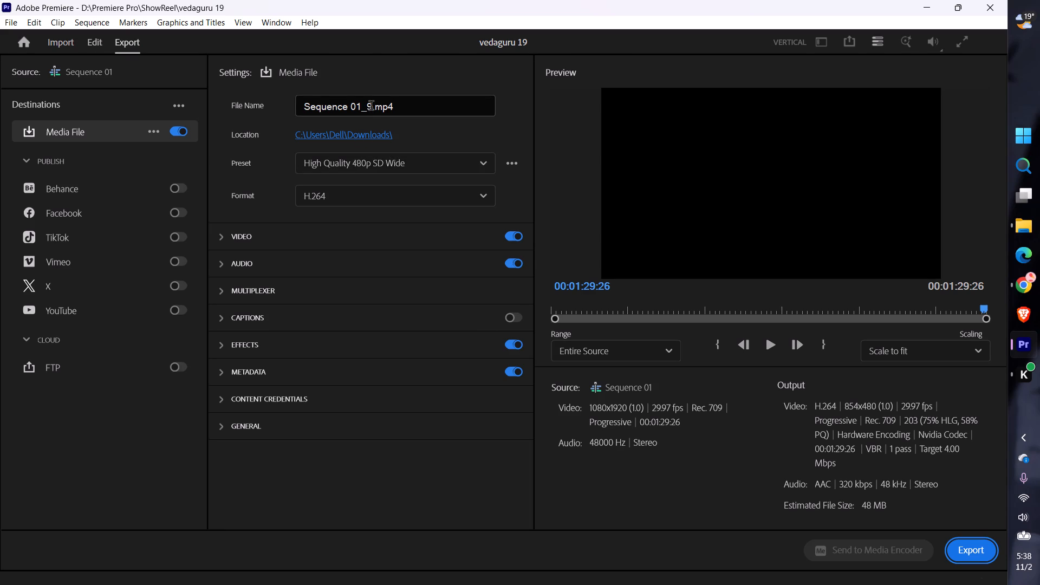
pyautogui.moveTo(372, 107); pyautogui.dragTo(212, 102)
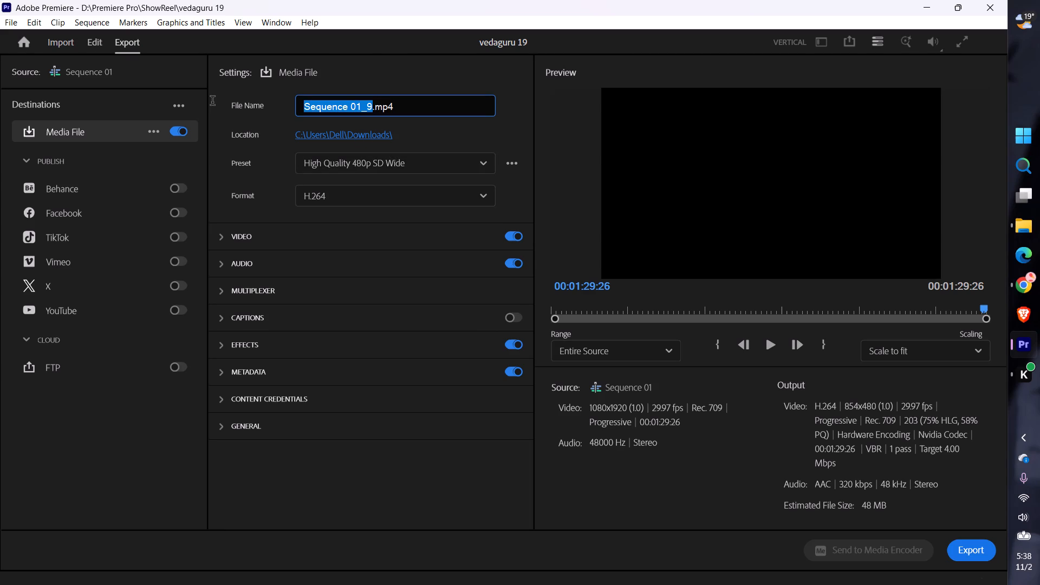
pyautogui.press('v')
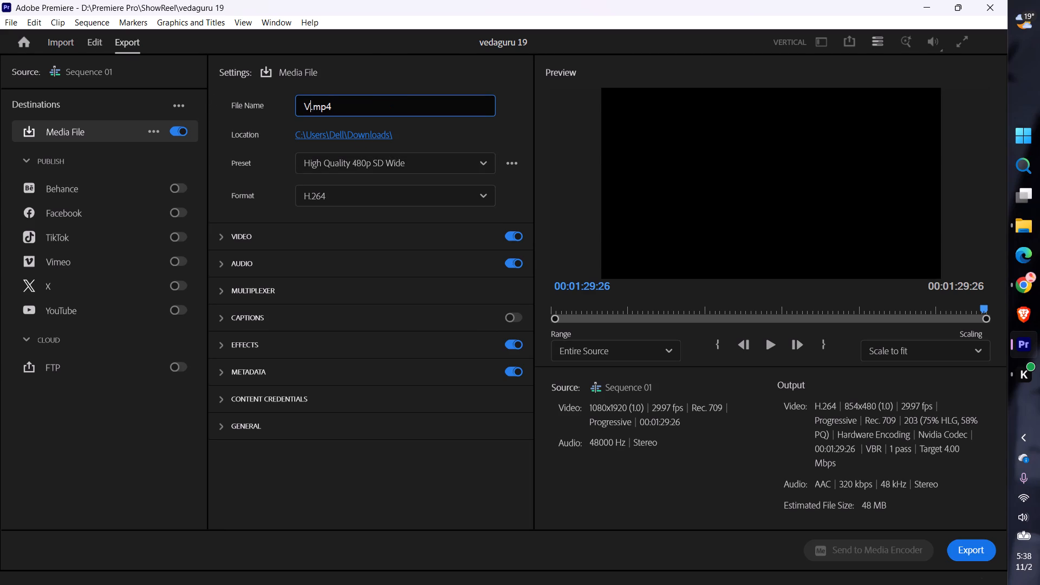
pyautogui.write('edaguru')
pyautogui.press('space')
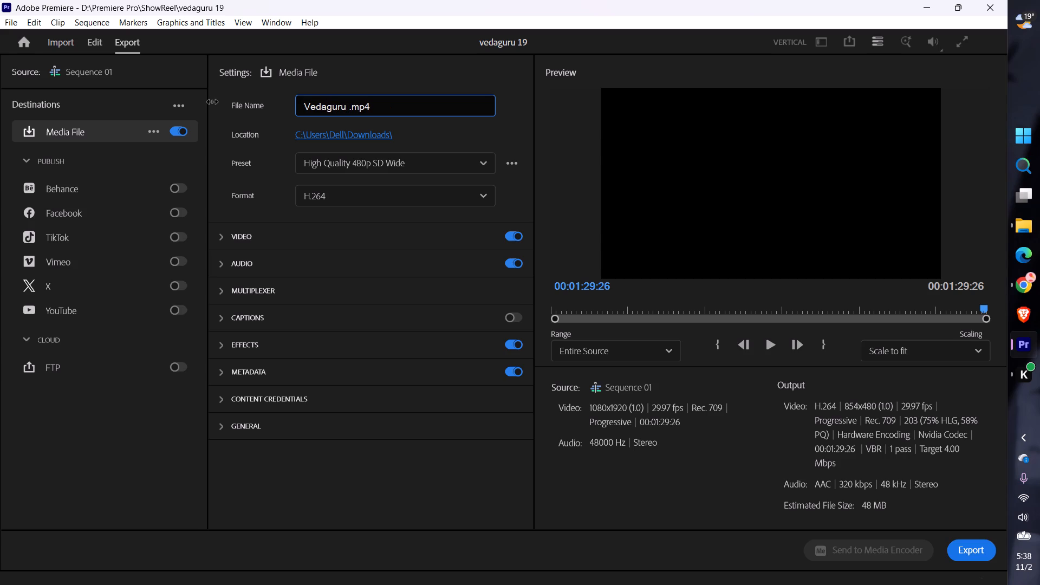
pyautogui.press('r')
pyautogui.press('e')
pyautogui.write('el')
pyautogui.press('space')
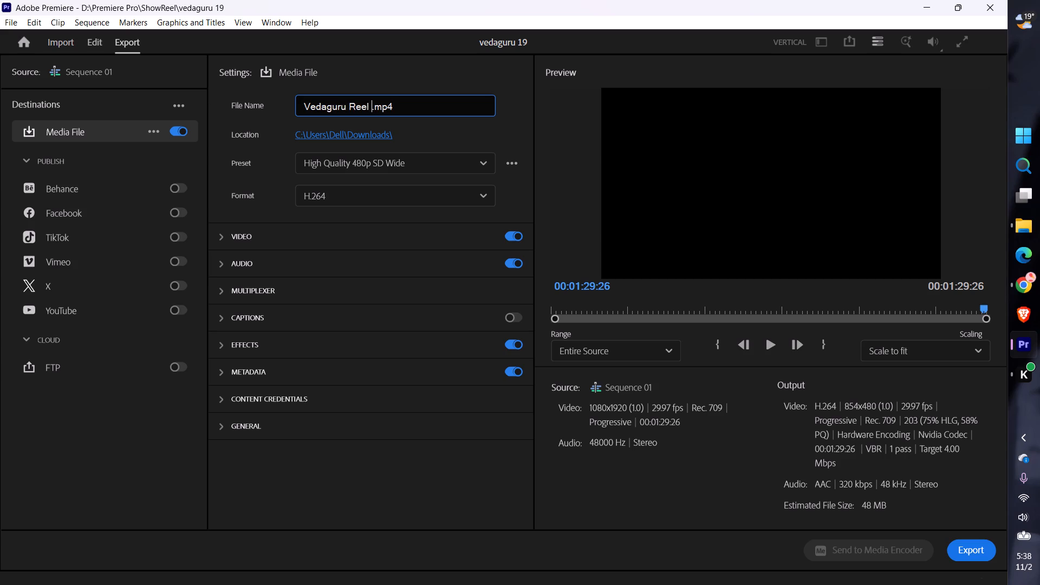
pyautogui.write('19')
# Choose the High Quality 2160p 4K export preset.
pyautogui.click(448, 167)
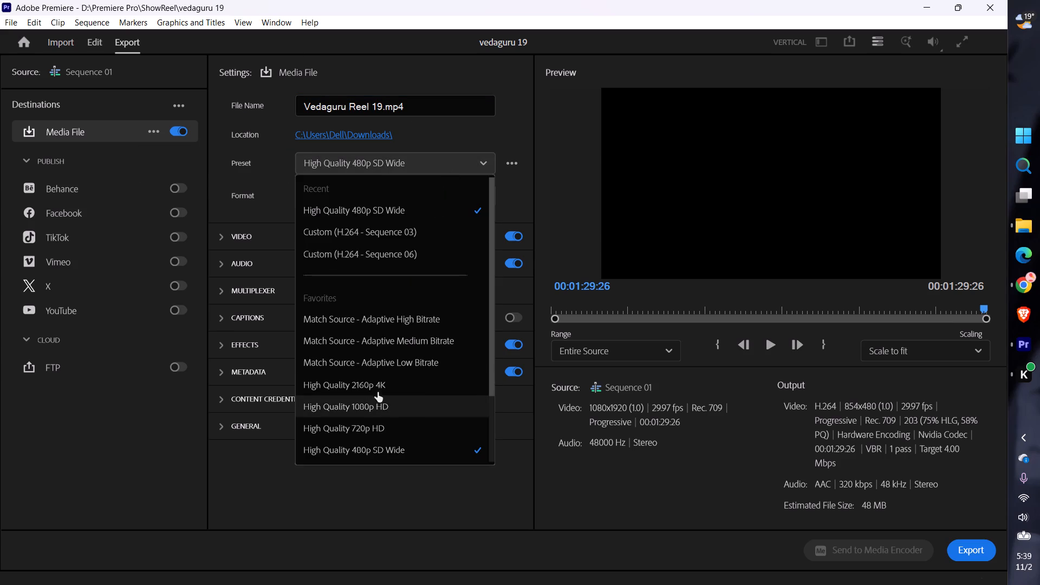
pyautogui.click(379, 384)
# In the expanded video export settings, enable Render at Maximum Depth and choose a time interpolation option.
pyautogui.click(226, 242)
pyautogui.scroll(-5, 339, 403)
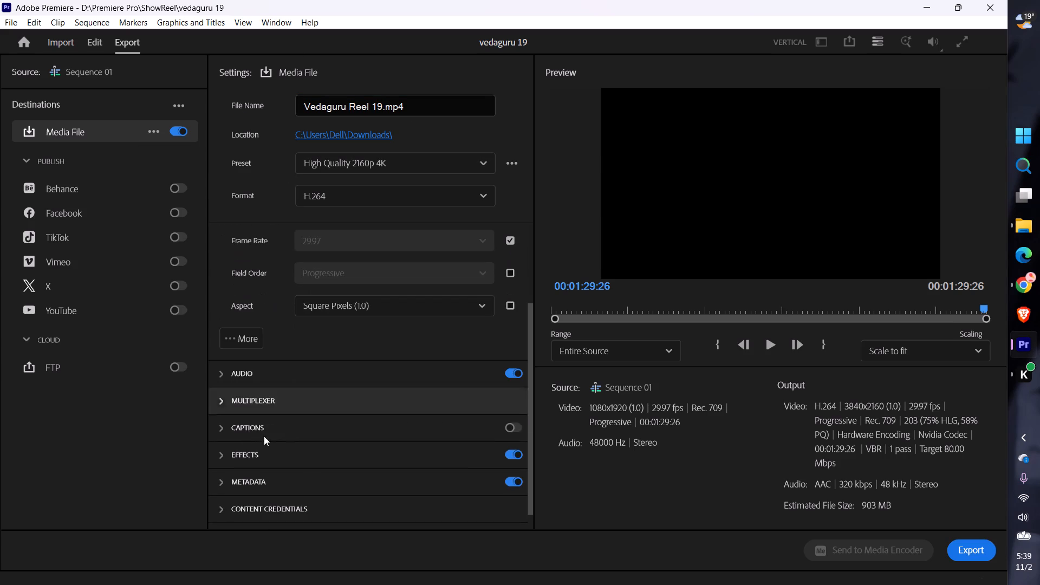
pyautogui.click(239, 329)
pyautogui.click(234, 361)
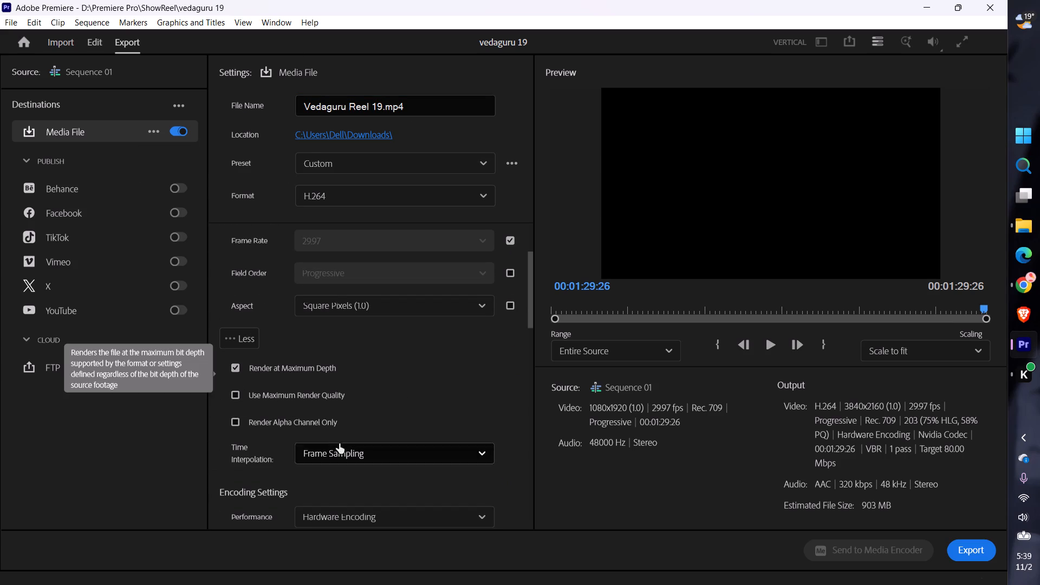
pyautogui.click(339, 444)
pyautogui.click(344, 519)
# Set the video export's target bitrate to 50 Mbps.
pyautogui.scroll(-6, 365, 382)
pyautogui.scroll(-7, 420, 433)
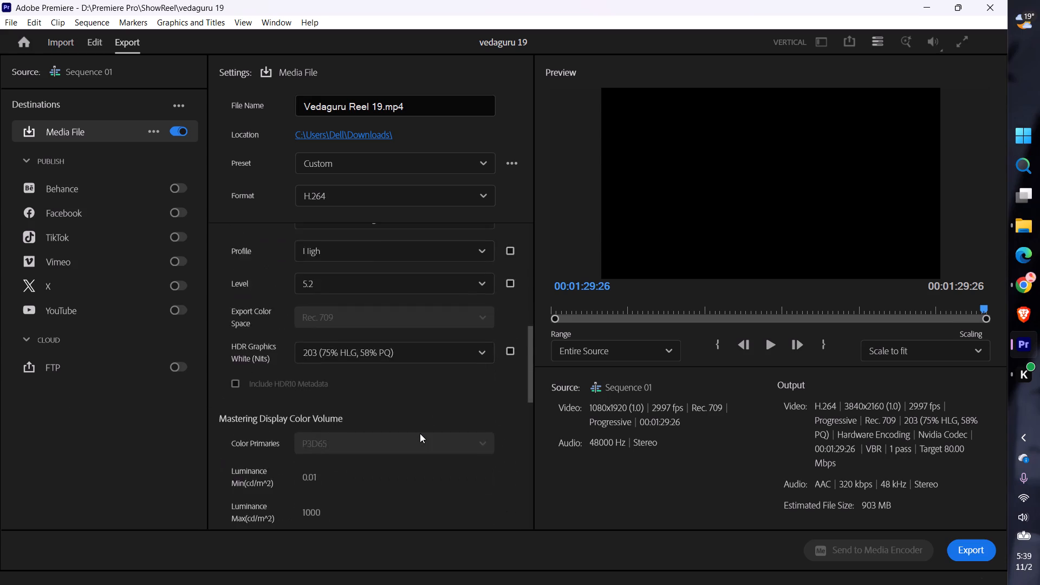
pyautogui.scroll(-13, 420, 433)
pyautogui.click(499, 410)
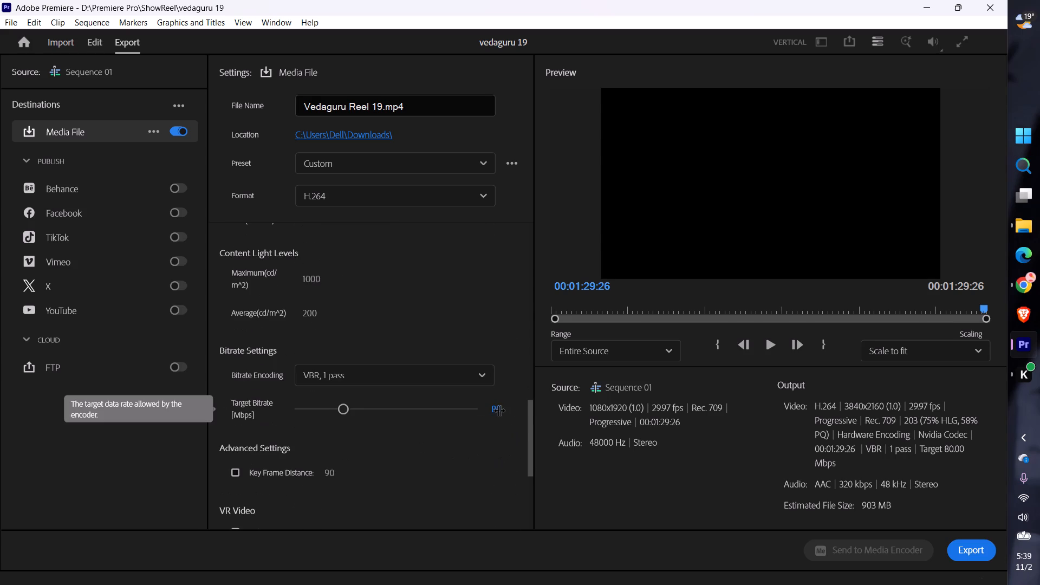
pyautogui.write('50')
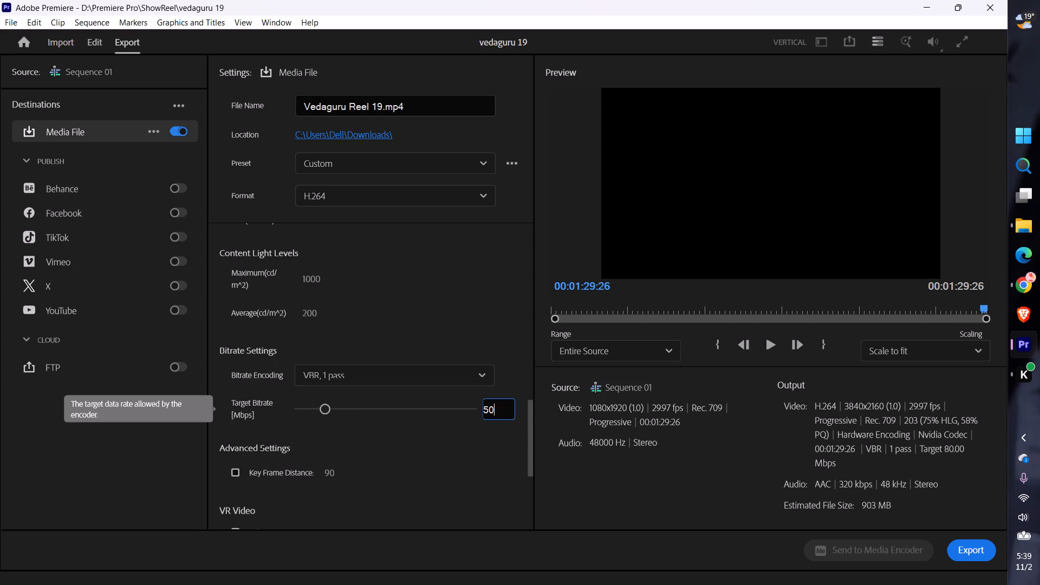
pyautogui.press('Return')
pyautogui.press('Return')
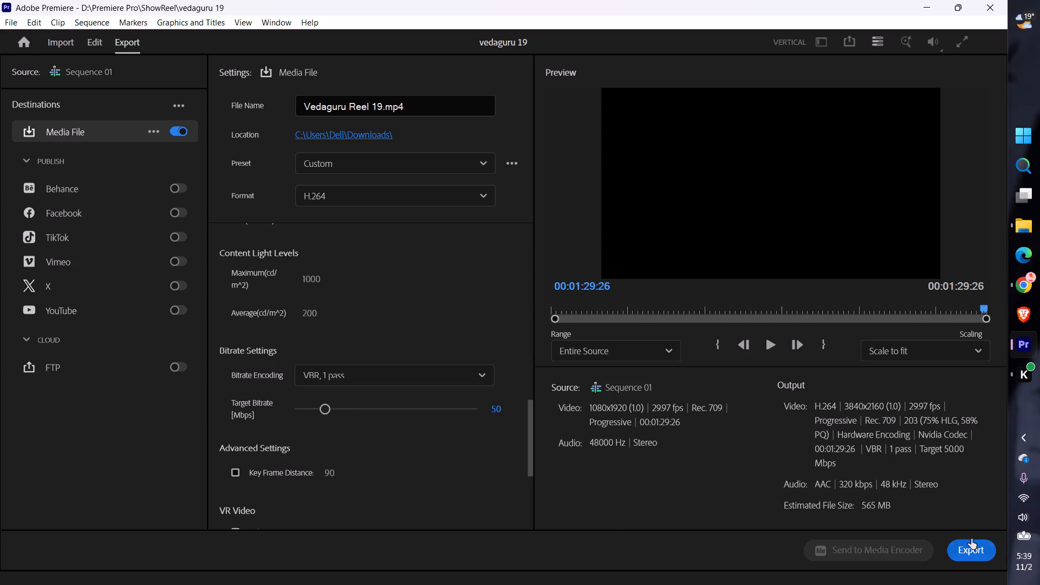
# Start exporting Vedaguru Reel 19.mp4 to the Downloads folder.
pyautogui.click(965, 547)
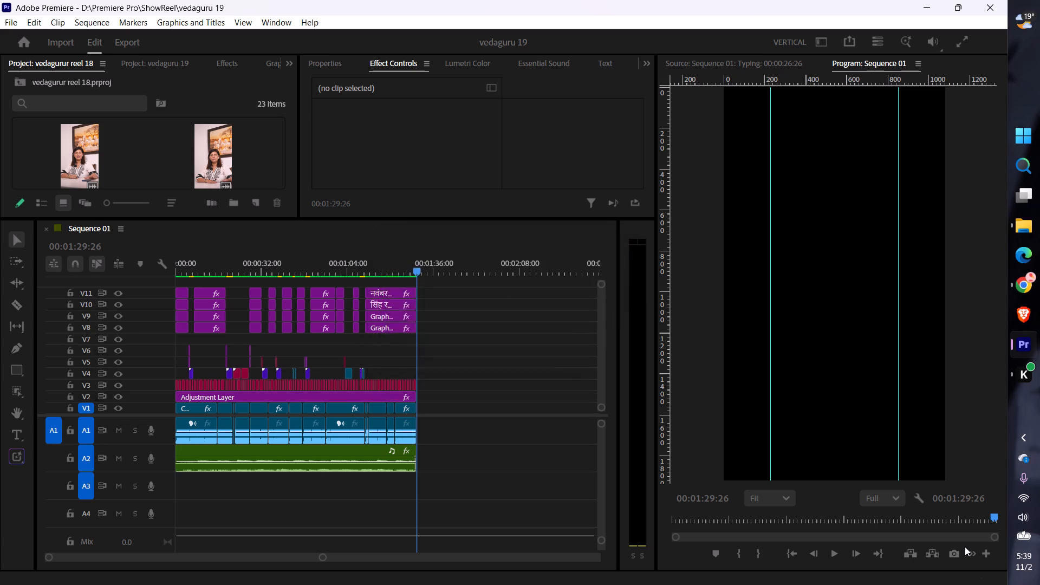
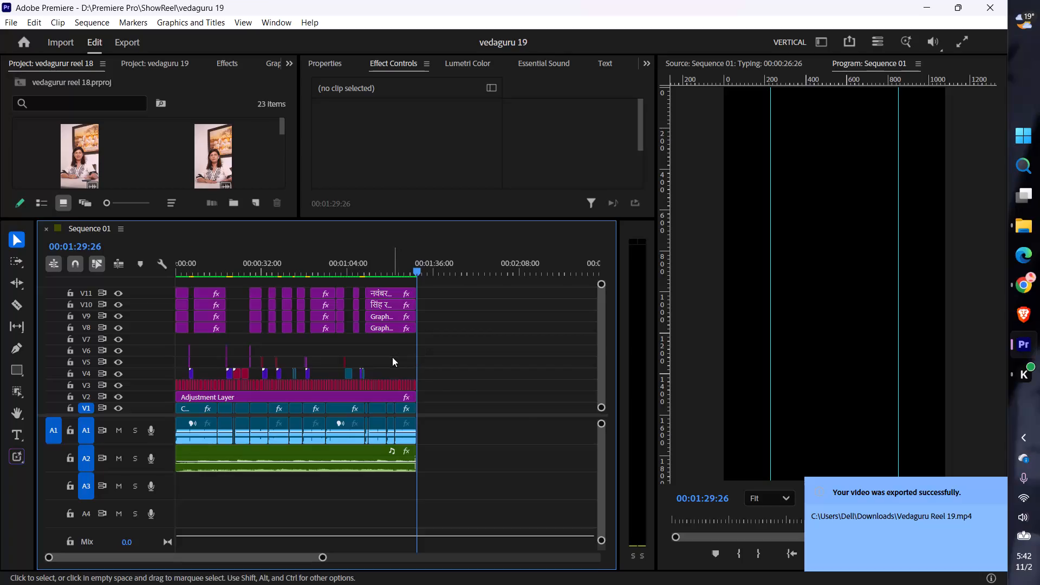
# Save the vedaguru 19 project and close Premiere.
pyautogui.hotkey('ctrl', 's')
pyautogui.click(1000, 5)
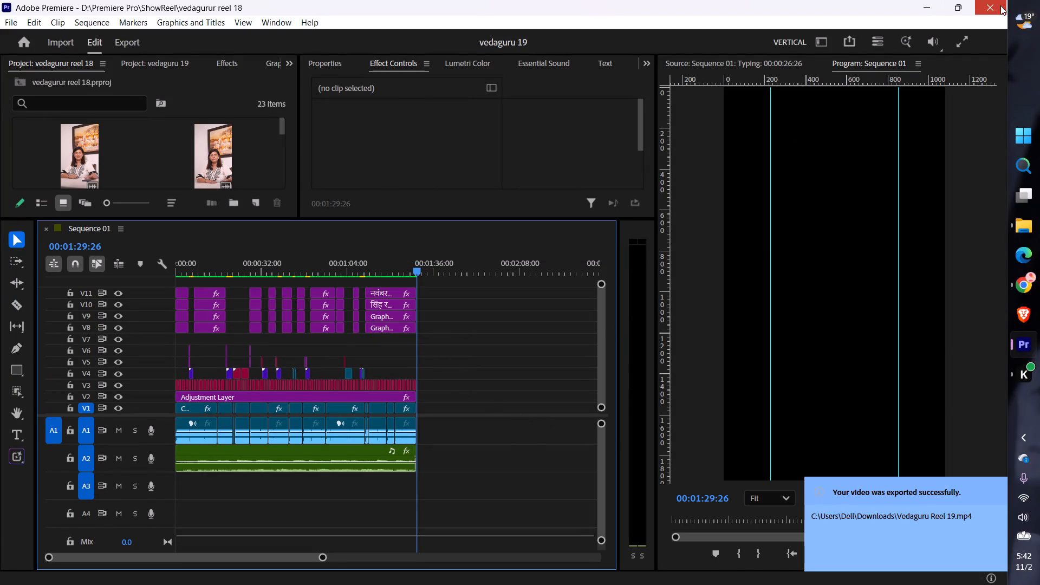
# Switch to Chrome, close the YouTube song page and open a new blank tab.
pyautogui.click(1028, 331)
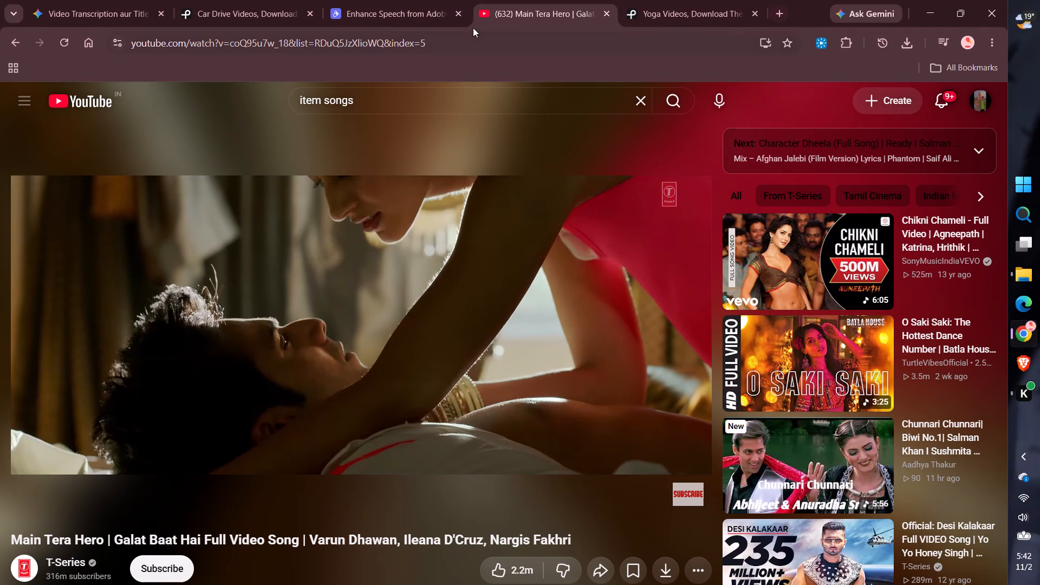
pyautogui.click(602, 14)
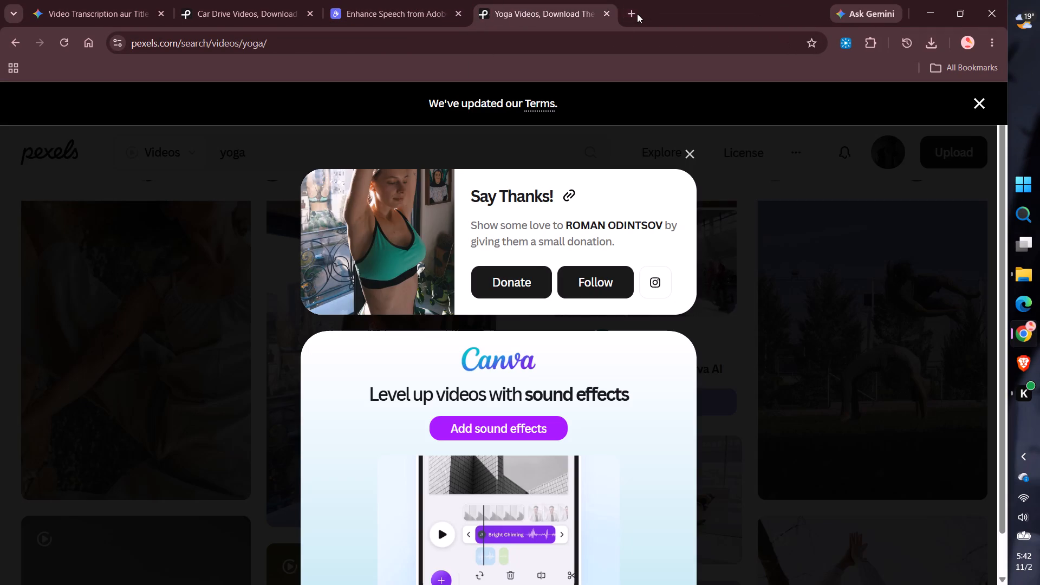
pyautogui.click(633, 14)
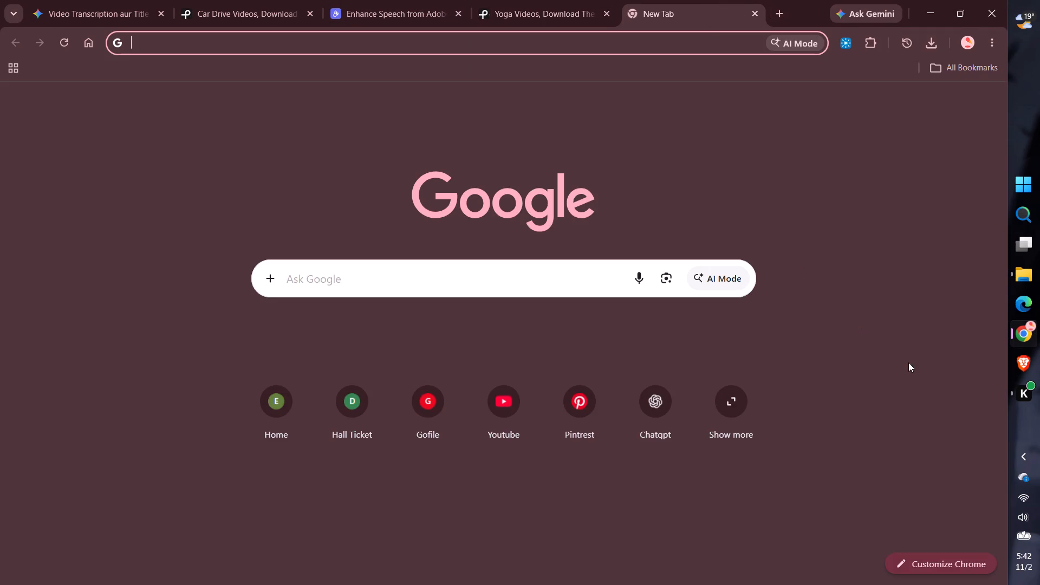